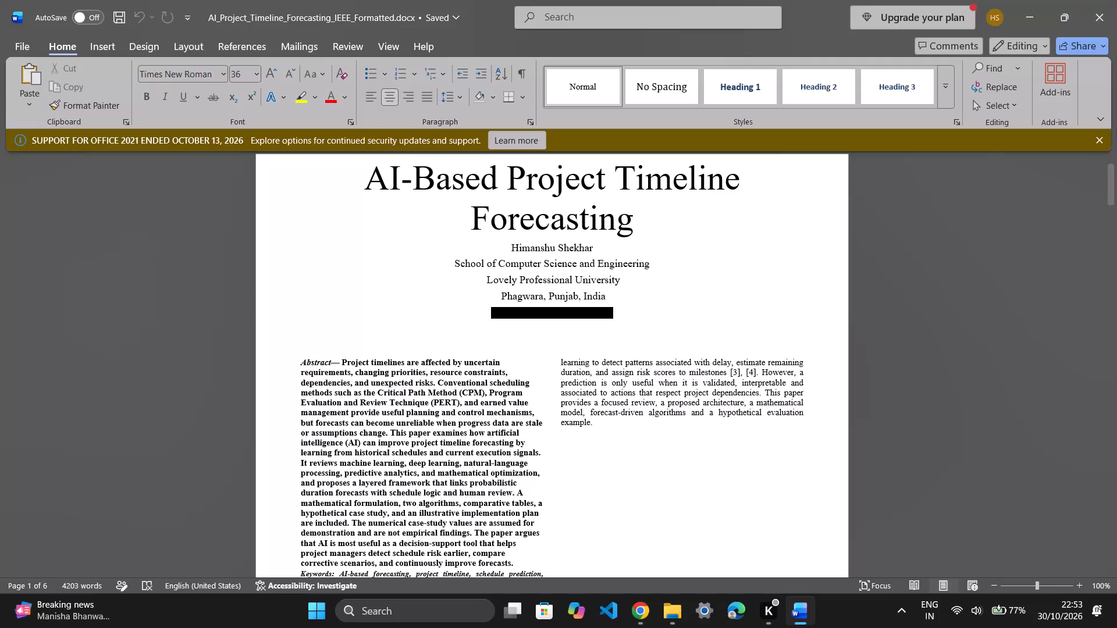
Dismiss the notice about the end of support for Office 2021.
click(1101, 135)
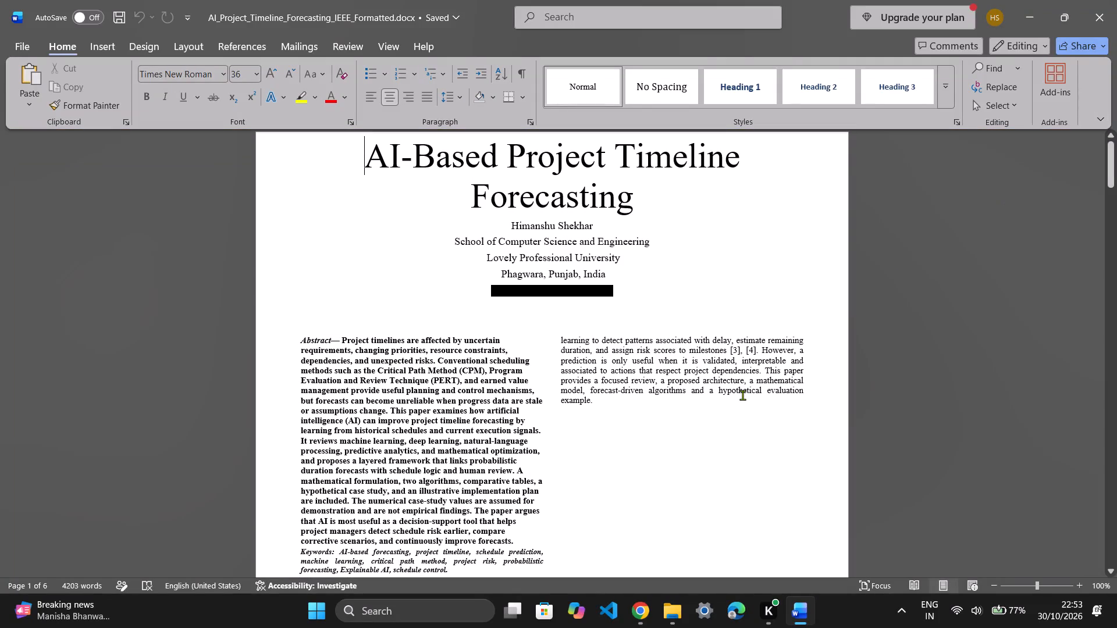
Examine the two-column layout at the end of page 1 and the transition into the Literature Review section.
click(728, 443)
scroll(728, 443, down, 2)
scroll(728, 443, up, 1)
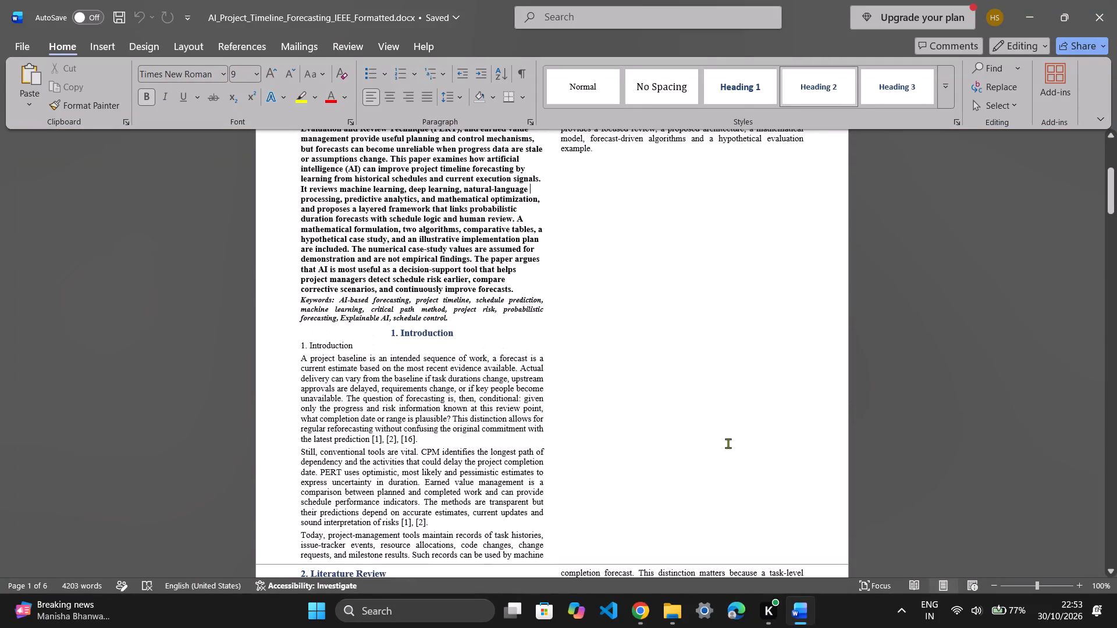
drag(554, 566, 556, 602)
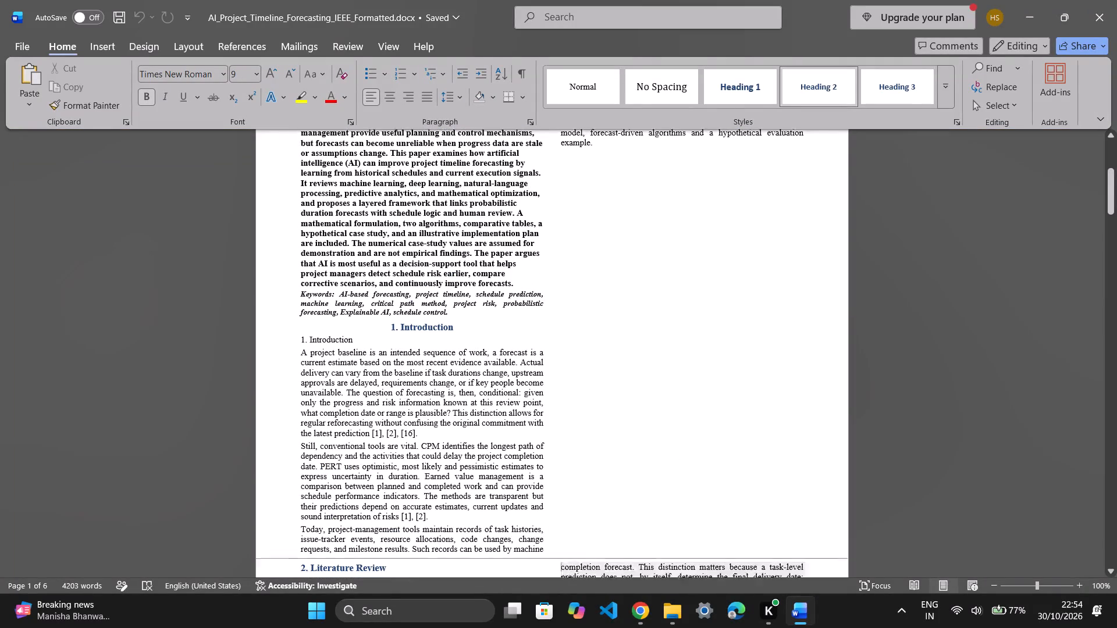
drag(556, 602, 554, 444)
click(554, 444)
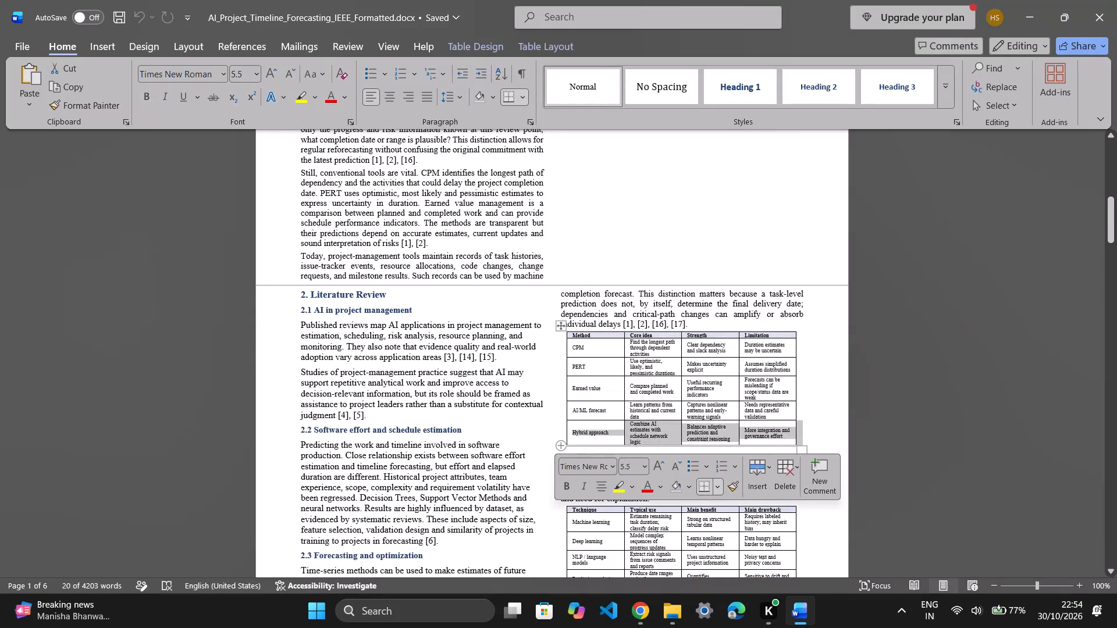
click(554, 444)
click(739, 224)
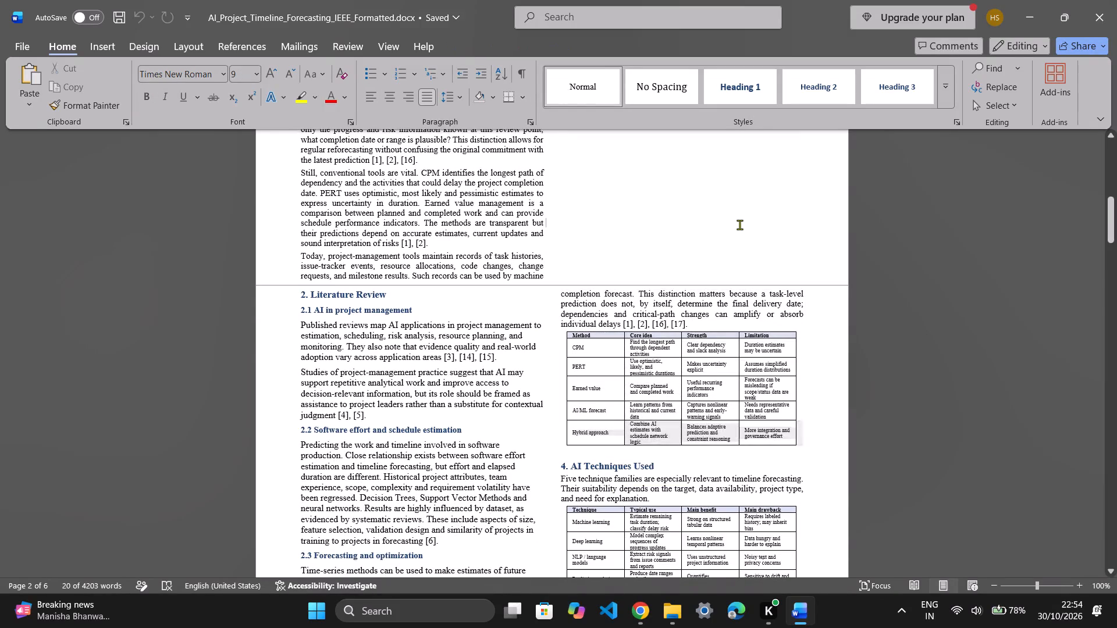
scroll(739, 224, up, 2)
scroll(668, 357, down, 2)
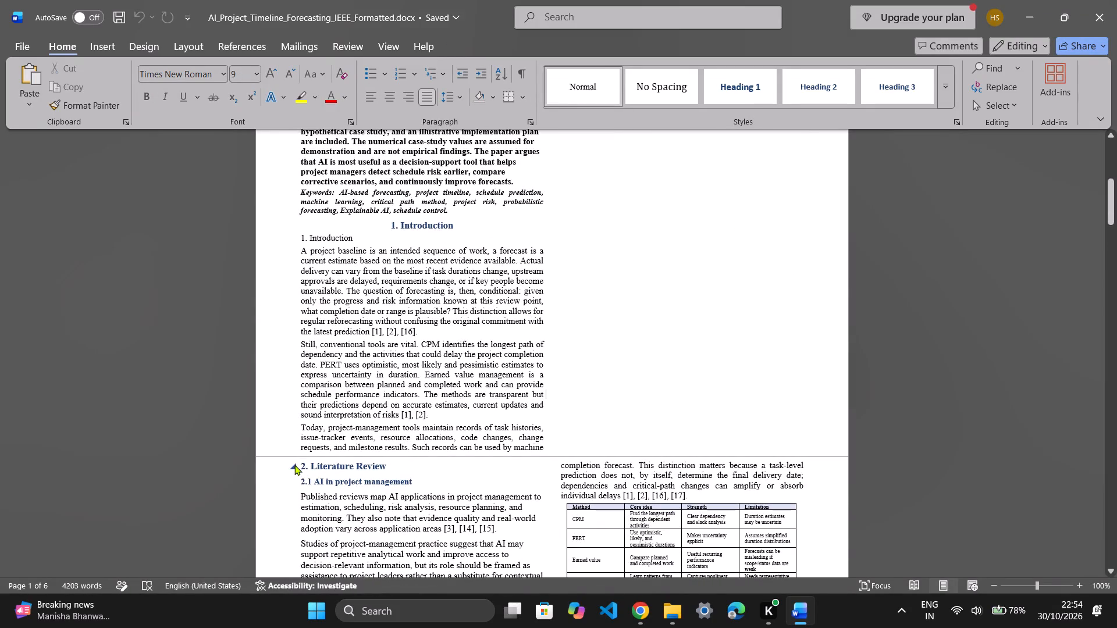
scroll(521, 384, up, 2)
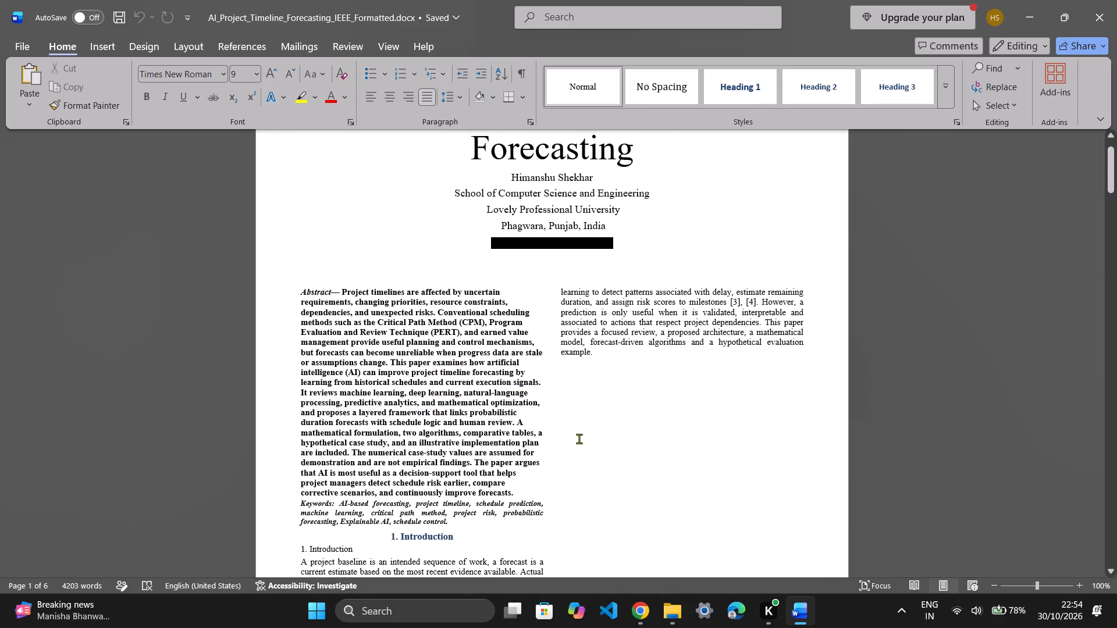
Review the overall page layout of the paper's first two pages, comparing the column flow from the abstract through the Literature Review.
ctrl+scroll(579, 438, down, 6)
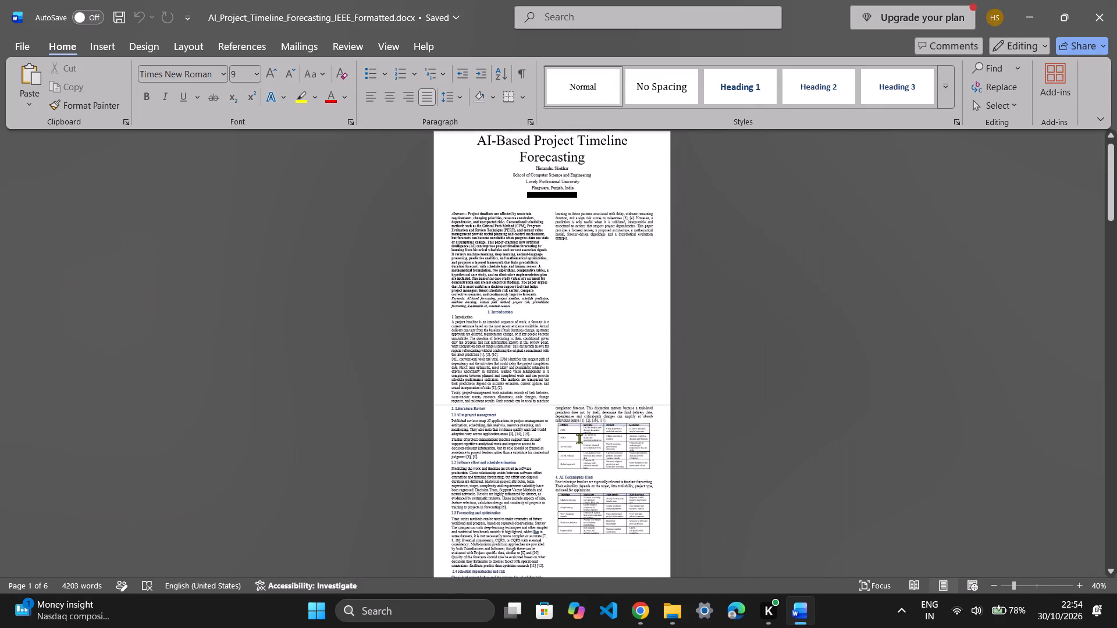
scroll(612, 277, down, 1)
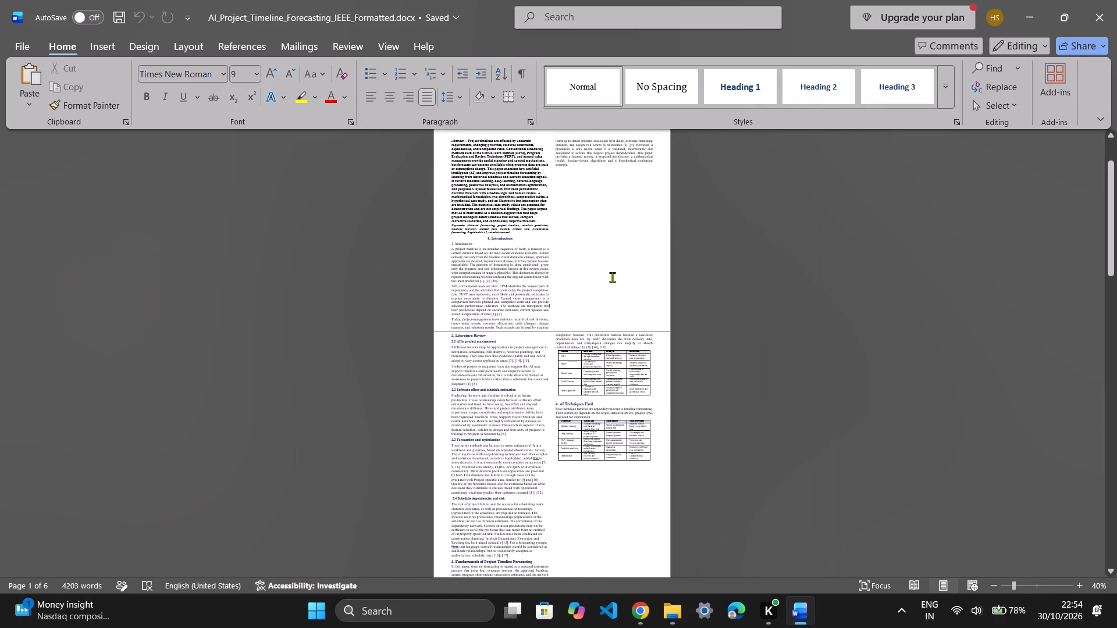
scroll(612, 277, down, 7)
scroll(612, 277, up, 8)
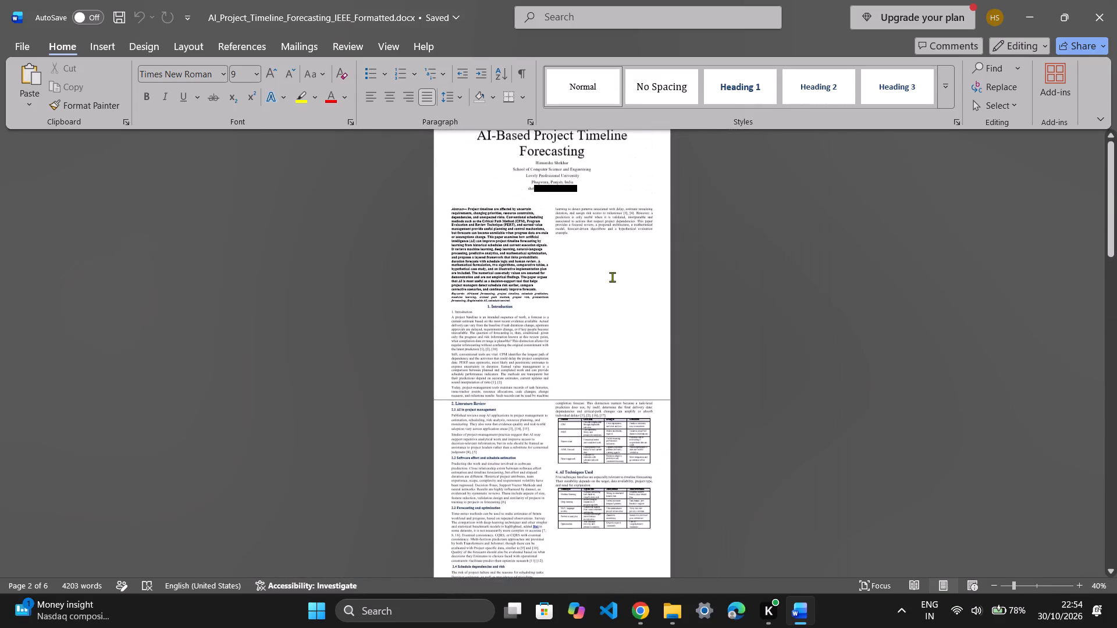
ctrl+scroll(612, 277, up, 11)
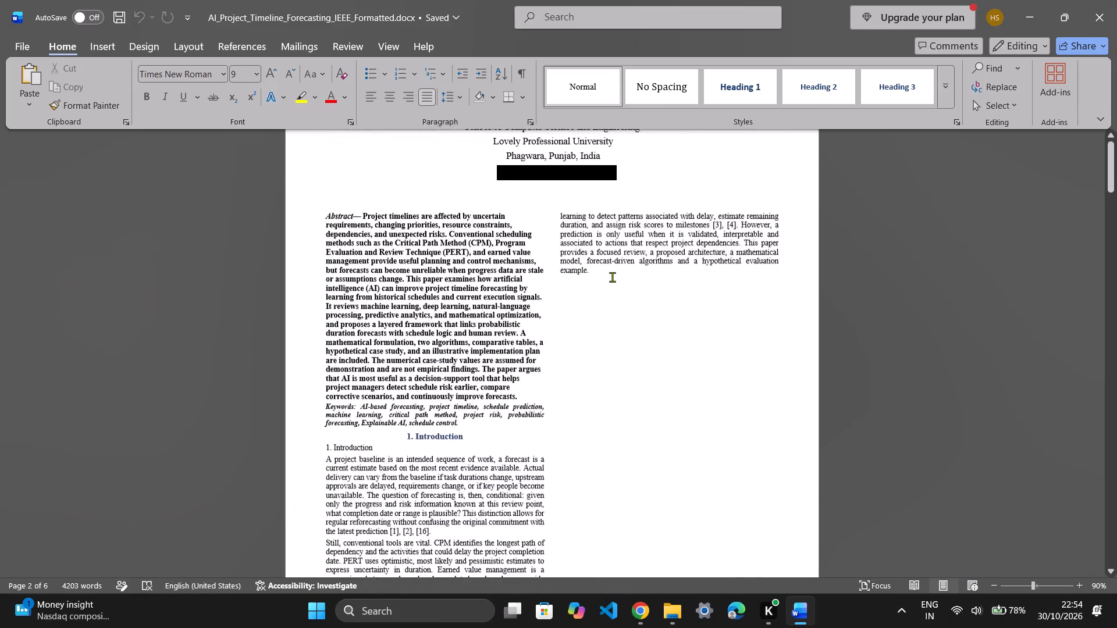
ctrl+scroll(612, 277, up, 3)
click(614, 280)
scroll(596, 401, down, 1)
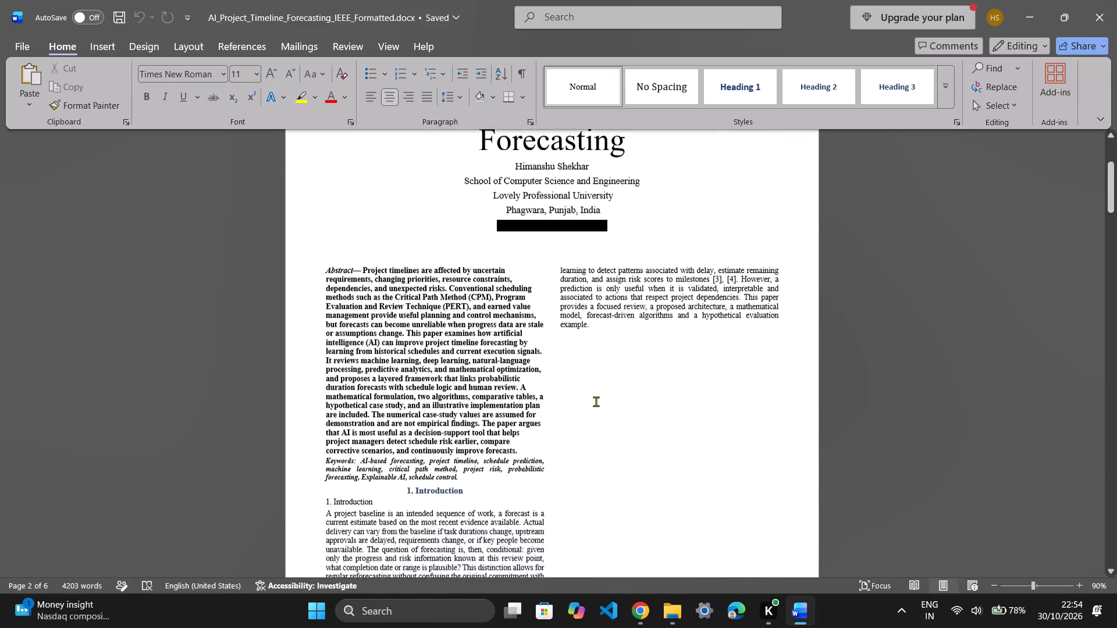
scroll(596, 401, down, 1)
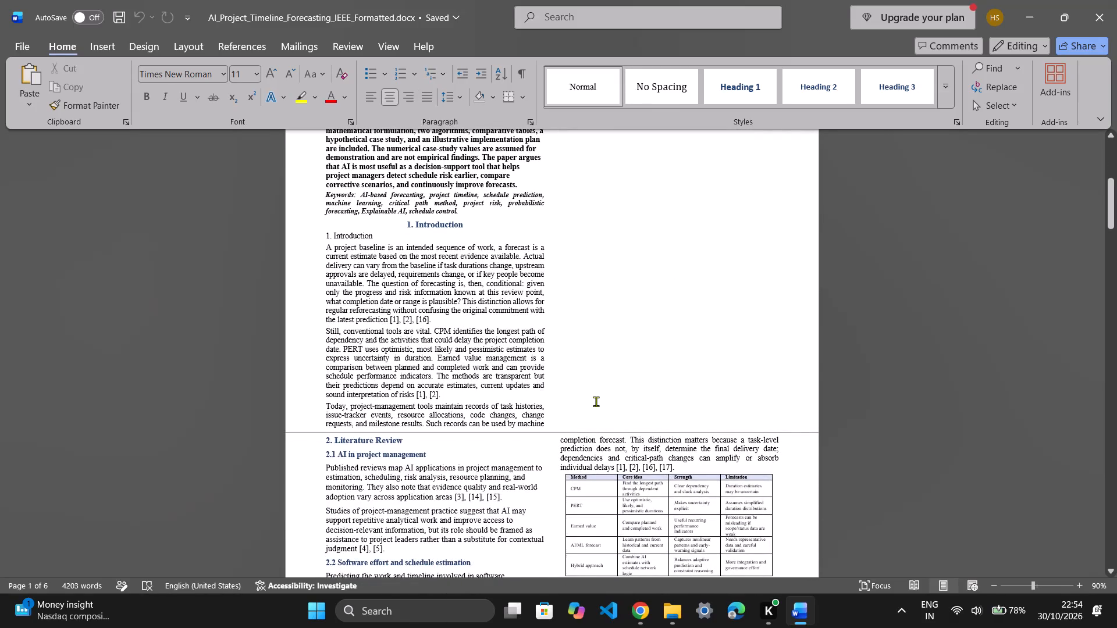
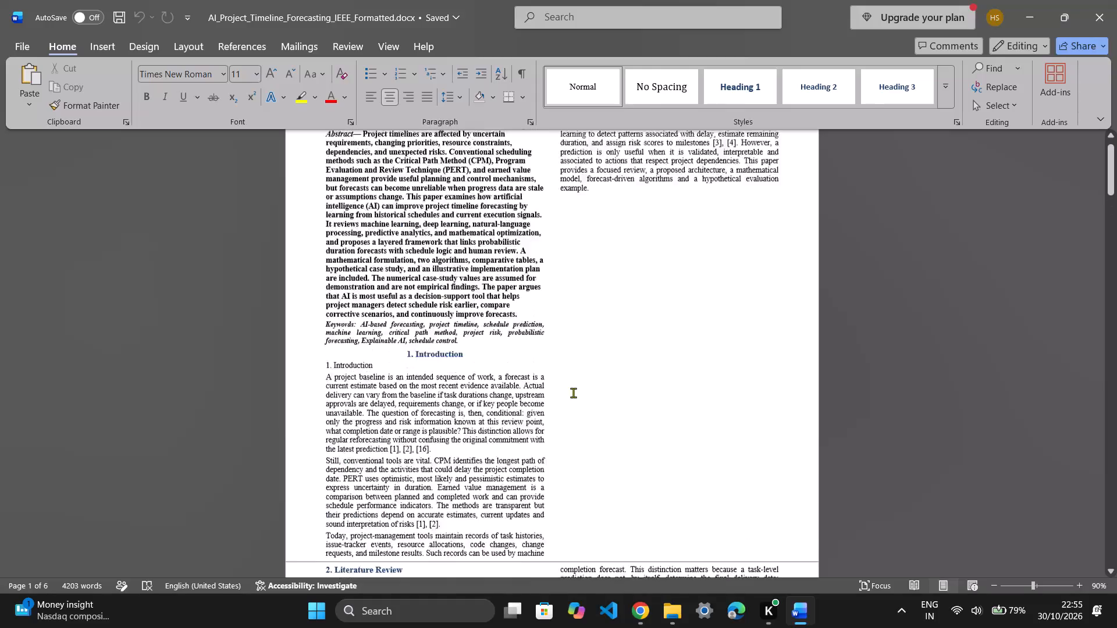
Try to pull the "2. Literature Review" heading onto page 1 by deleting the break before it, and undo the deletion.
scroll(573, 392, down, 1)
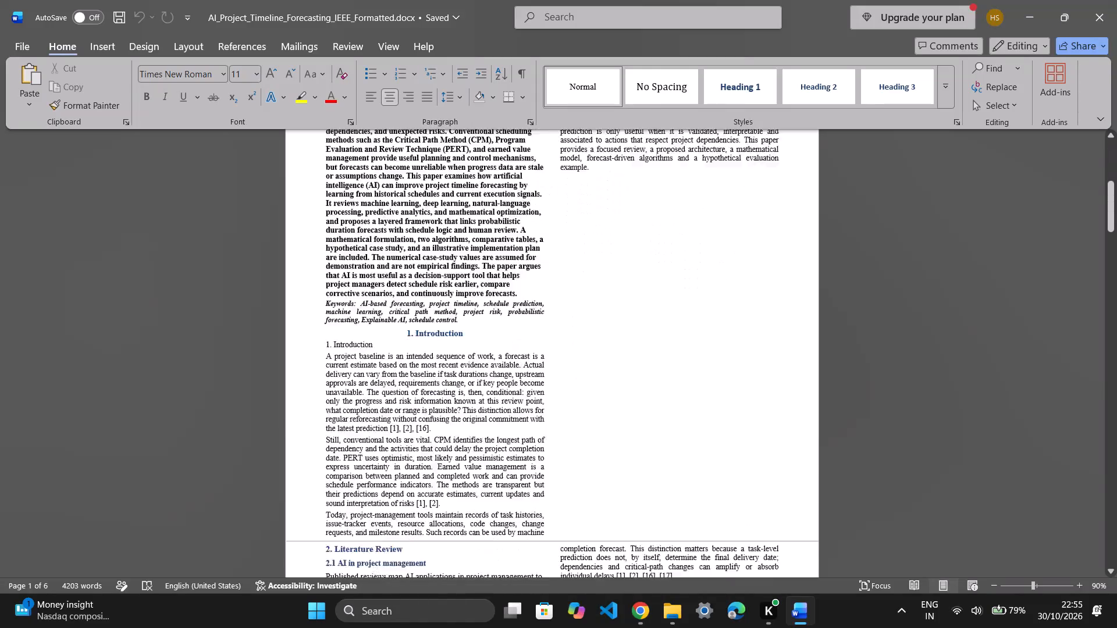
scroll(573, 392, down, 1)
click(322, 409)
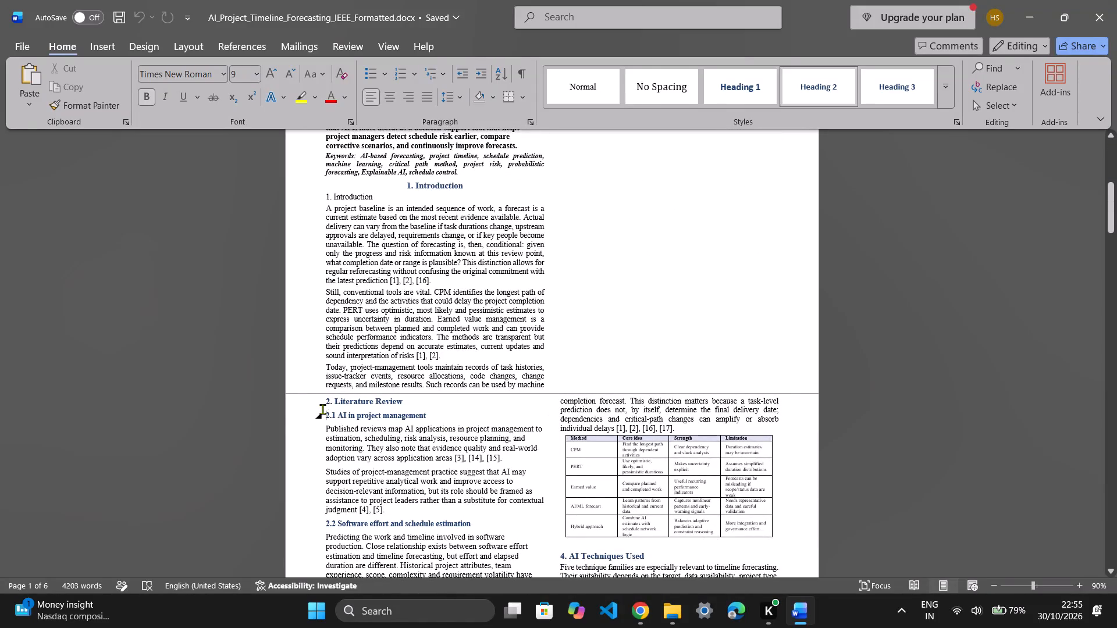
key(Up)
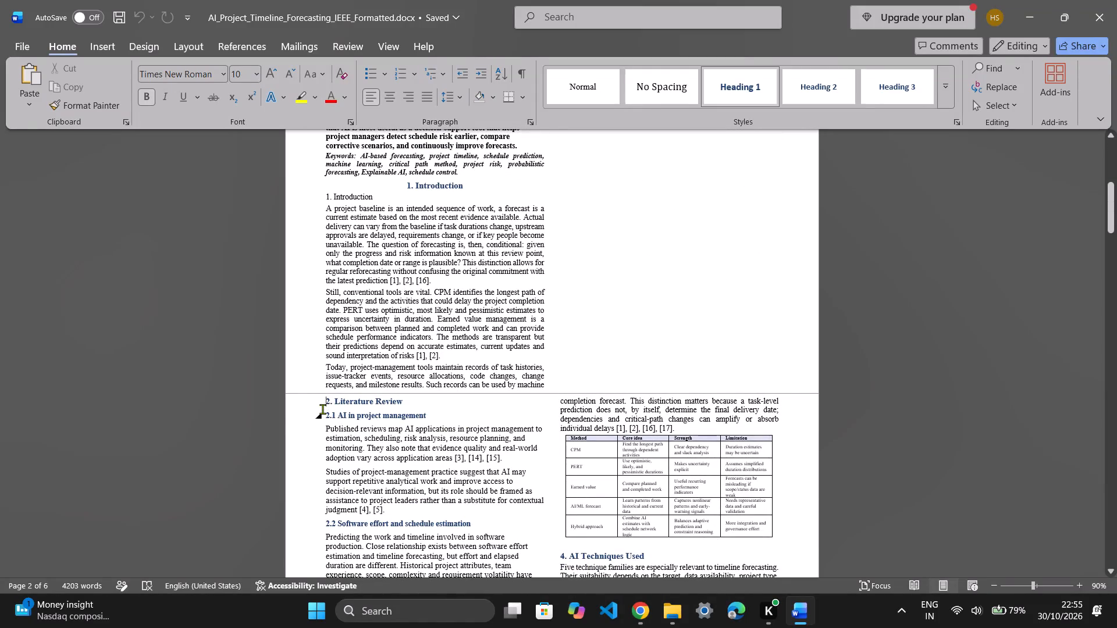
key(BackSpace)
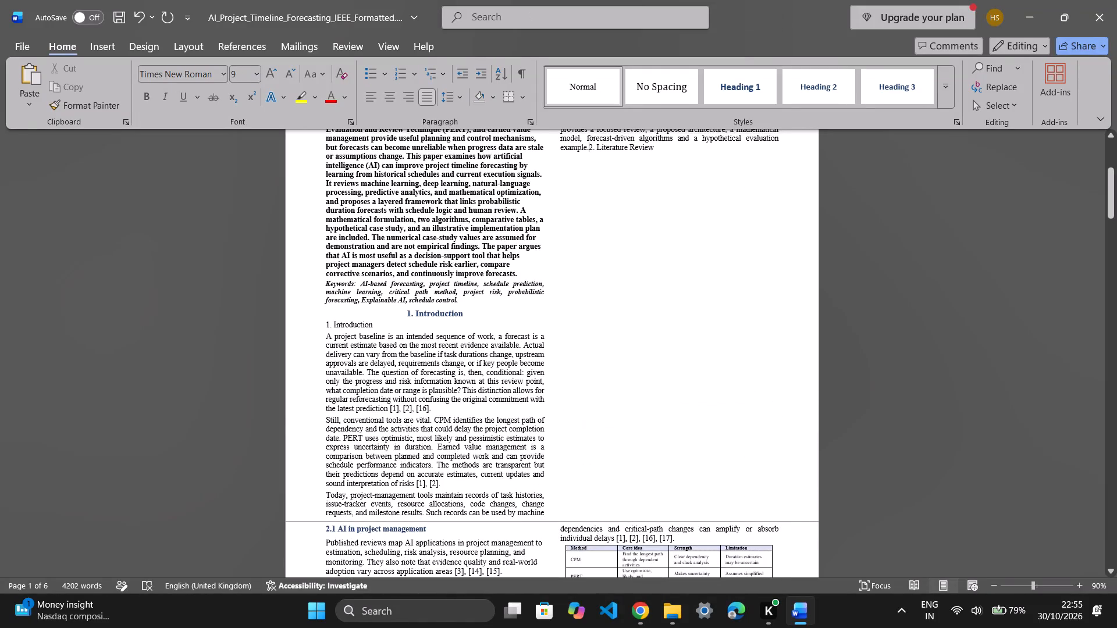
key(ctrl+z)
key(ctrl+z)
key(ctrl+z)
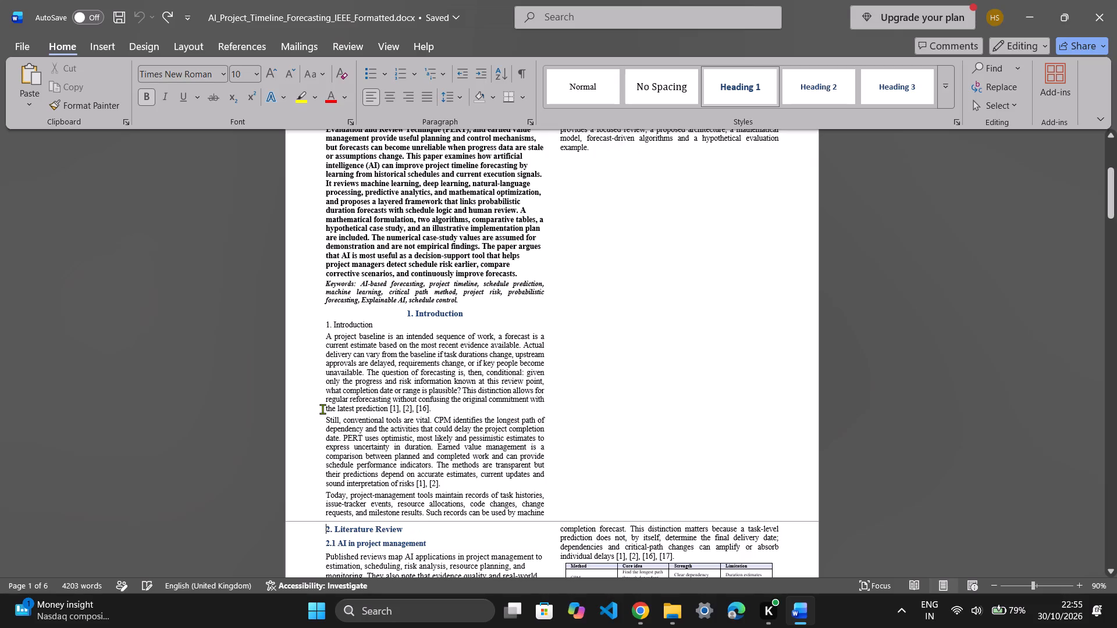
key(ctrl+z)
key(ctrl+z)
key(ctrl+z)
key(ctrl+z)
Examine the column layout from the empty area on page 1 through the tables and sections up to the References.
click(668, 418)
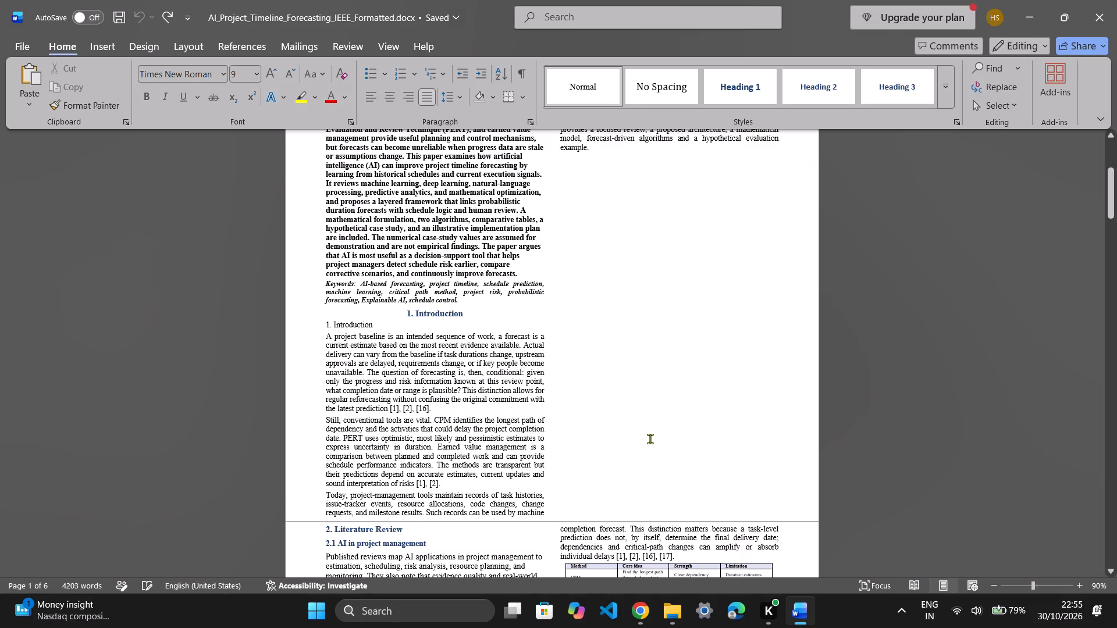
click(650, 438)
scroll(650, 438, up, 1)
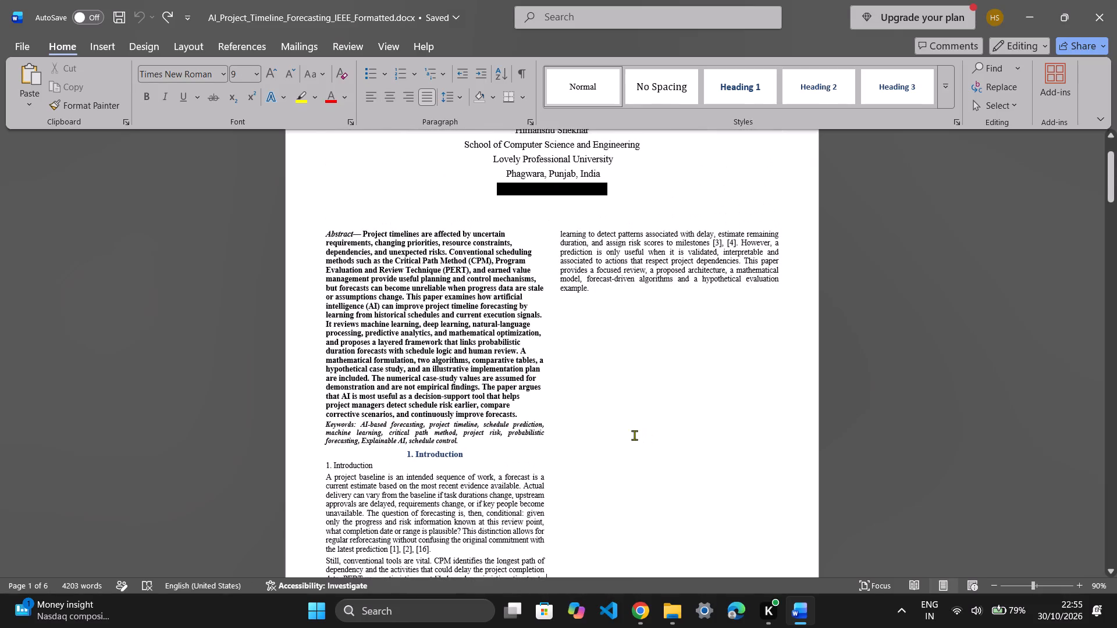
scroll(634, 435, up, 5)
scroll(634, 435, down, 6)
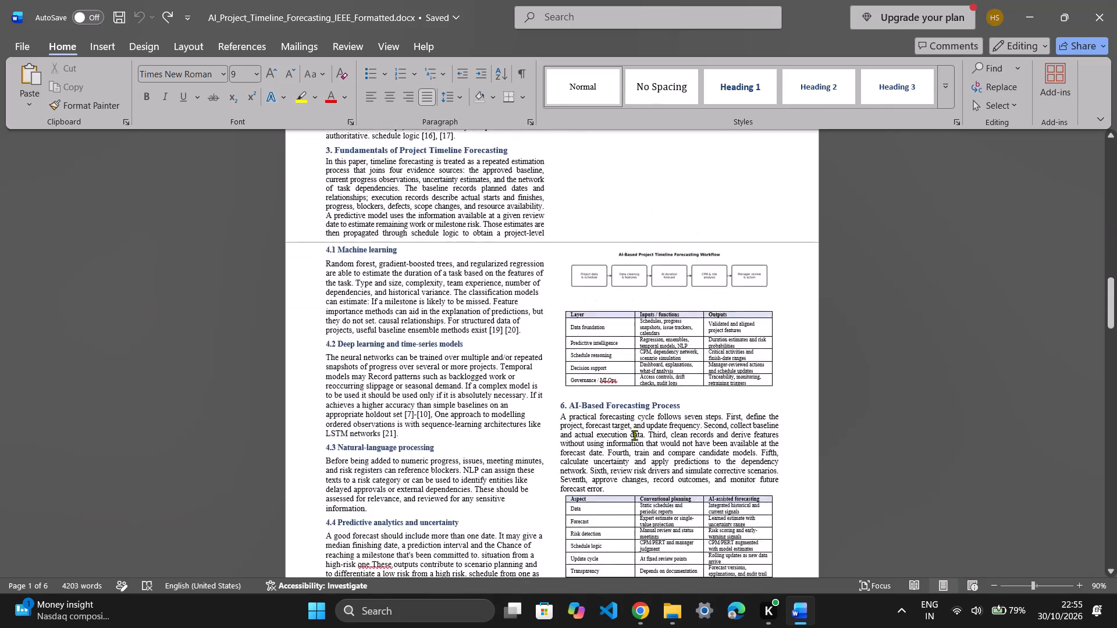
scroll(634, 435, down, 9)
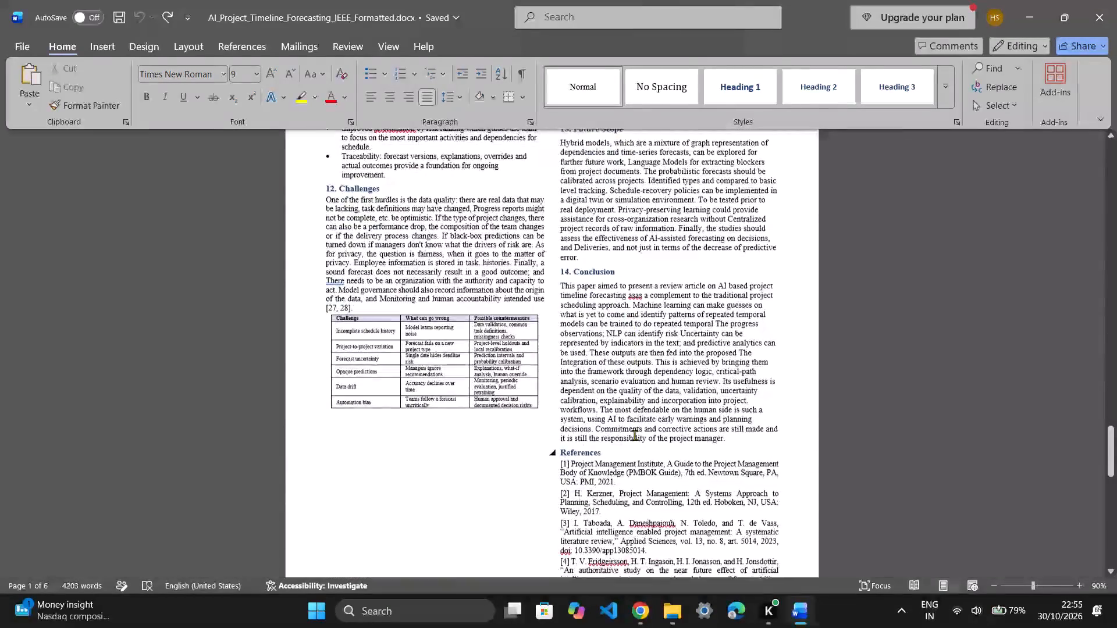
scroll(634, 435, up, 6)
scroll(438, 413, down, 3)
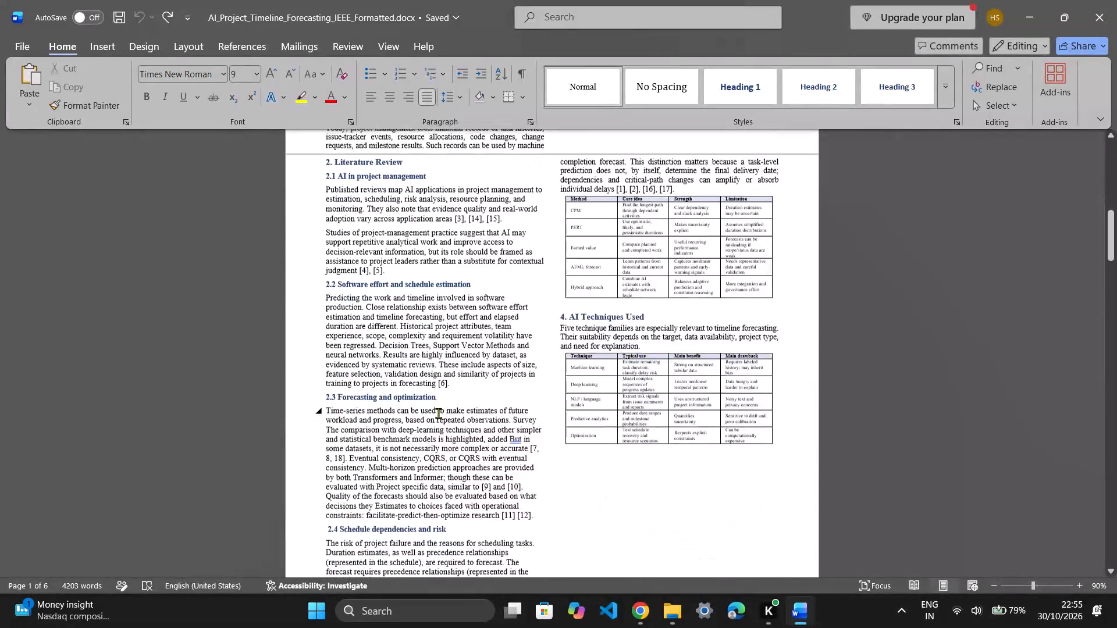
Collapse the "2. Literature Review" section under its heading.
scroll(343, 269, up, 2)
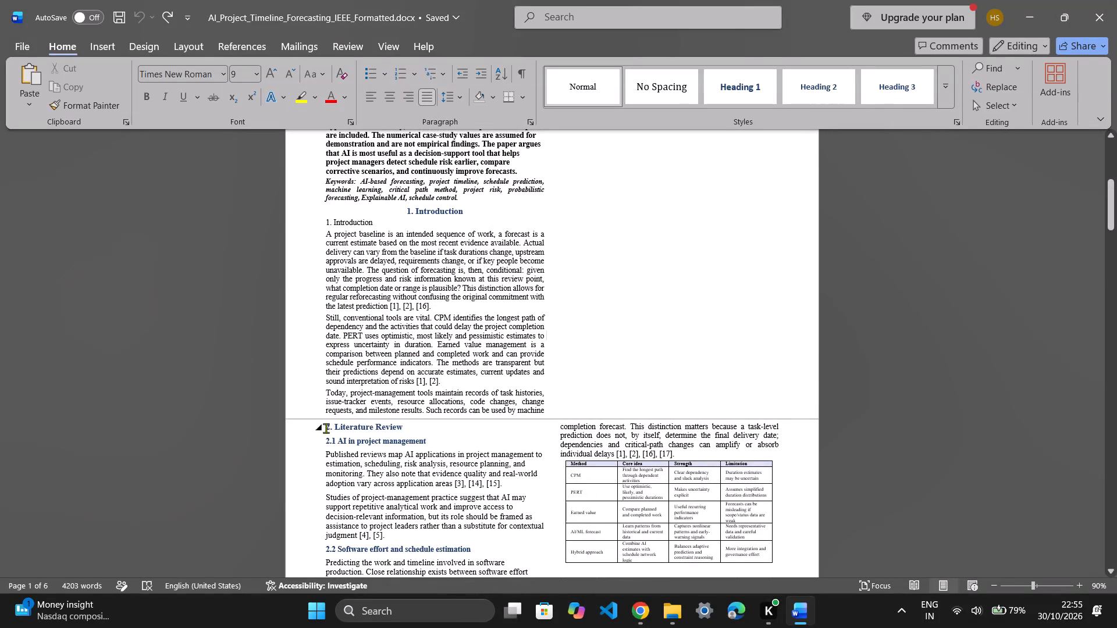
click(319, 428)
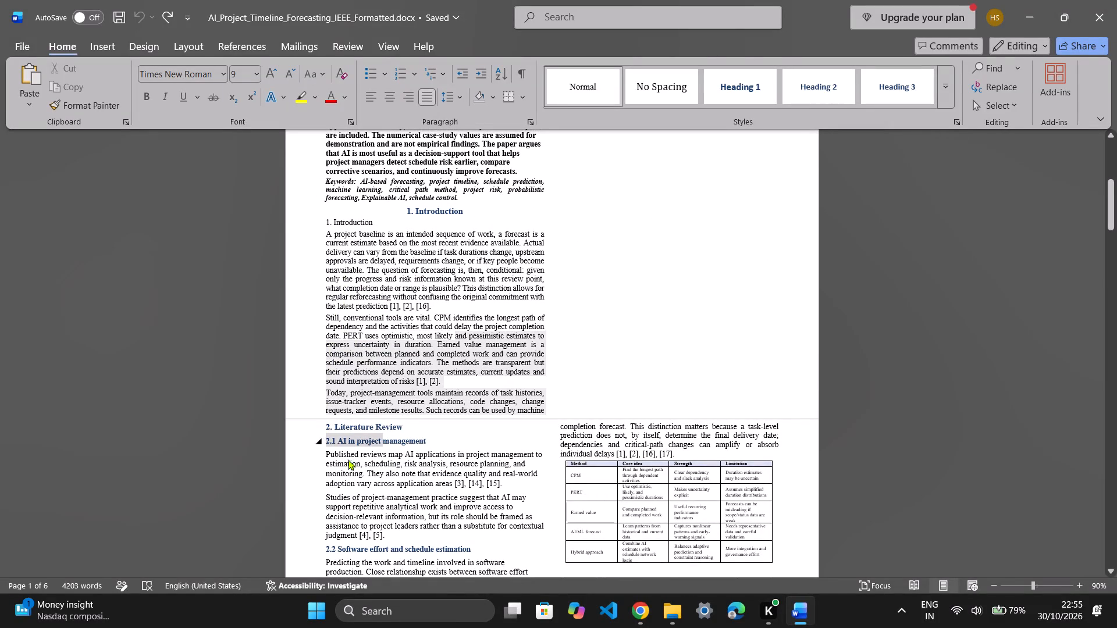
drag(321, 426, 627, 295)
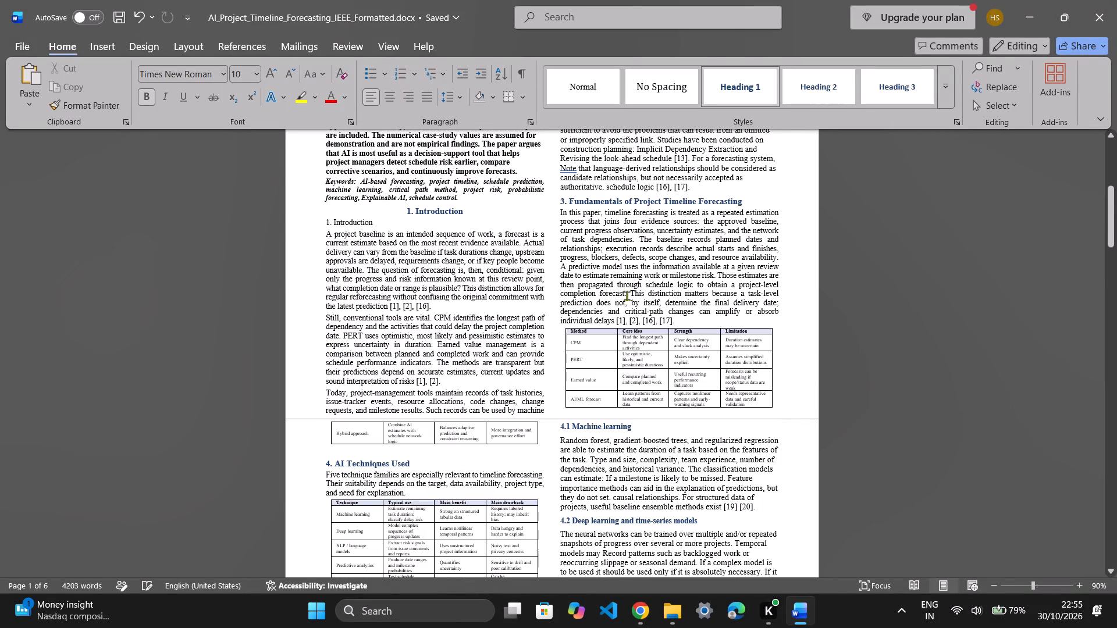
drag(627, 295, 624, 295)
Centre the "2. Literature Review" and "3. Fundamentals of Project Timeline Forecasting" headings.
scroll(624, 295, up, 3)
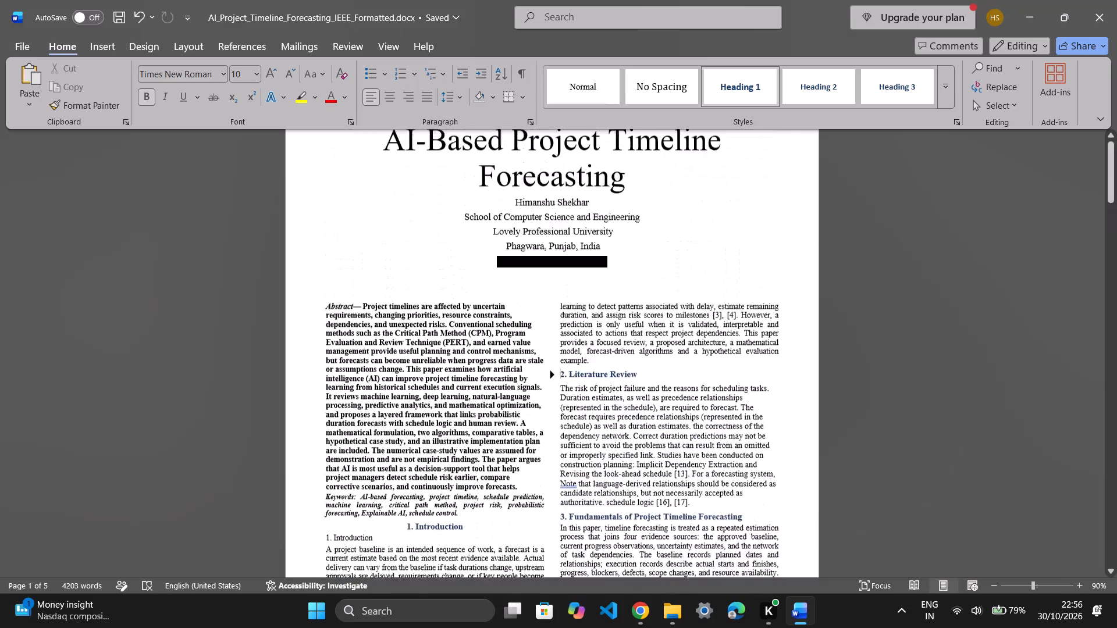
scroll(624, 295, down, 1)
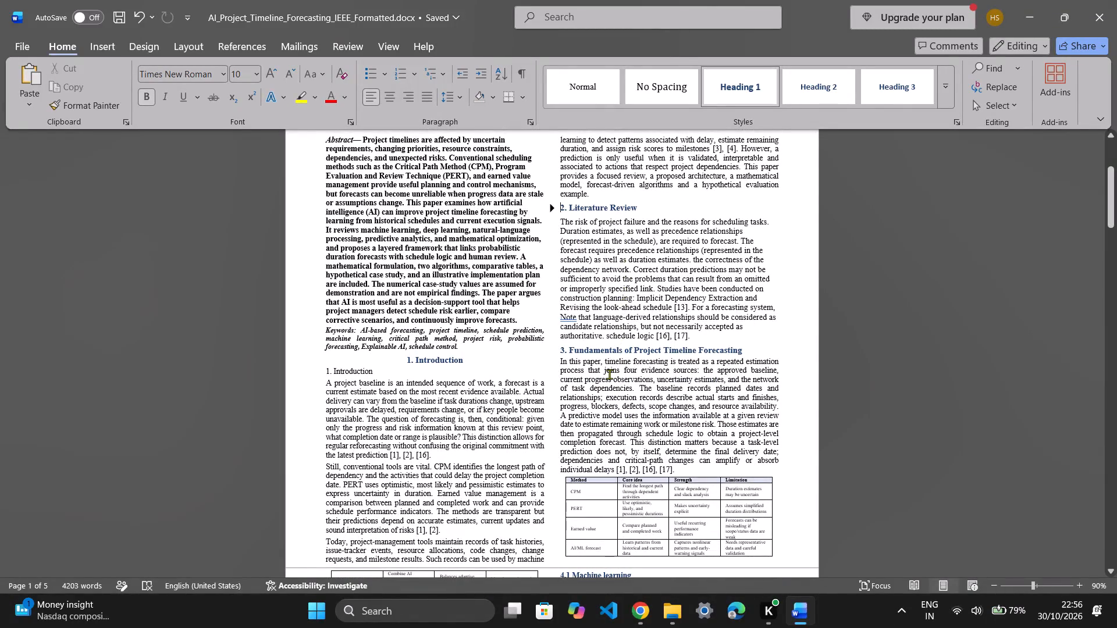
click(394, 95)
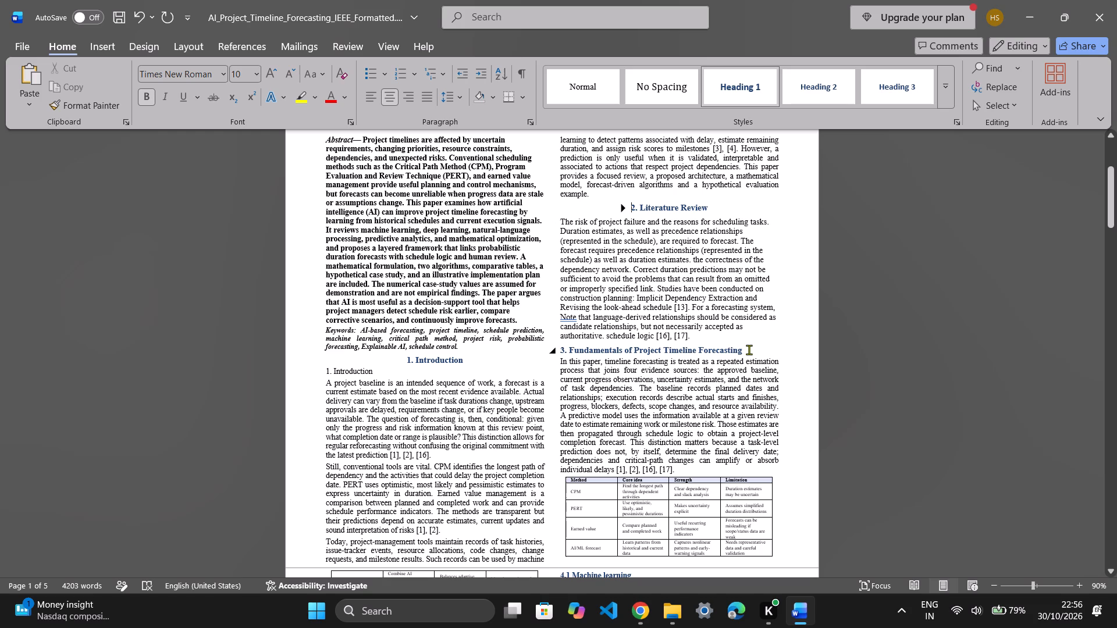
click(755, 350)
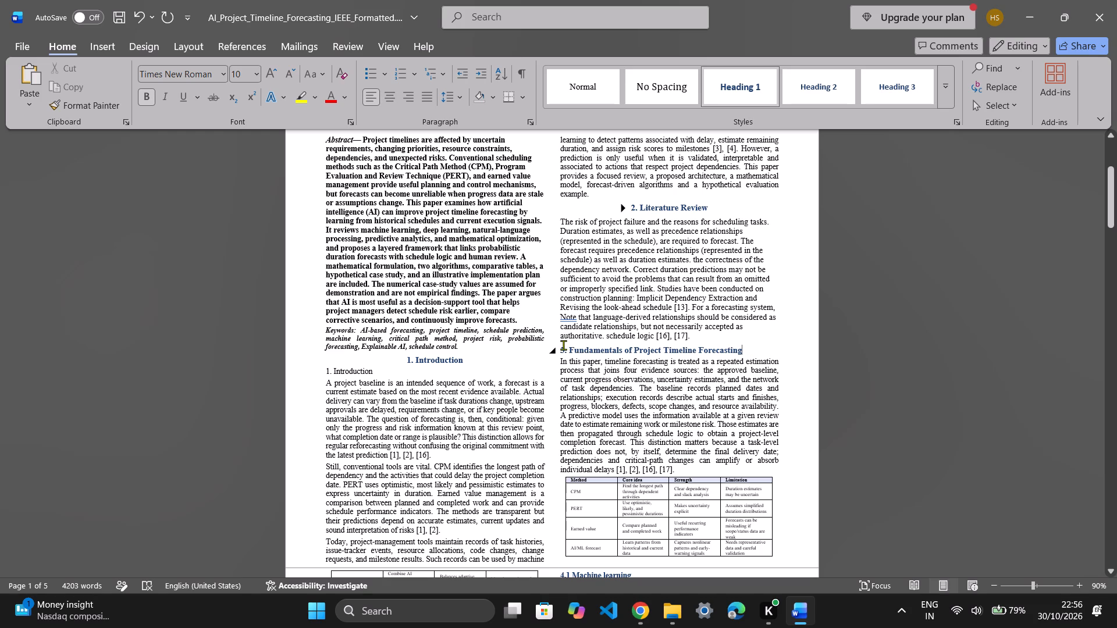
click(563, 345)
click(392, 100)
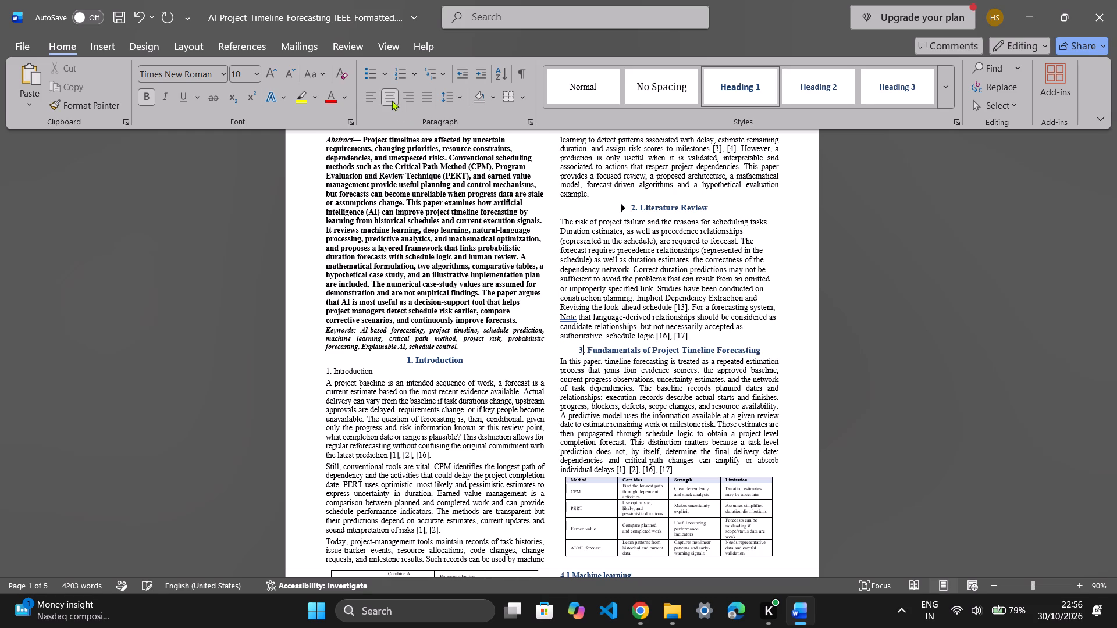
click(790, 352)
Check the layout of pages 1 and 2 from the abstract to the "4. AI Techniques Used" section.
scroll(790, 352, down, 1)
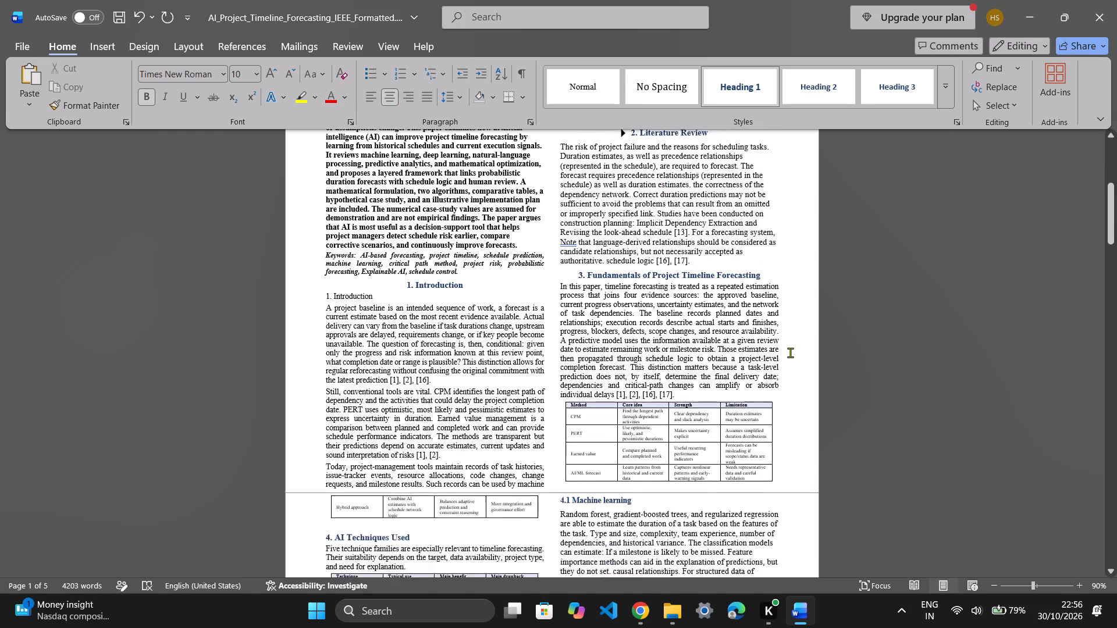
scroll(790, 352, down, 2)
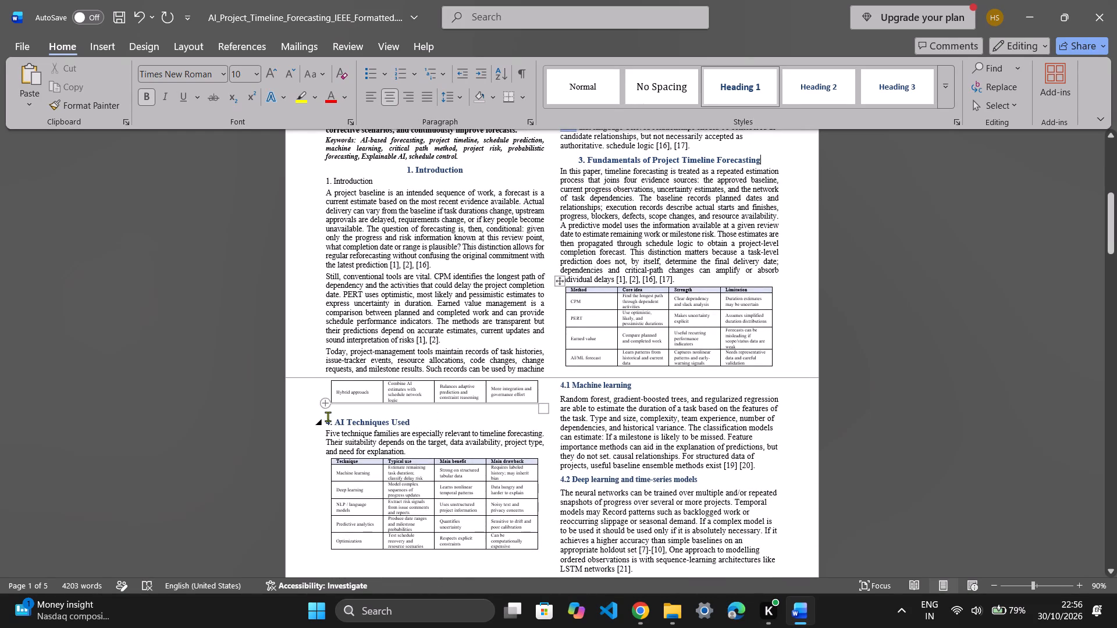
scroll(543, 402, up, 1)
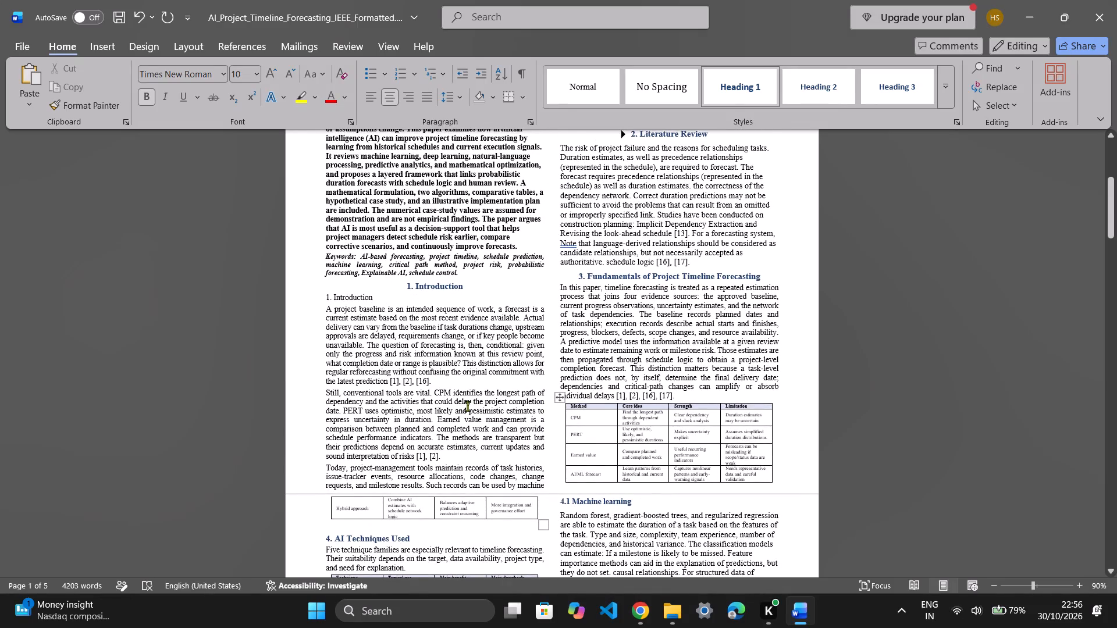
scroll(467, 406, up, 1)
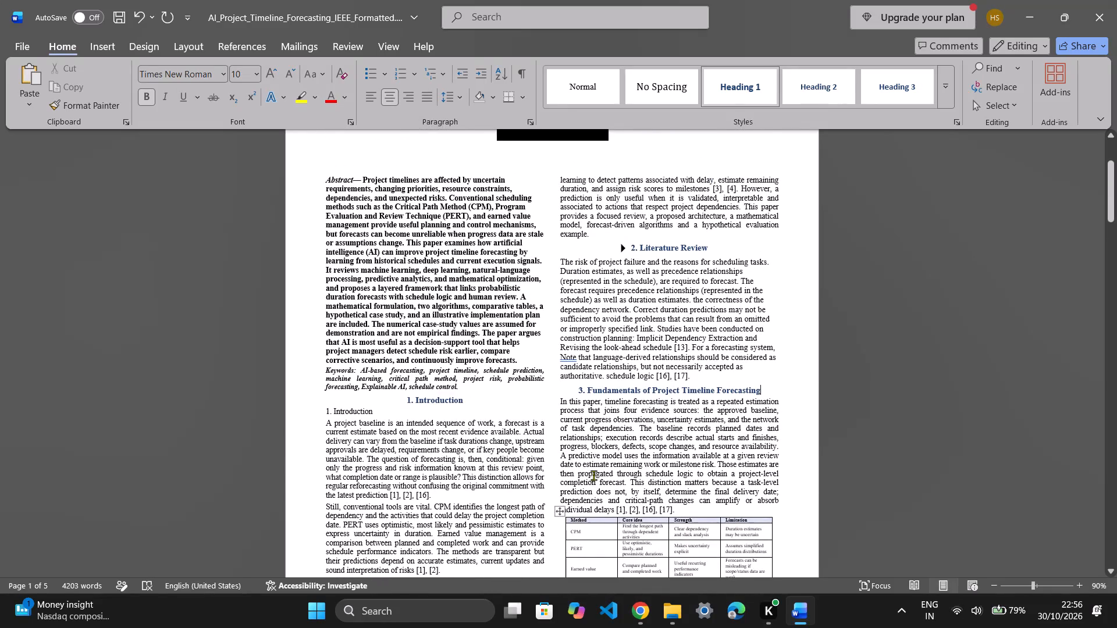
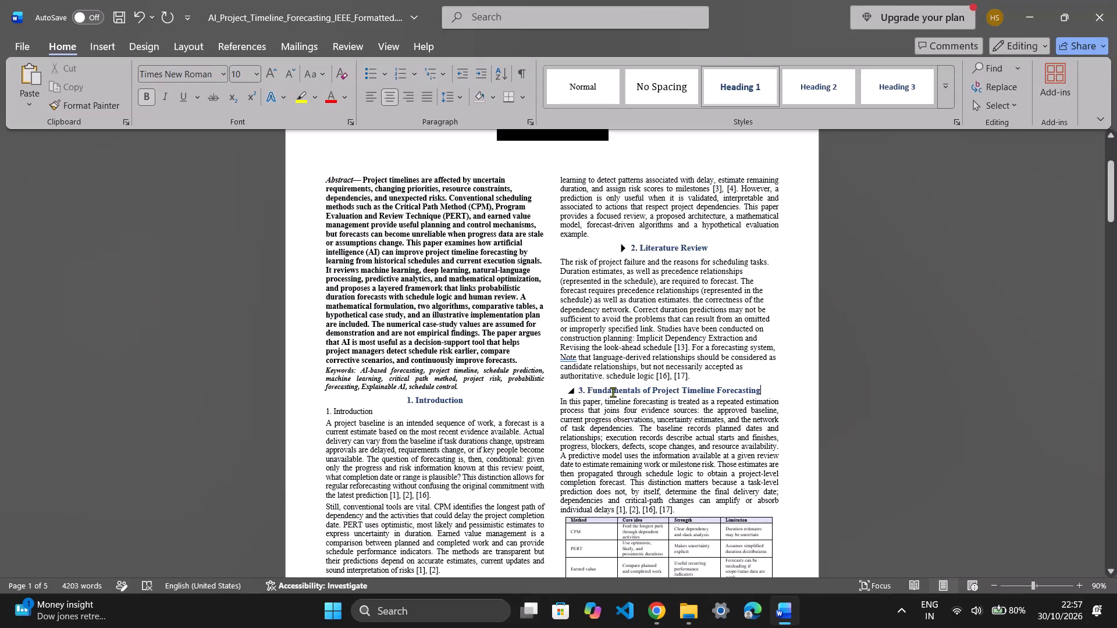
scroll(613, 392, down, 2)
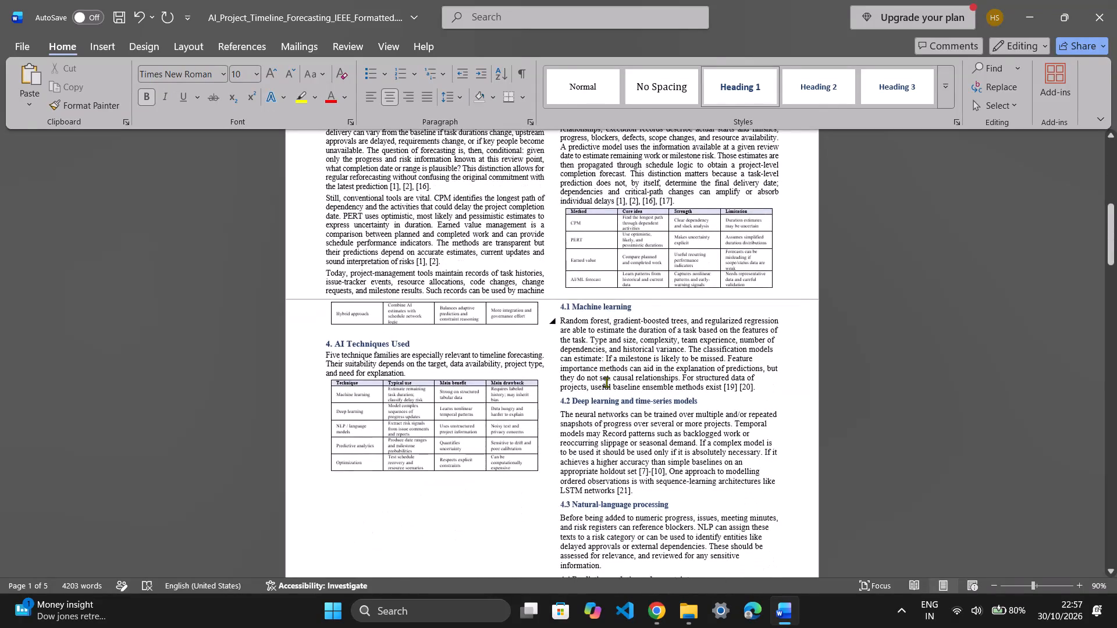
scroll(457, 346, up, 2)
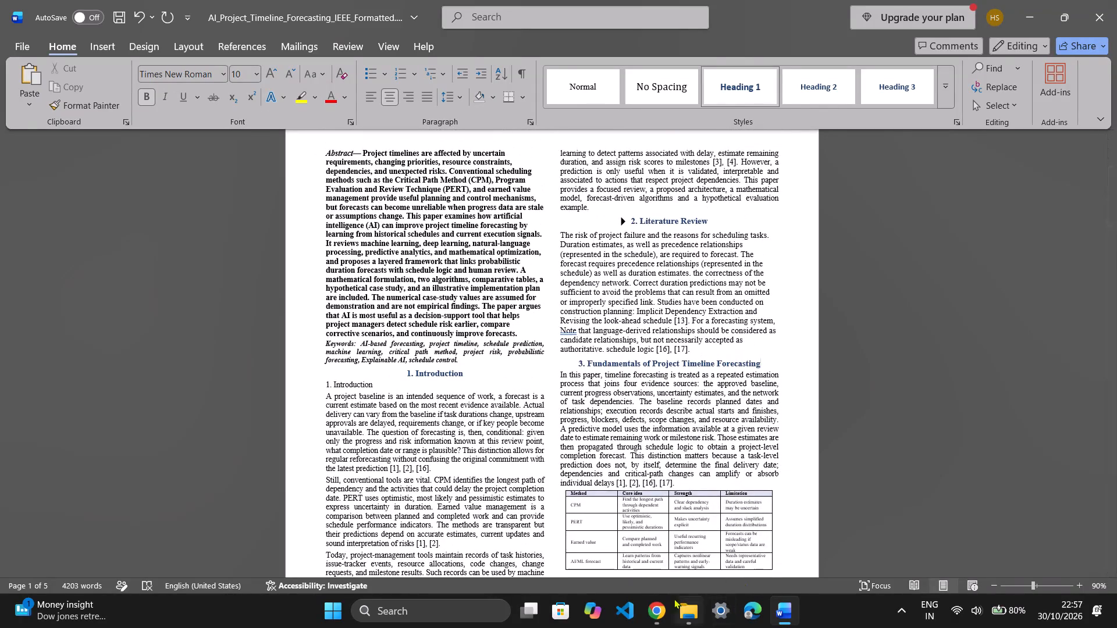
Open the reference paper "Privacy Preserving Federated Deep Learning.pdf" from the Downloads folder in Chrome.
click(684, 605)
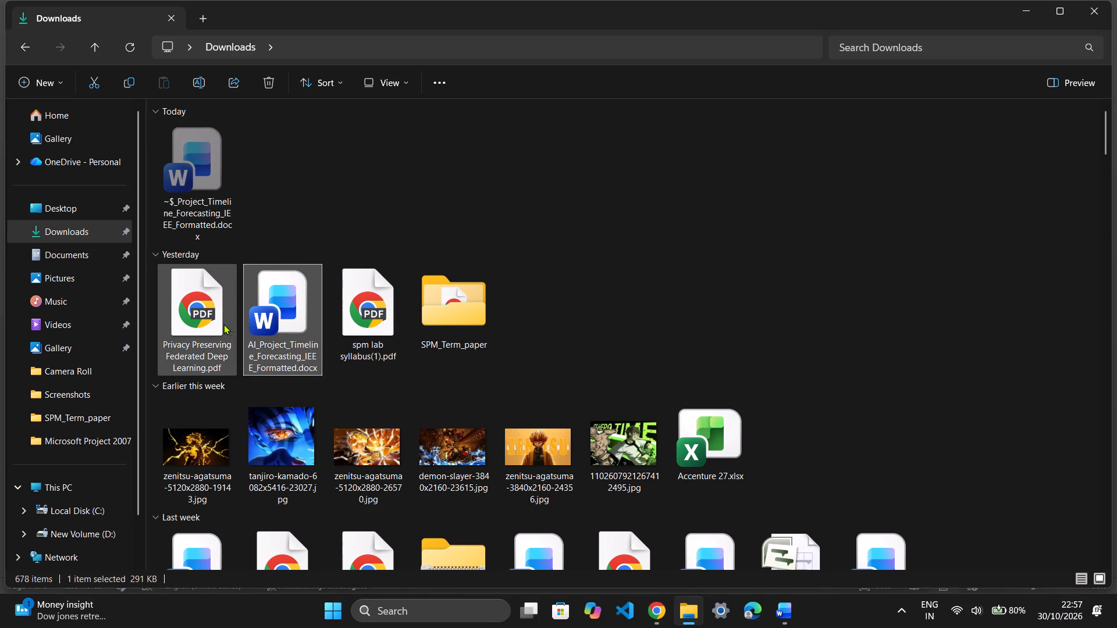
double_click(207, 323)
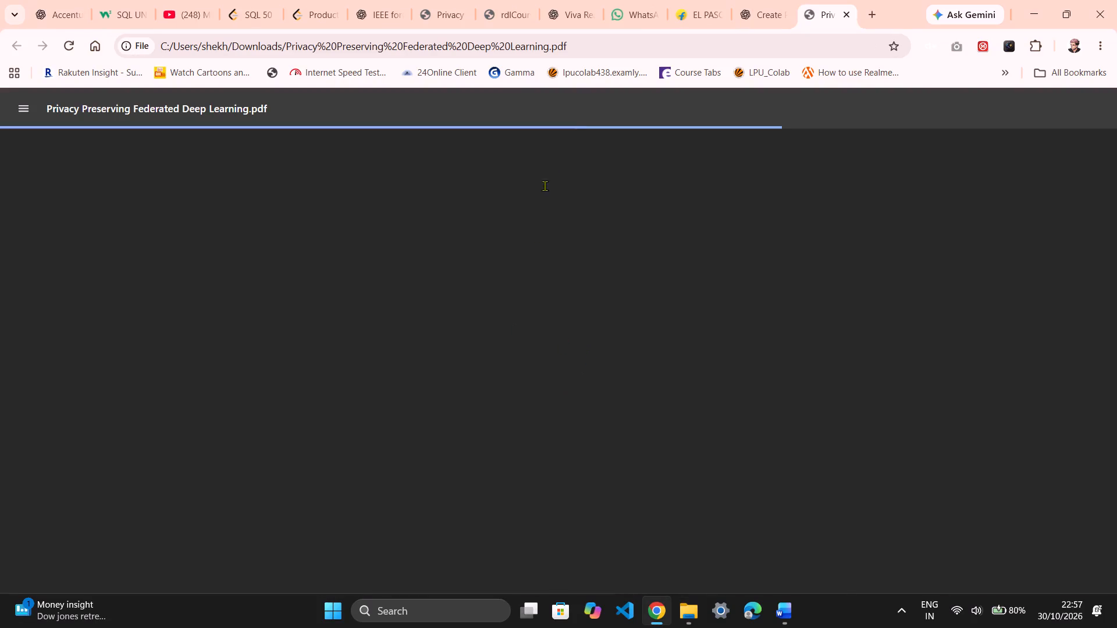
click(689, 8)
click(717, 15)
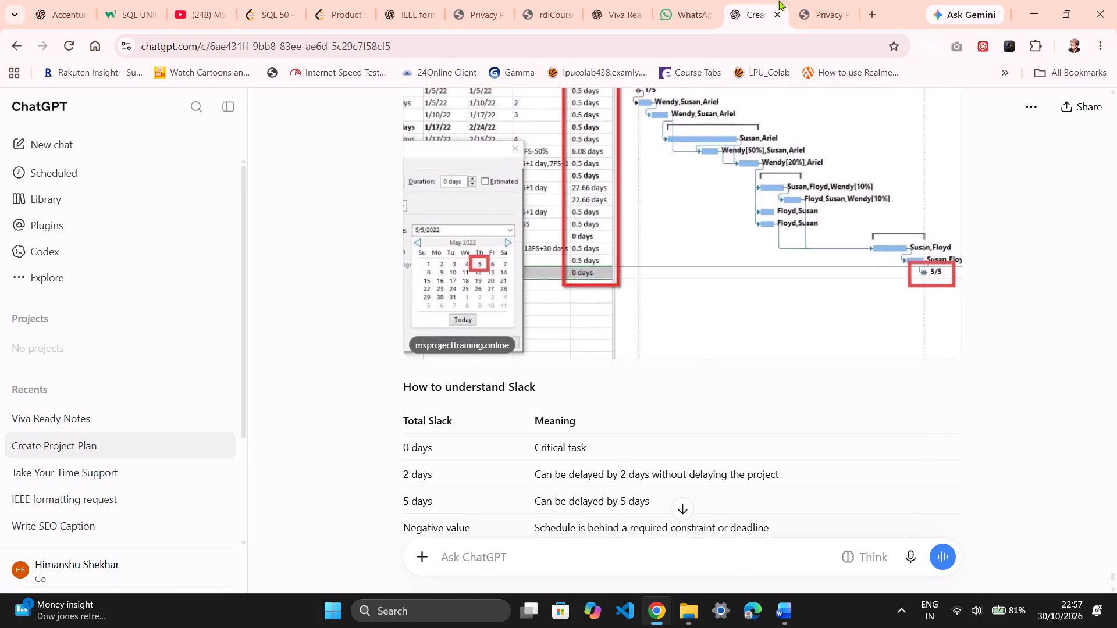
click(814, 8)
Examine how the reference paper formats its abstract, keywords, section headings and lettered subsections on pages 1 and 2.
scroll(595, 396, down, 1)
scroll(595, 396, up, 1)
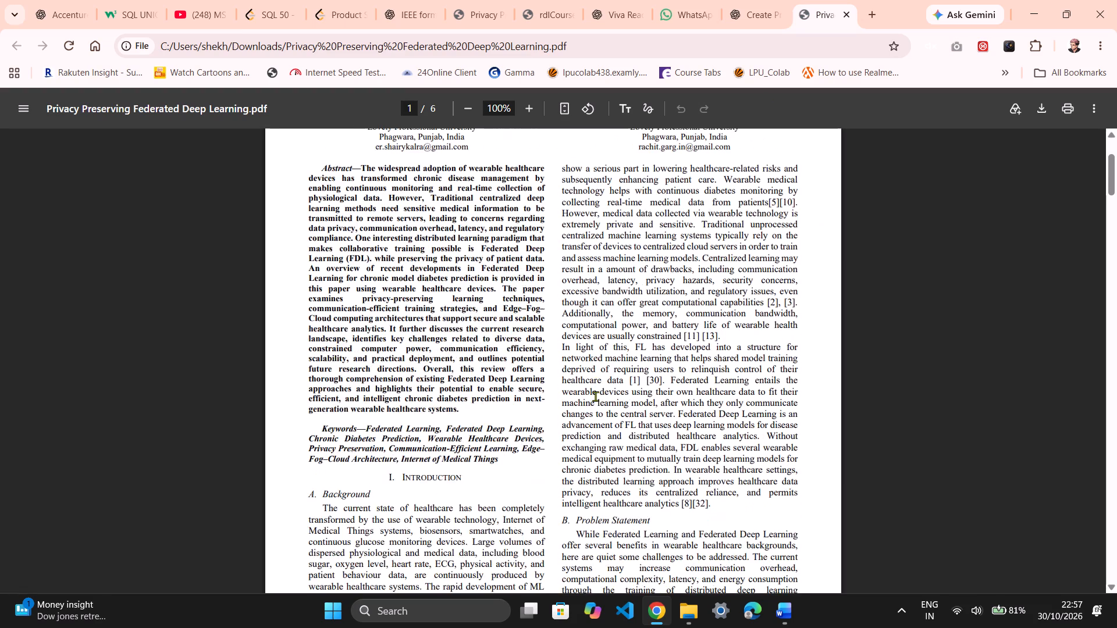
scroll(595, 396, up, 2)
scroll(595, 396, down, 2)
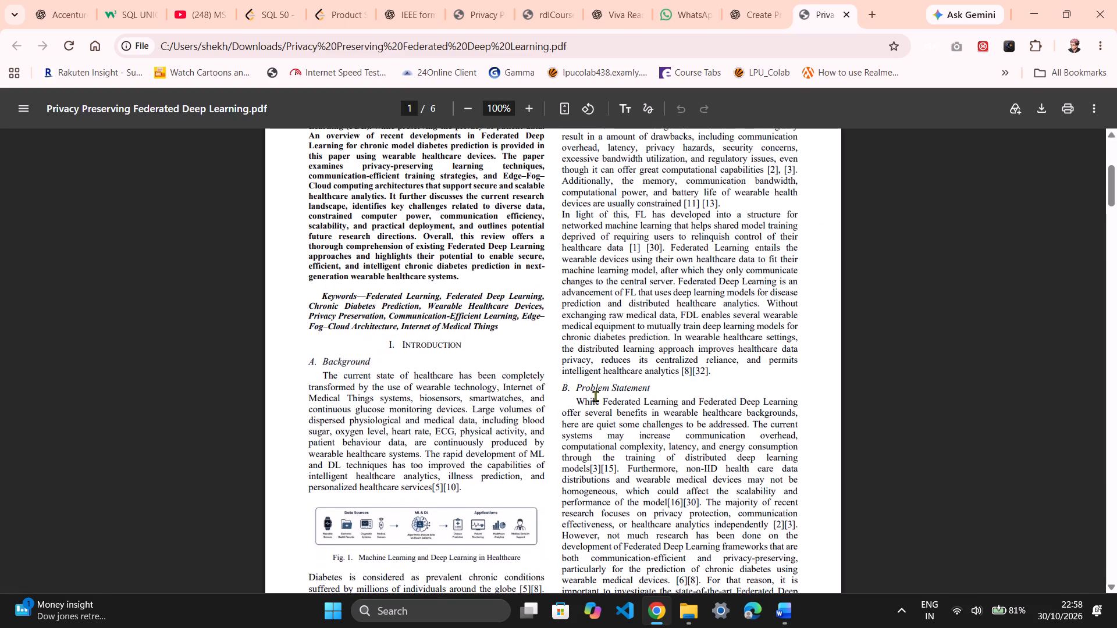
scroll(595, 396, up, 2)
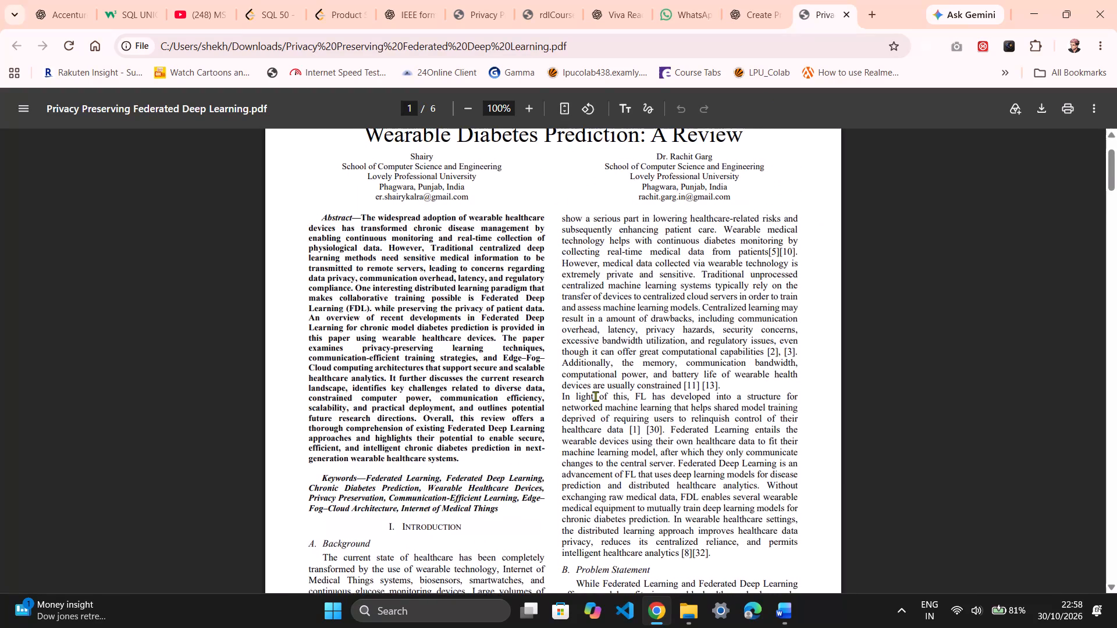
scroll(595, 396, up, 1)
scroll(595, 396, down, 2)
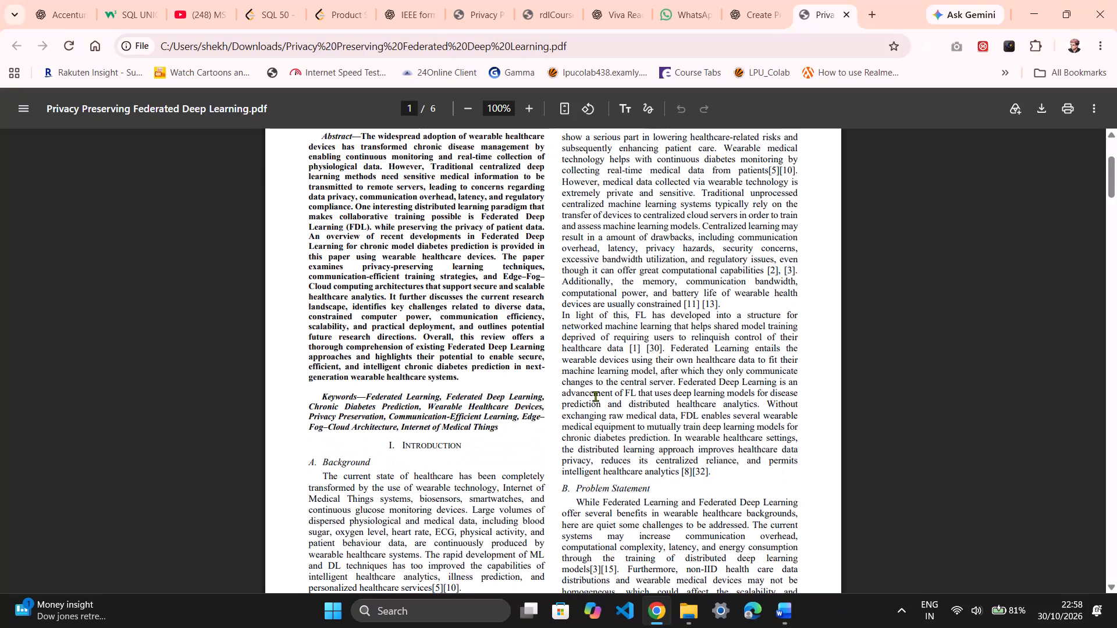
scroll(595, 396, down, 4)
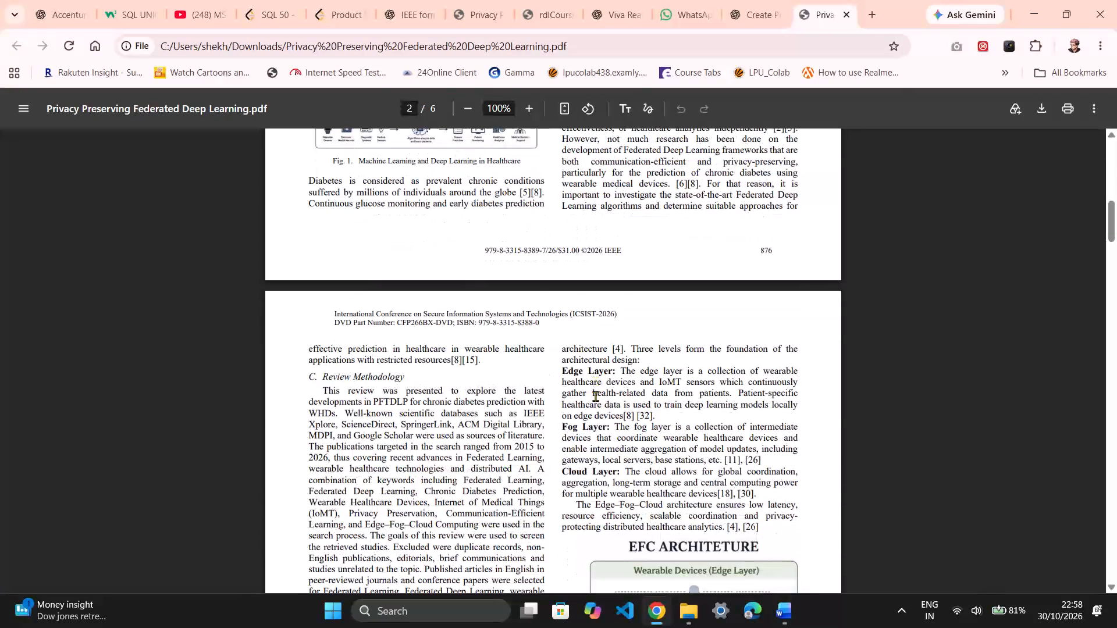
scroll(595, 396, up, 1)
scroll(595, 396, down, 1)
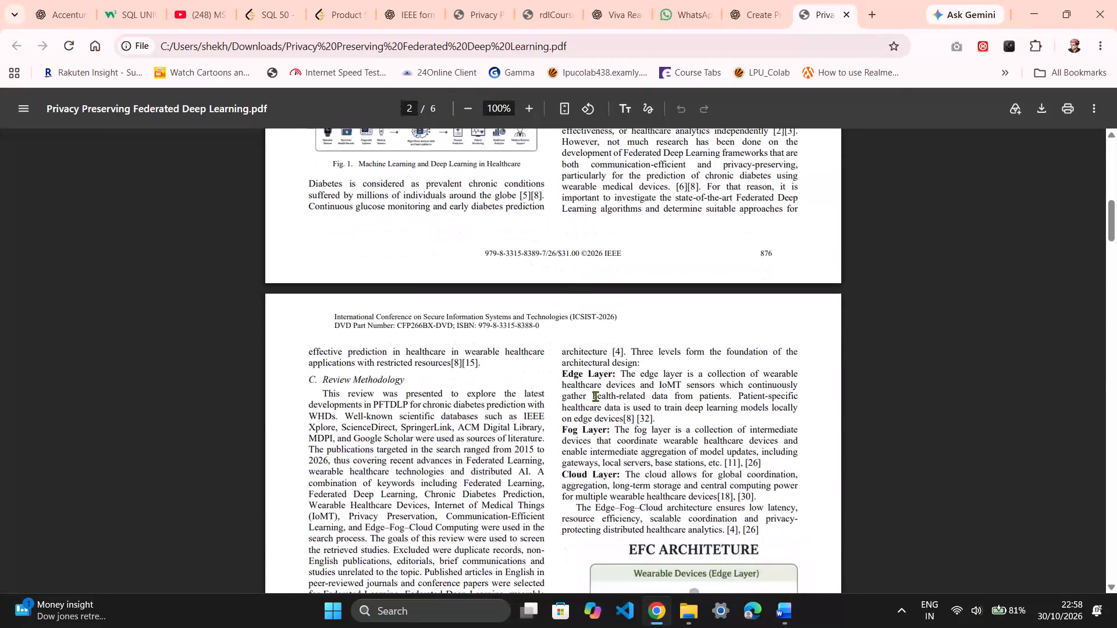
click(595, 396)
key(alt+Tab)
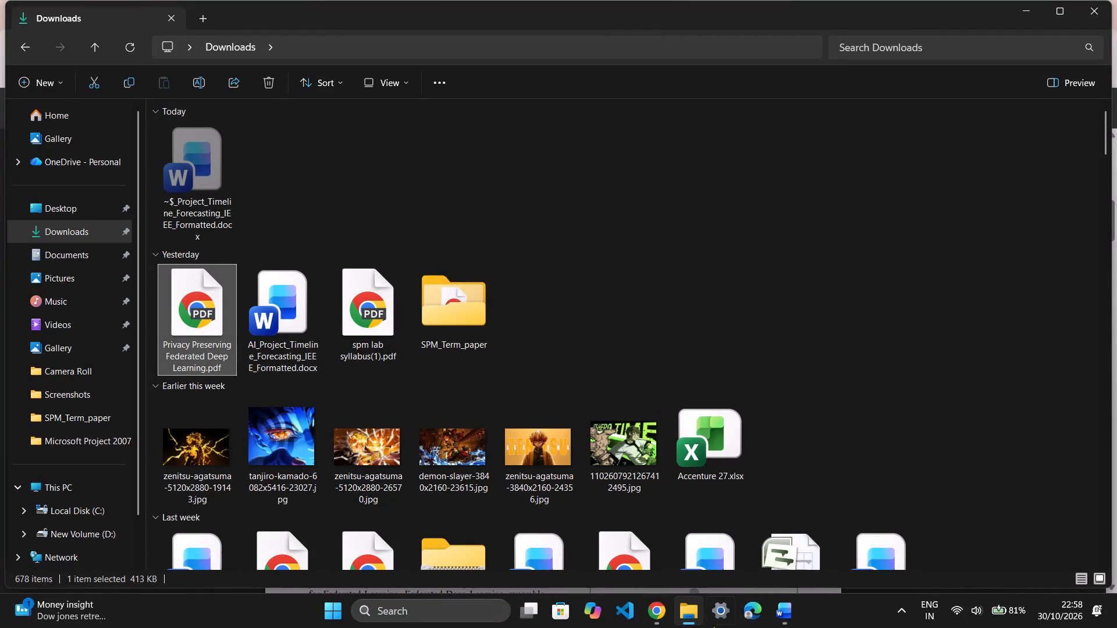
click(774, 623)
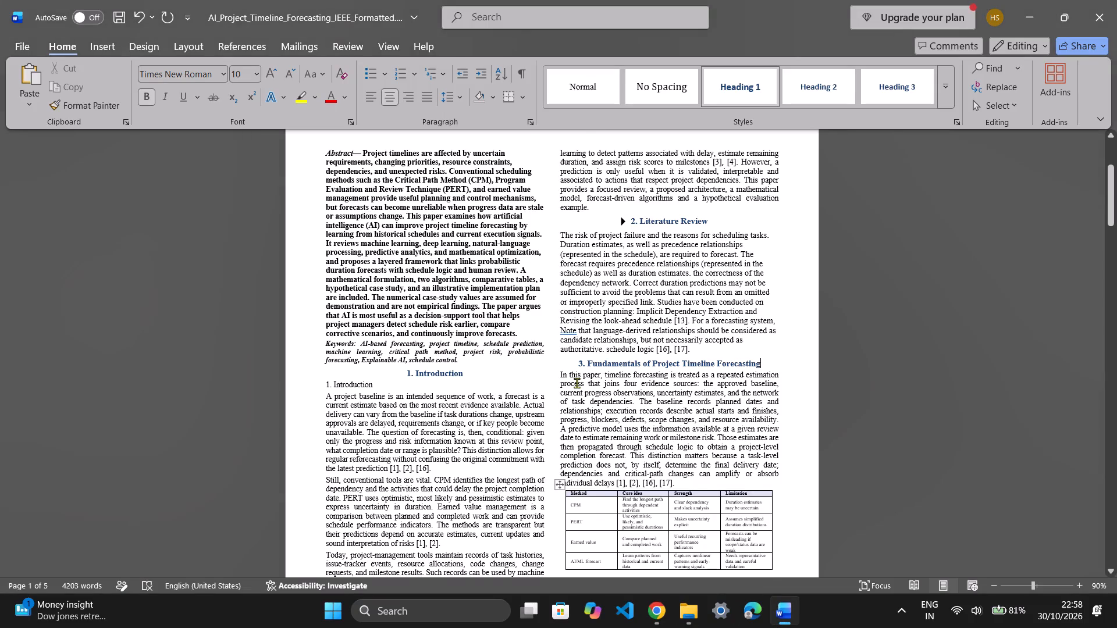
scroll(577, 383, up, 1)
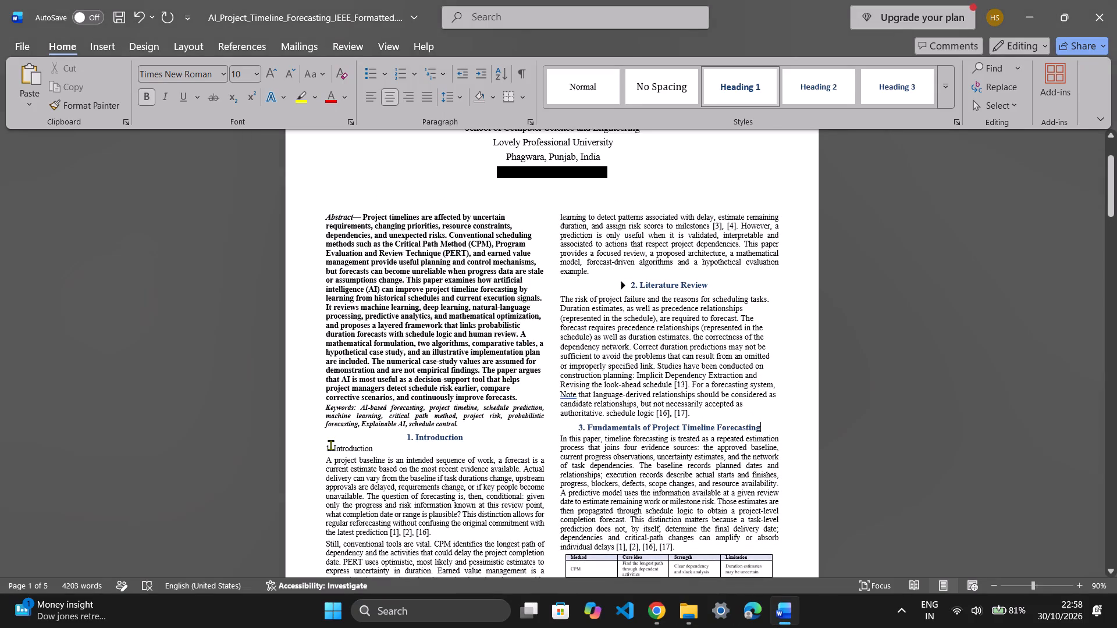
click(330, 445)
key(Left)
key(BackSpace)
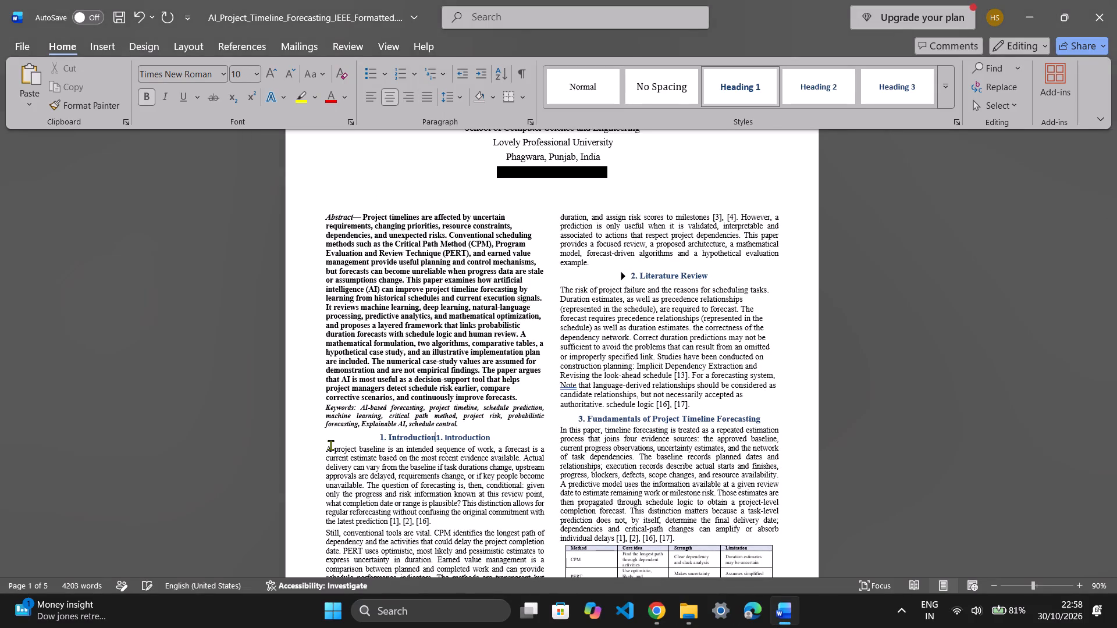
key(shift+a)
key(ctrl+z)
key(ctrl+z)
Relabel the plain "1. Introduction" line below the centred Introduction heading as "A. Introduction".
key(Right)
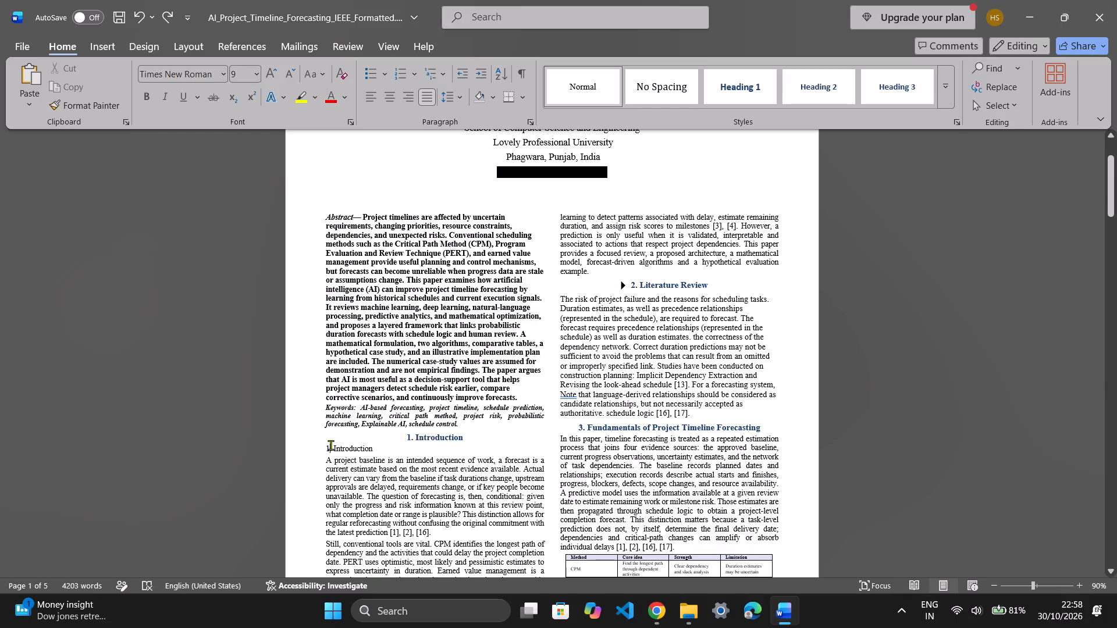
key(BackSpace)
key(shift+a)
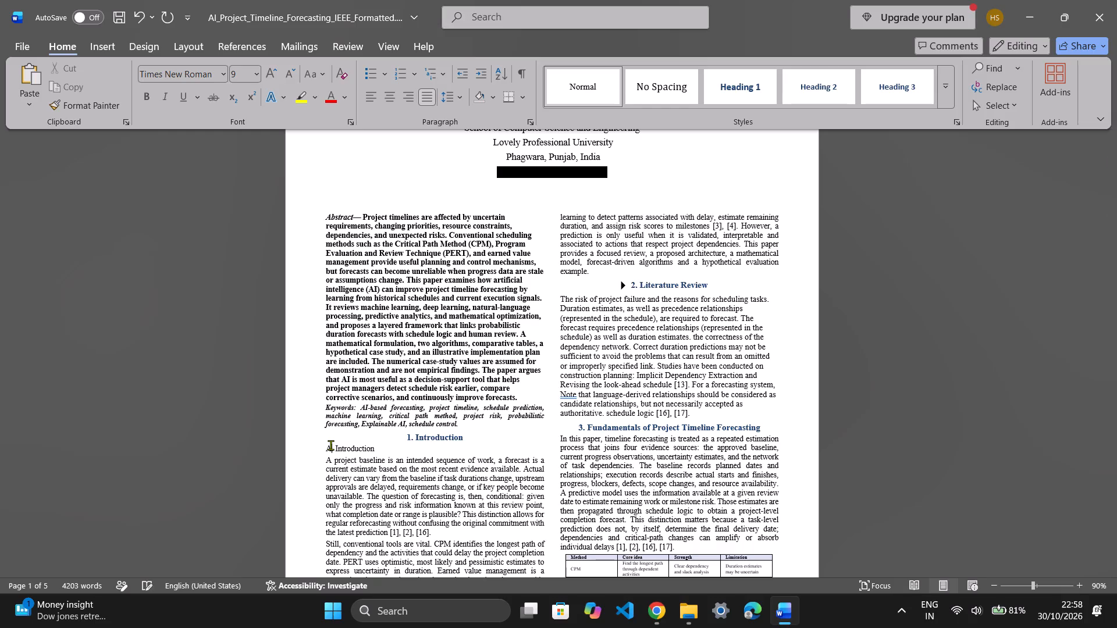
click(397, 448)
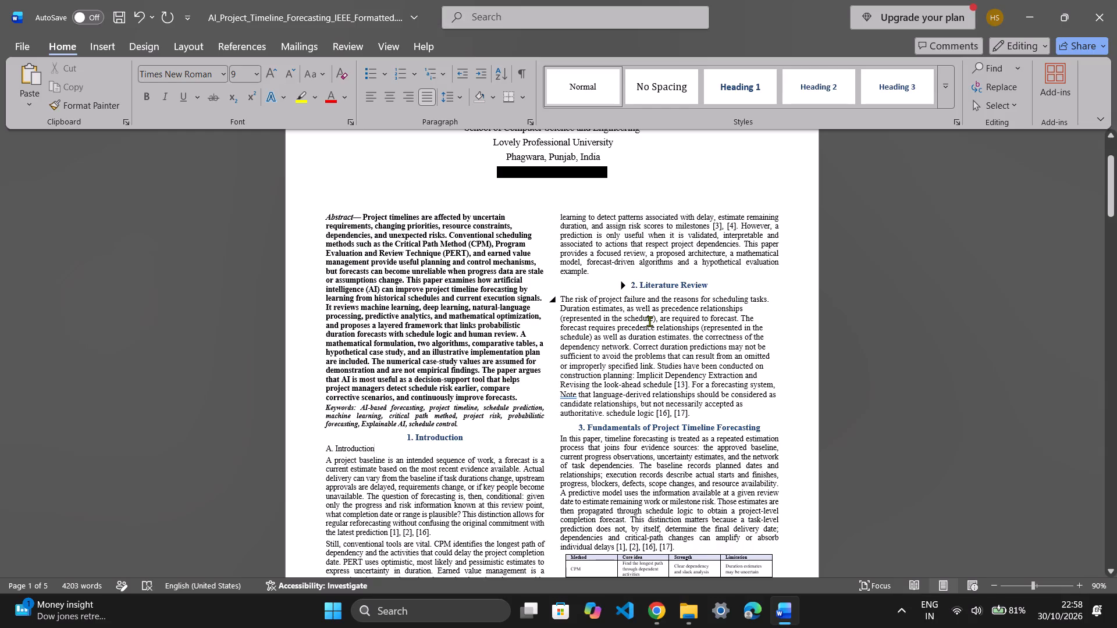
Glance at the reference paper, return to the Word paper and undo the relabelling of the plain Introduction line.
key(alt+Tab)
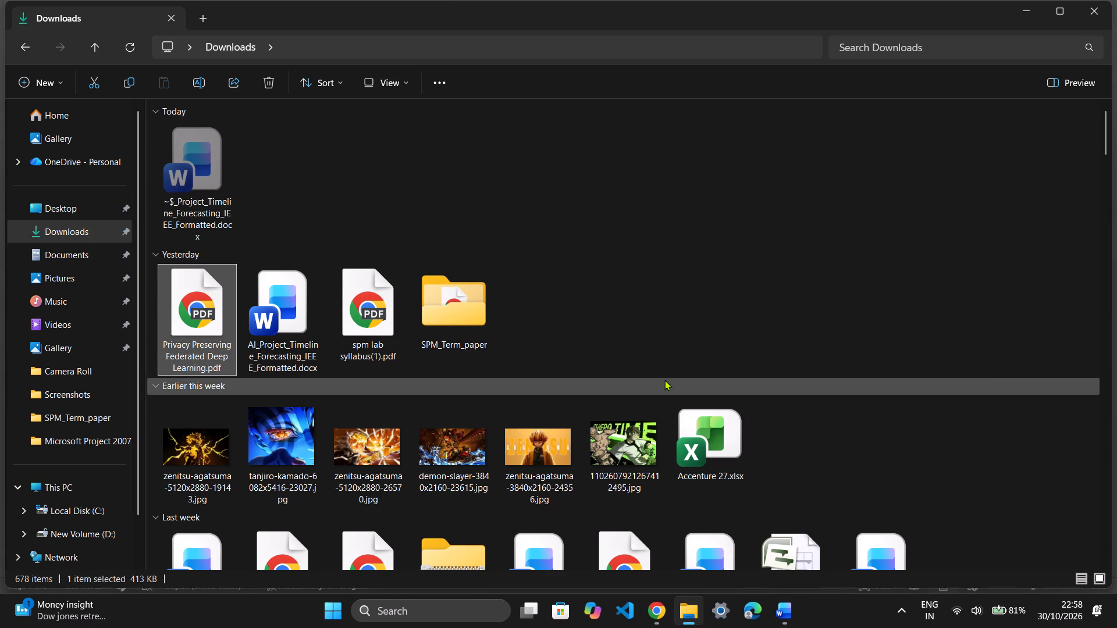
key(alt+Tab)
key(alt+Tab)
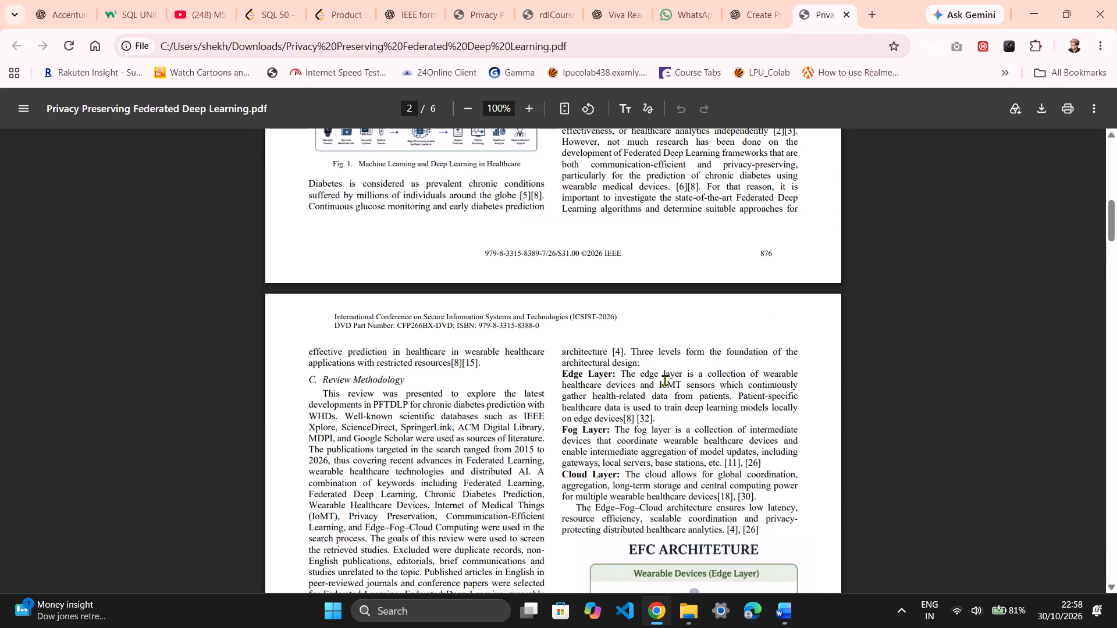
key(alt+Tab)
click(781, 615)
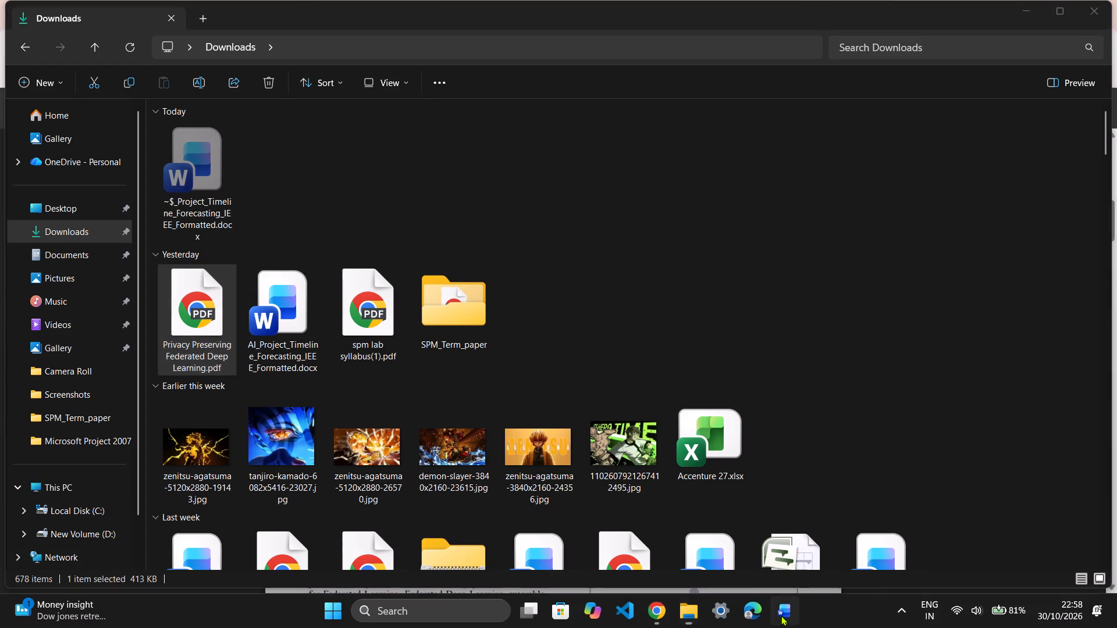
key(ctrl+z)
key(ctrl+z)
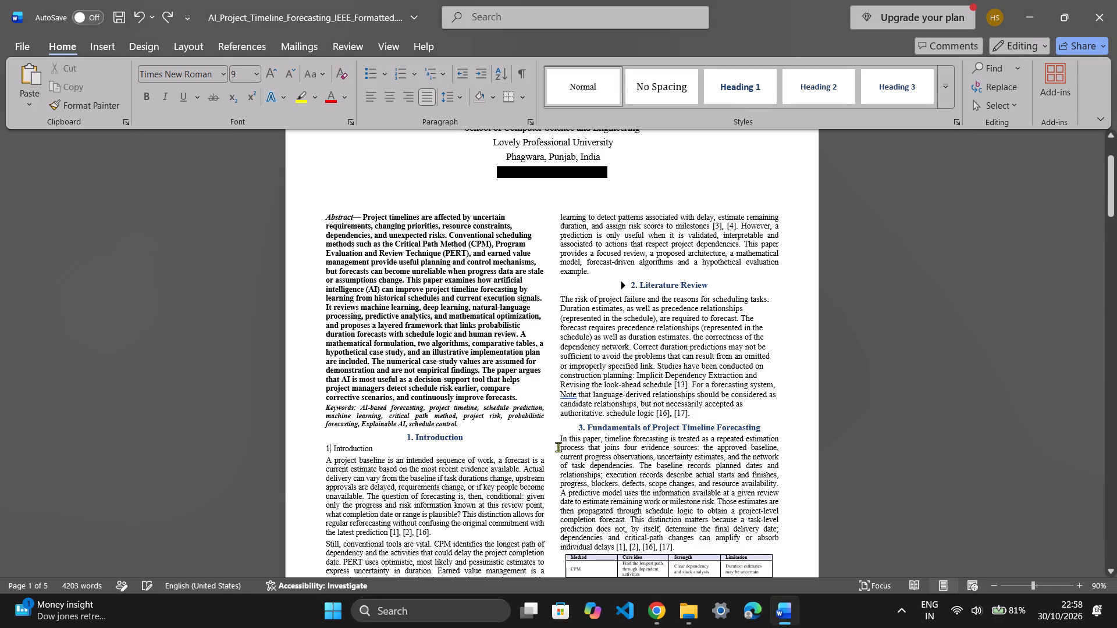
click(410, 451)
Switch to the reference PDF in Chrome and examine its section headings, lettered subsections and figure placement on pages 1 and 2.
key(alt+Tab)
key(alt+Tab)
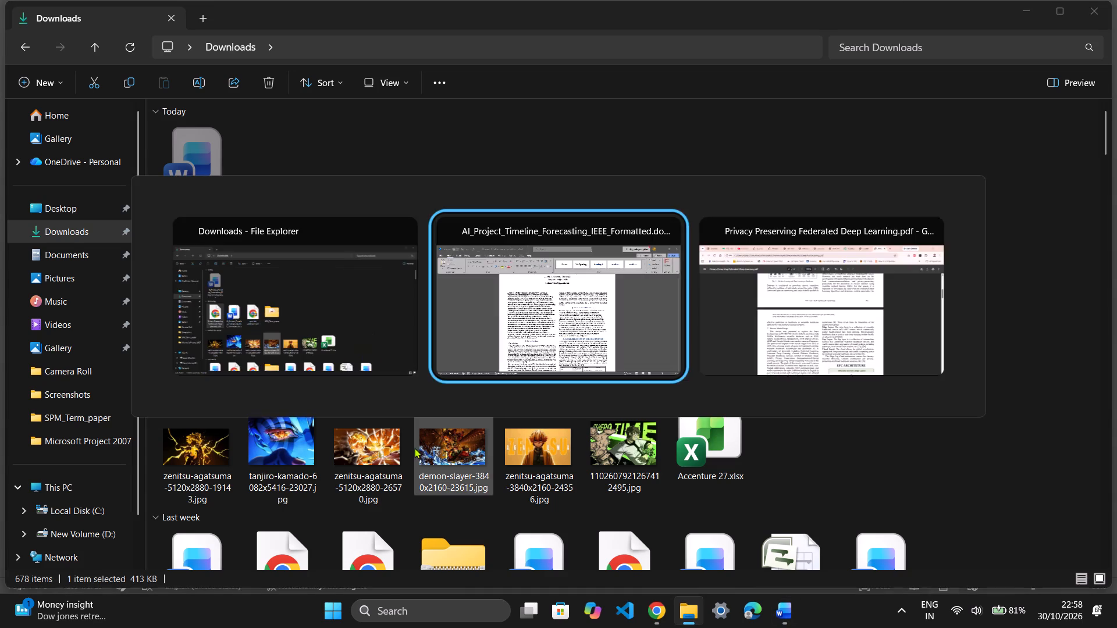
key(alt+Tab)
key(alt+Tab)
key(alt+Tab)
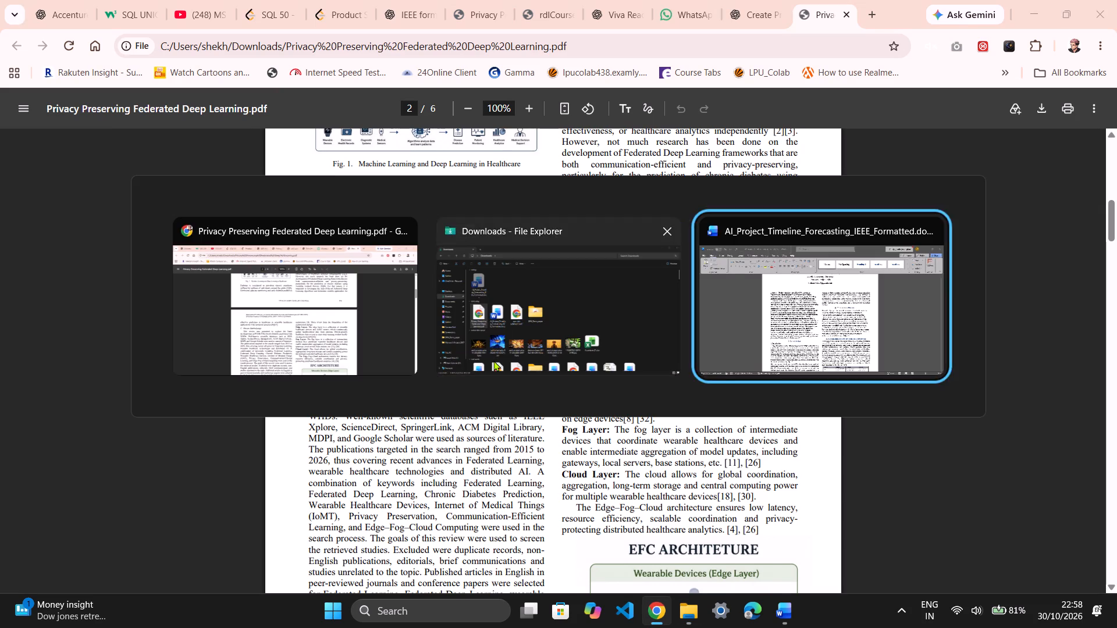
key(alt+Tab)
scroll(501, 358, up, 1)
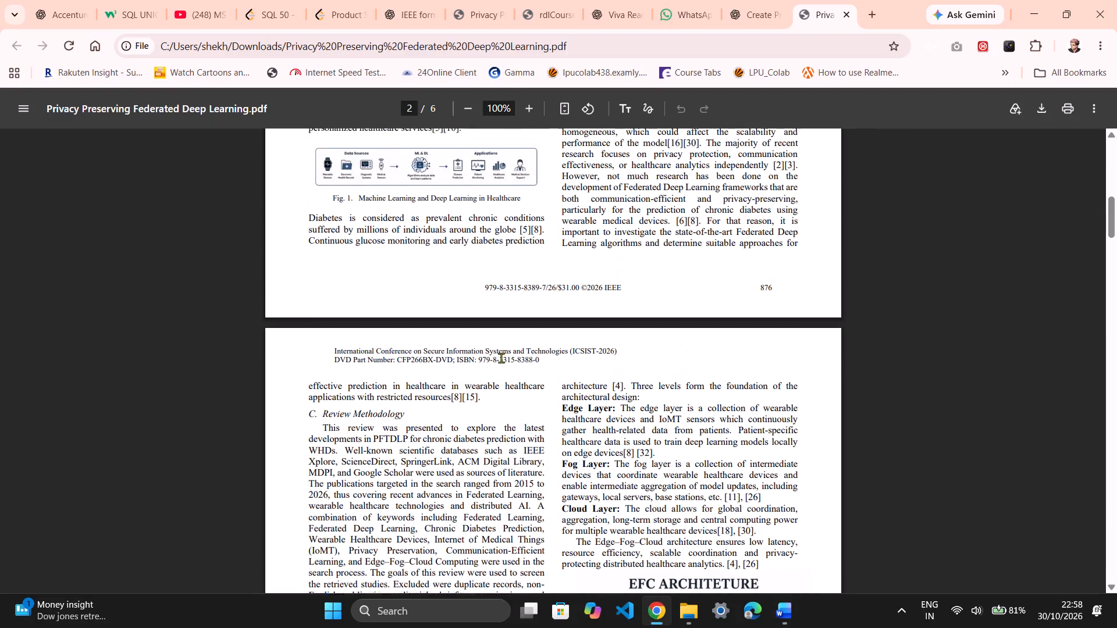
scroll(501, 358, up, 1)
scroll(501, 358, down, 4)
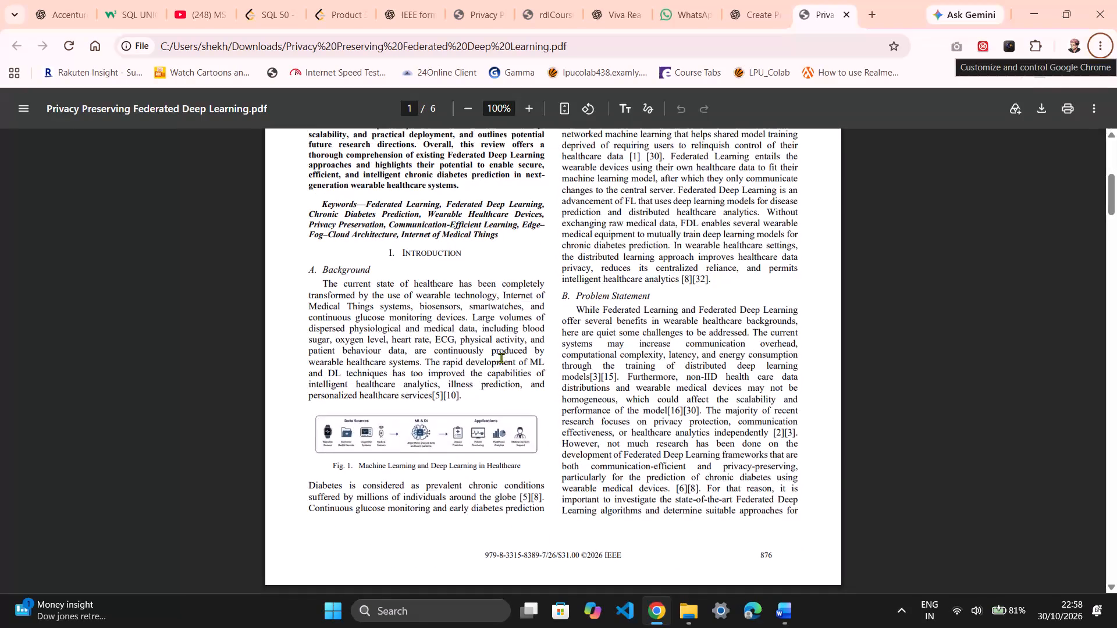
scroll(558, 355, down, 5)
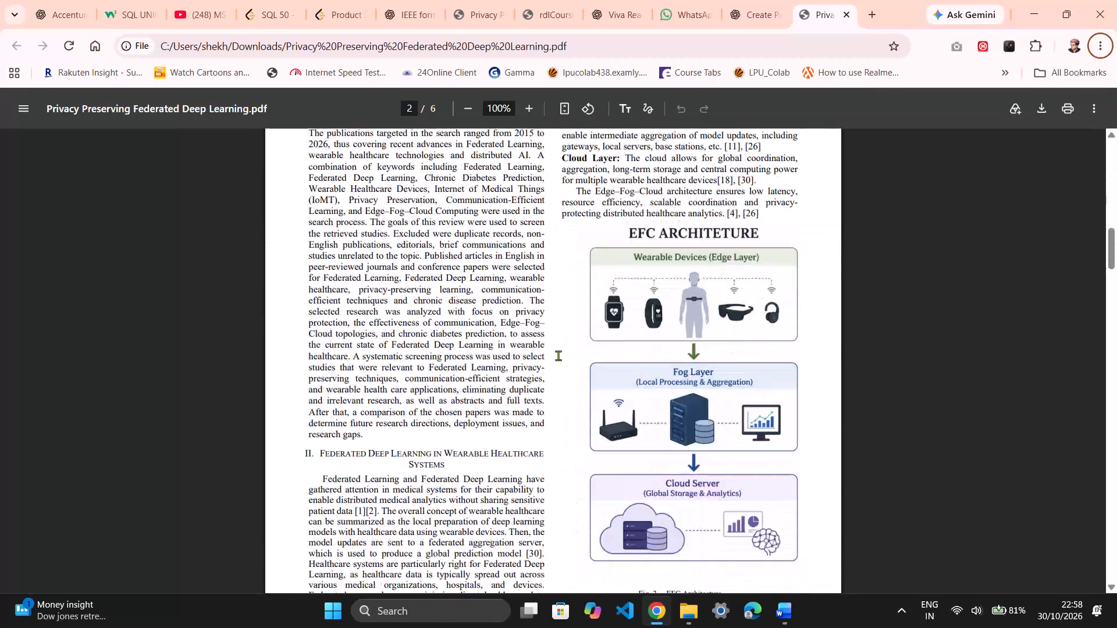
scroll(558, 355, down, 2)
scroll(558, 355, right, 1)
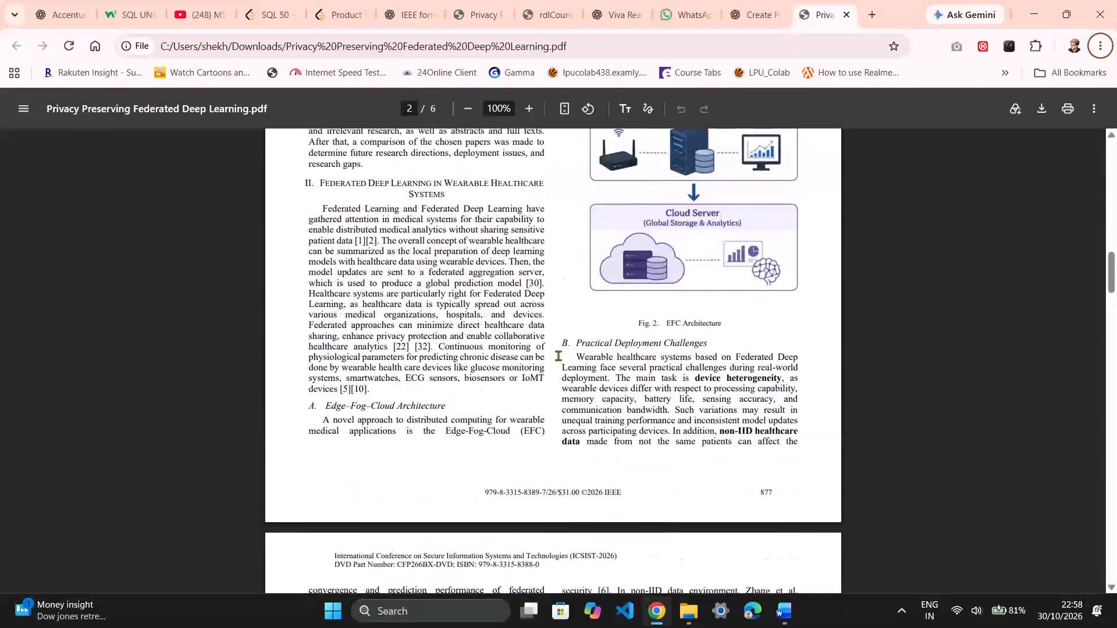
scroll(558, 355, right, 1)
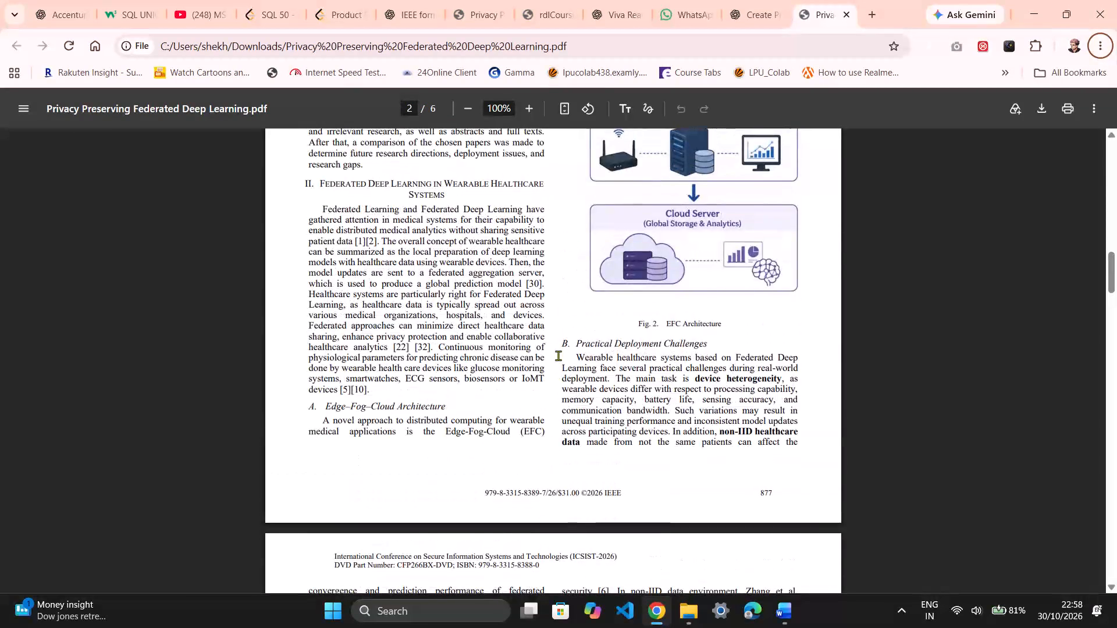
scroll(558, 355, up, 3)
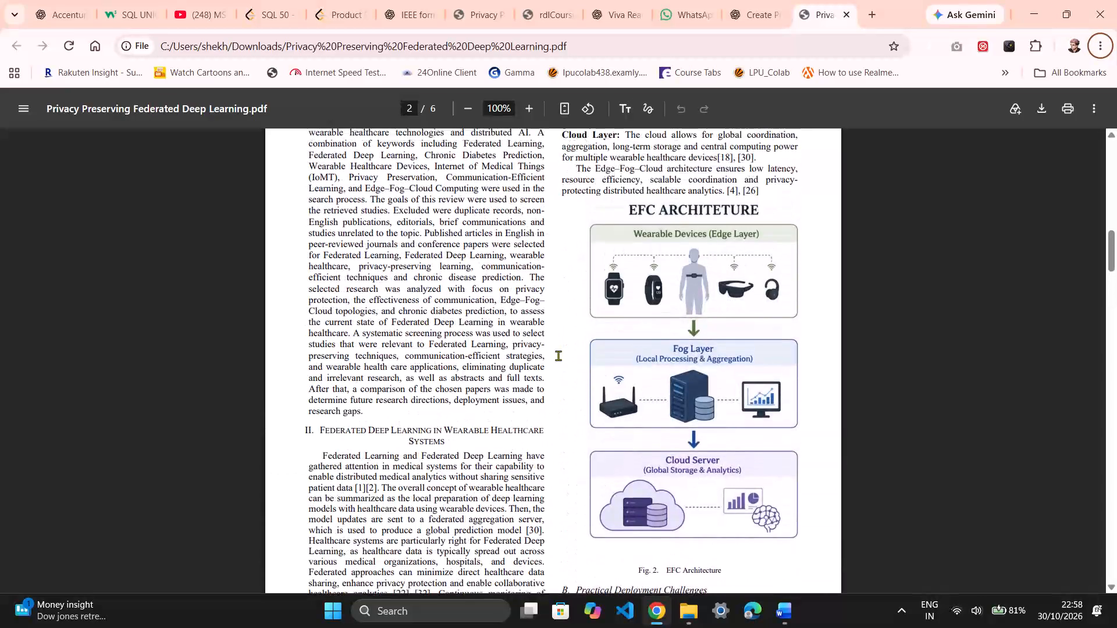
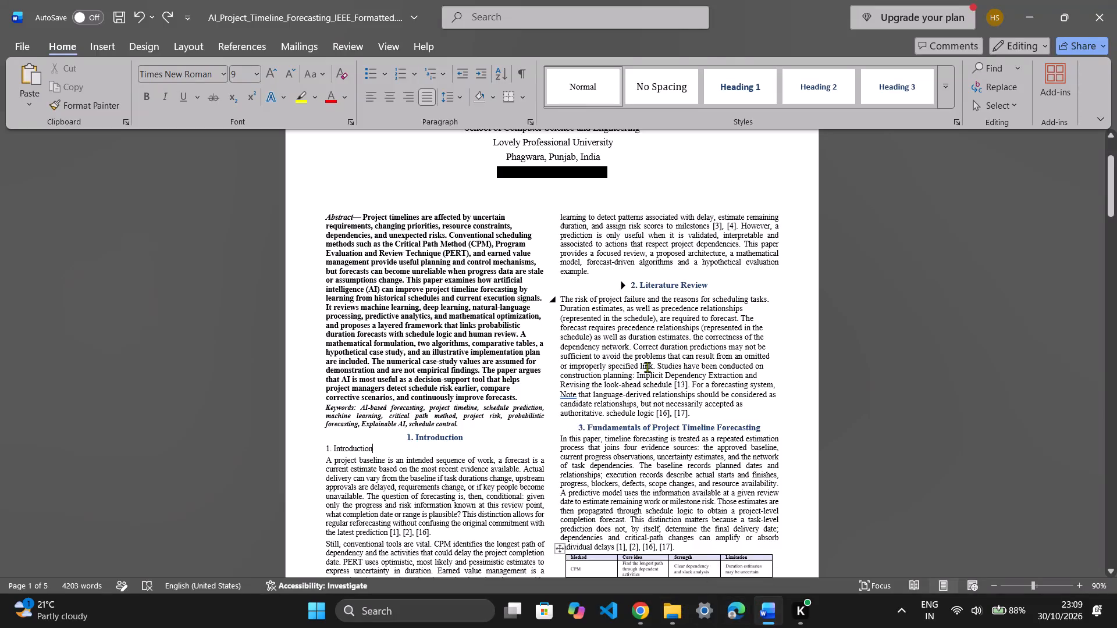
Renumber the plain "1. Introduction" line below the centred Introduction heading as "1.1 Introduction".
scroll(647, 367, down, 1)
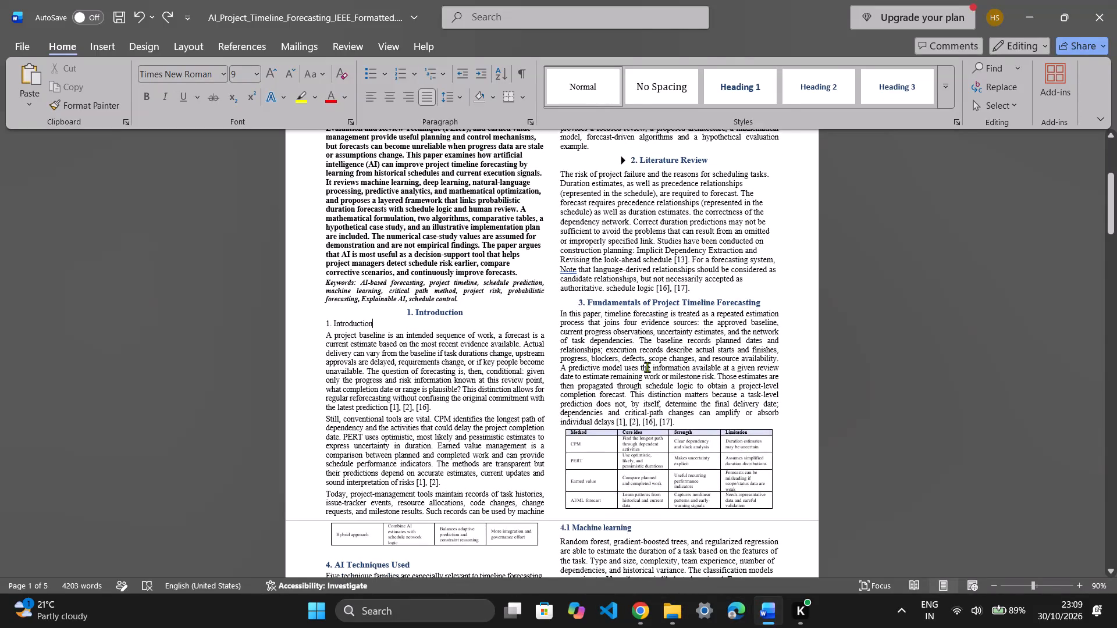
scroll(647, 367, up, 1)
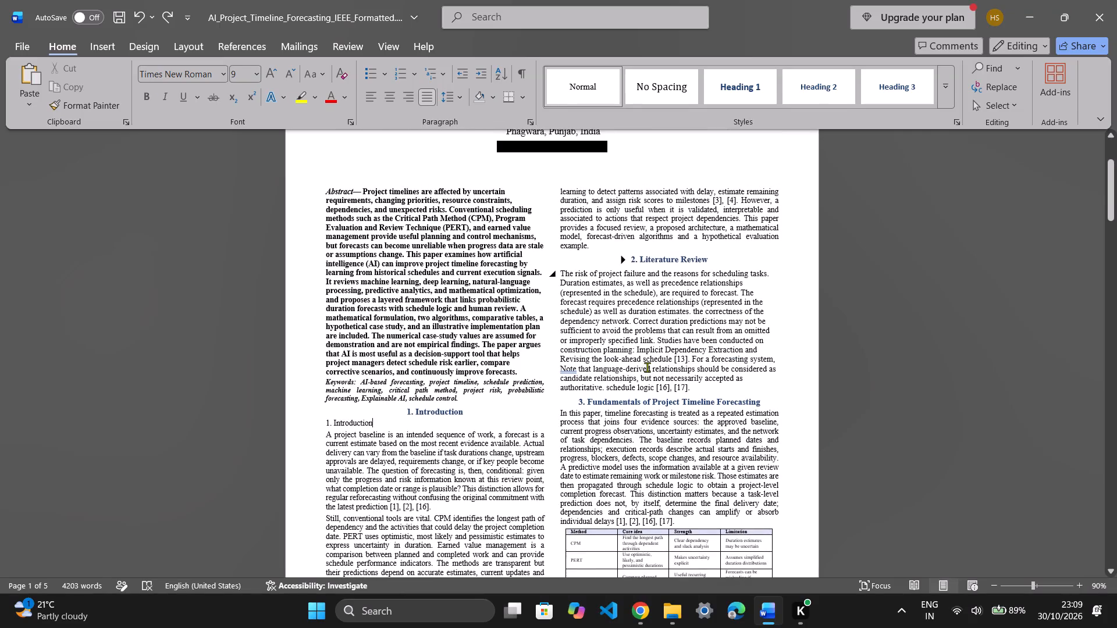
click(333, 425)
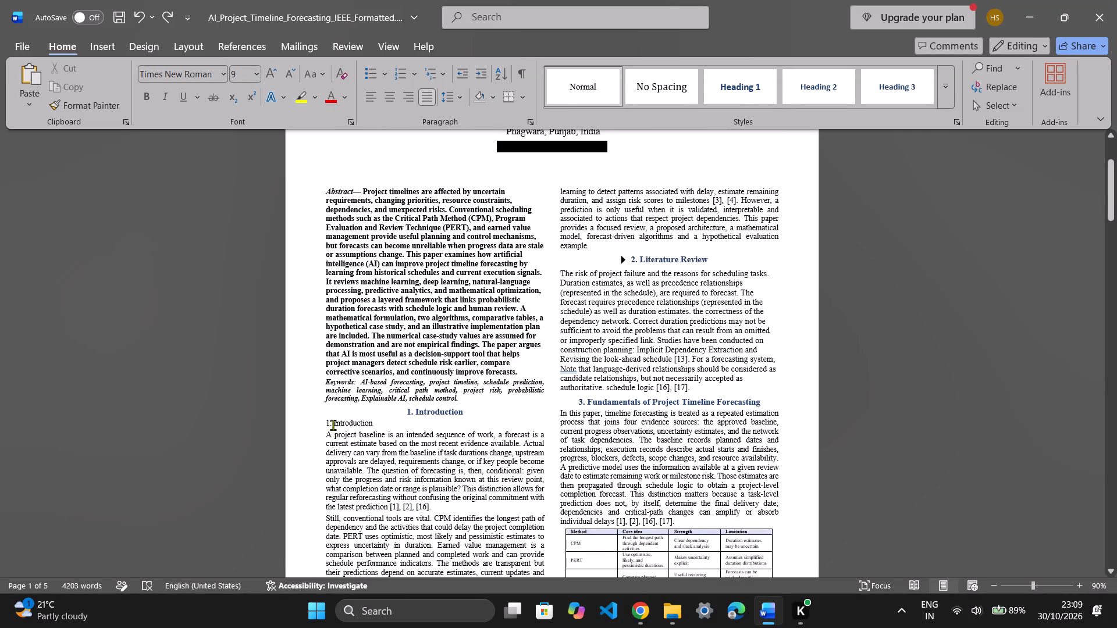
key(Left)
key(1)
Centre the "4. AI Techniques Used" heading on page 2.
scroll(669, 360, down, 1)
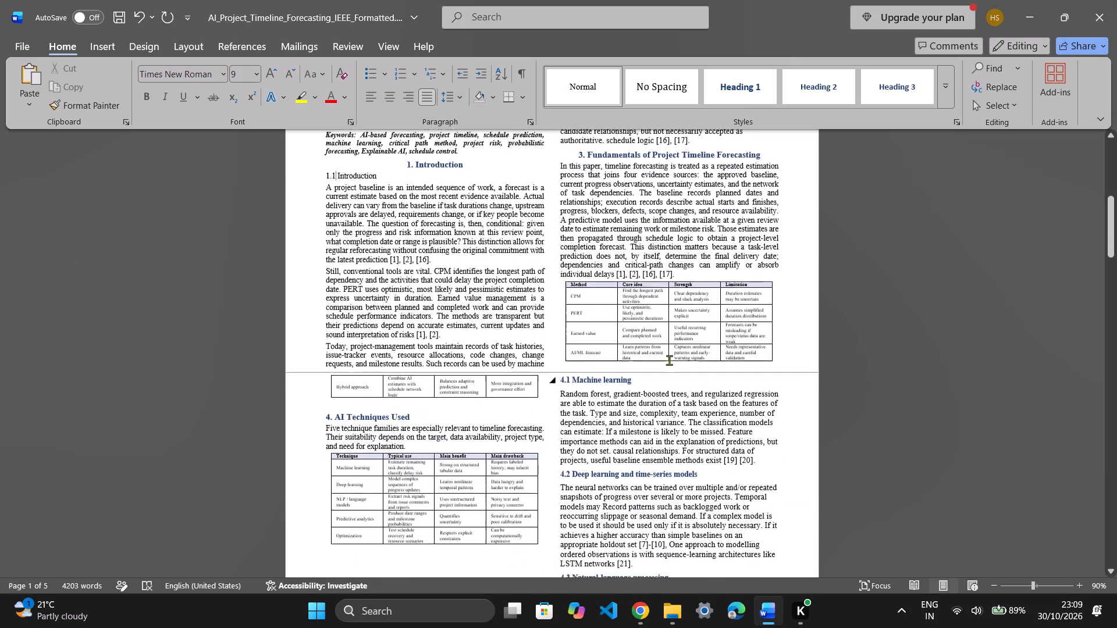
scroll(669, 360, down, 1)
scroll(669, 360, up, 1)
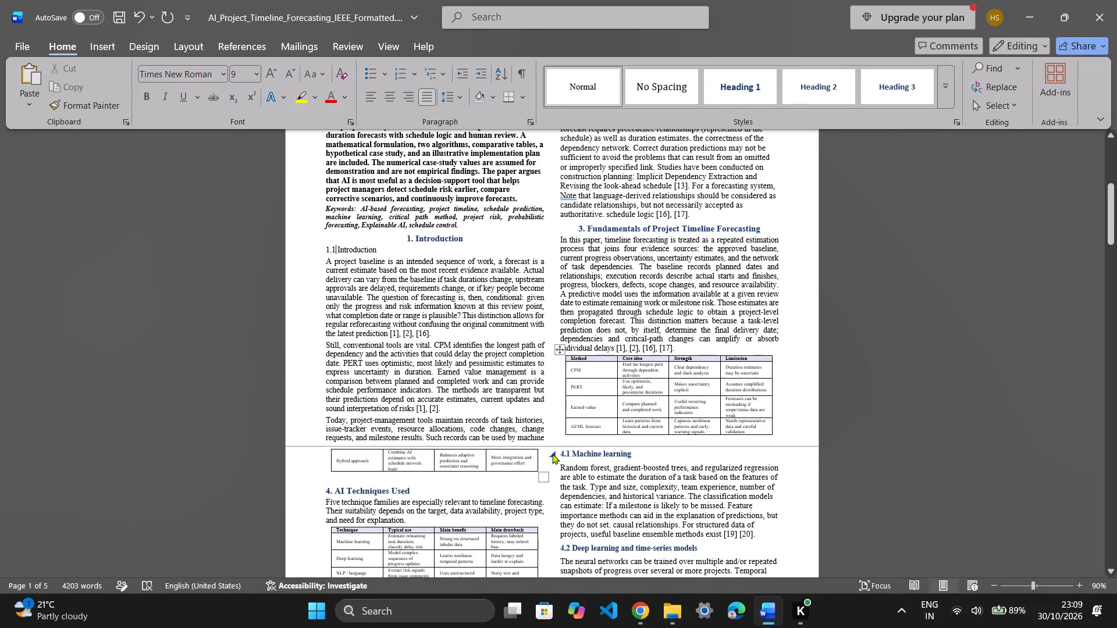
scroll(512, 451, down, 1)
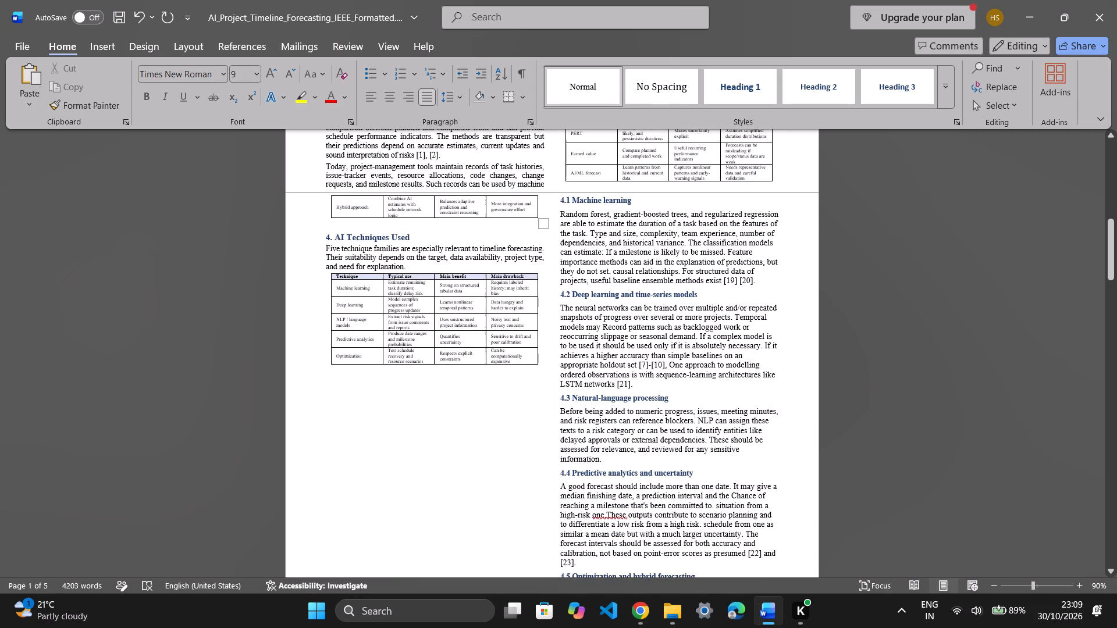
click(324, 235)
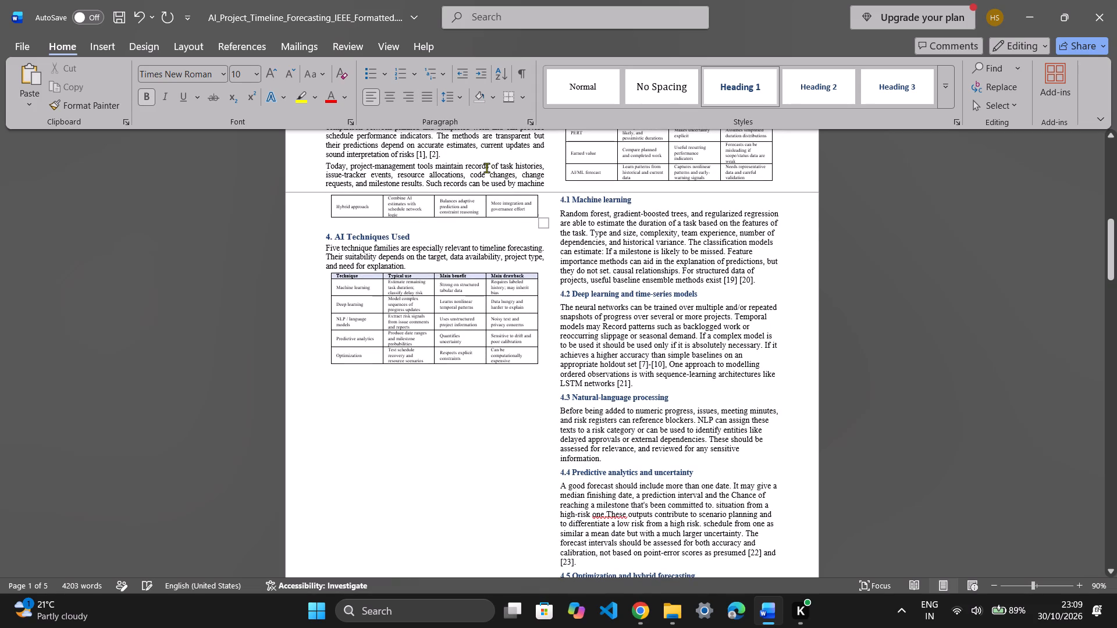
click(387, 102)
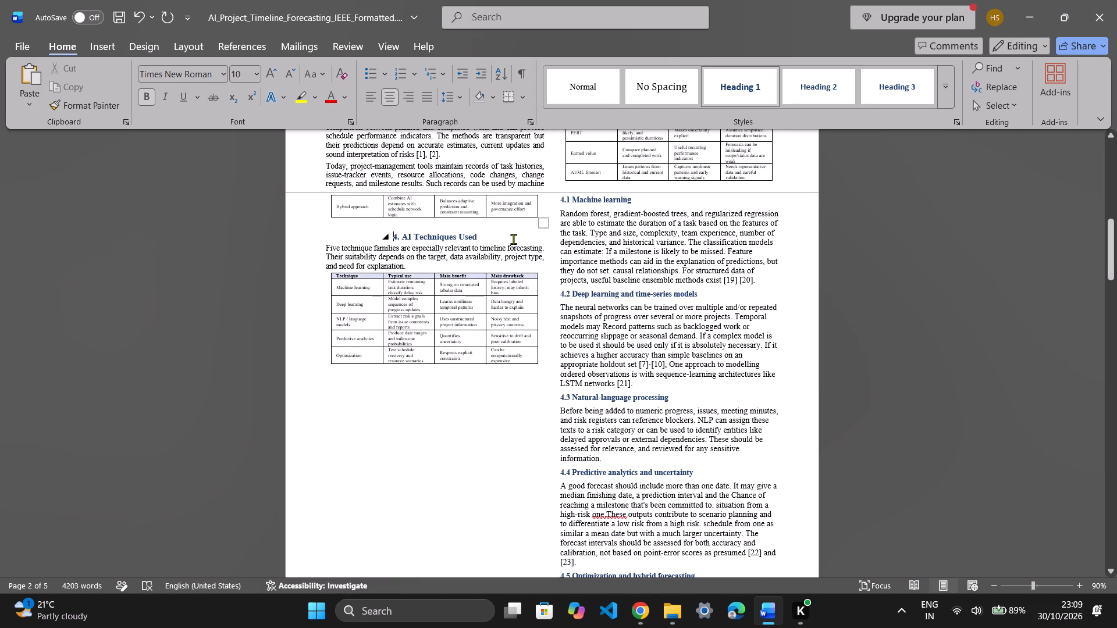
click(513, 239)
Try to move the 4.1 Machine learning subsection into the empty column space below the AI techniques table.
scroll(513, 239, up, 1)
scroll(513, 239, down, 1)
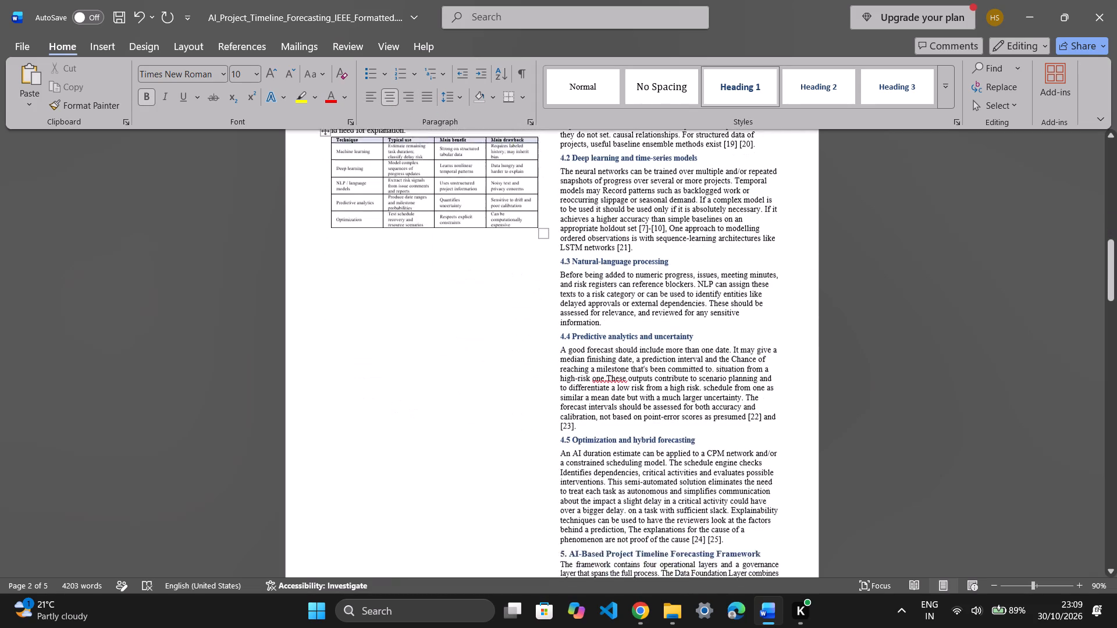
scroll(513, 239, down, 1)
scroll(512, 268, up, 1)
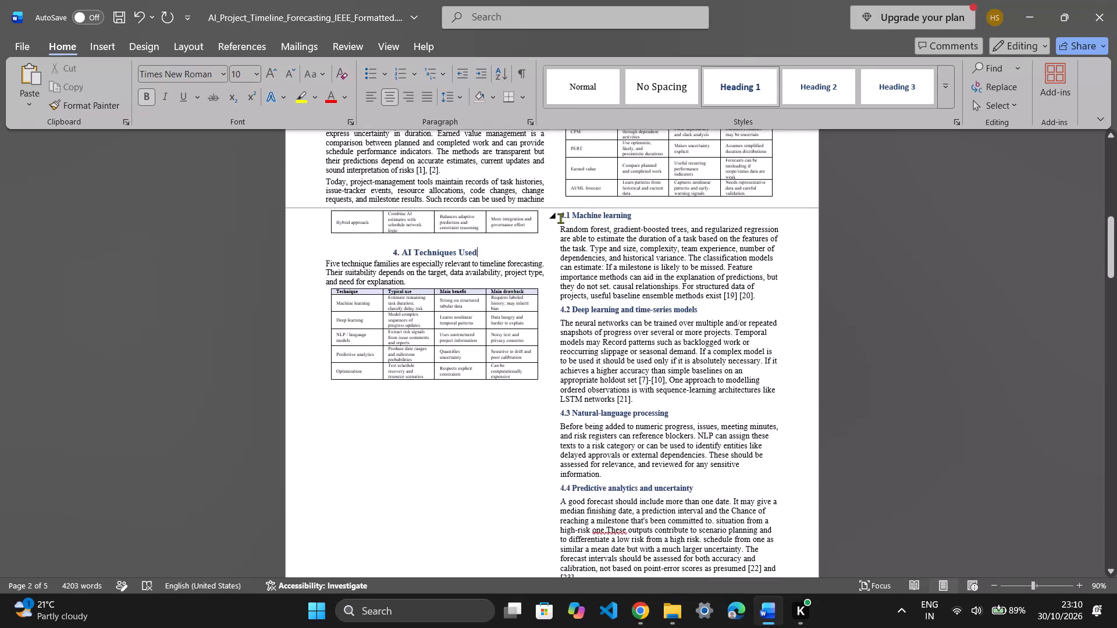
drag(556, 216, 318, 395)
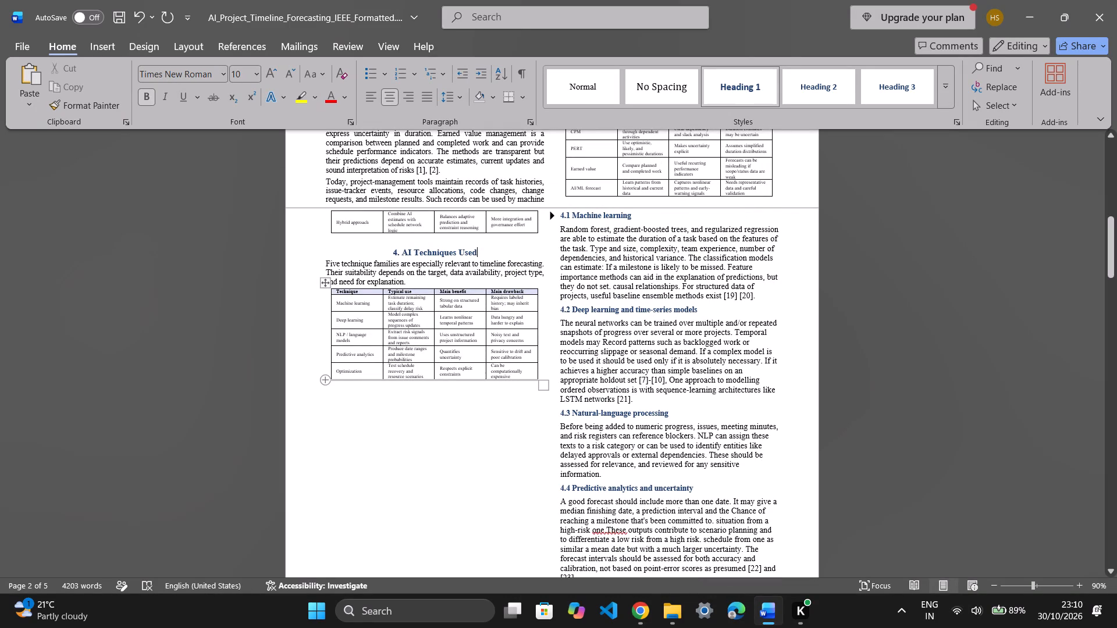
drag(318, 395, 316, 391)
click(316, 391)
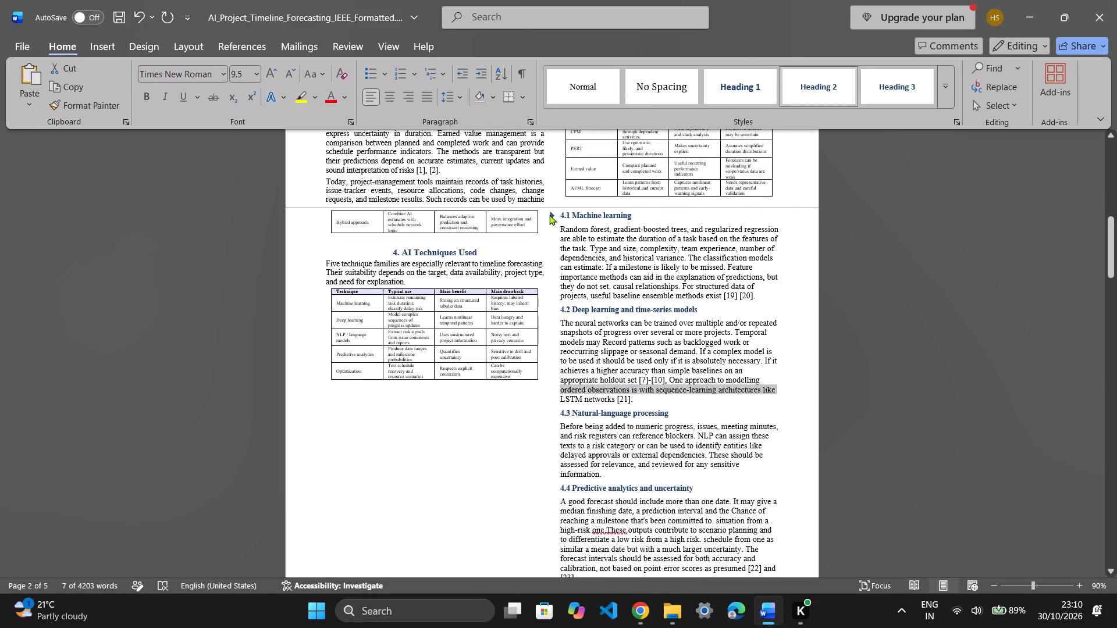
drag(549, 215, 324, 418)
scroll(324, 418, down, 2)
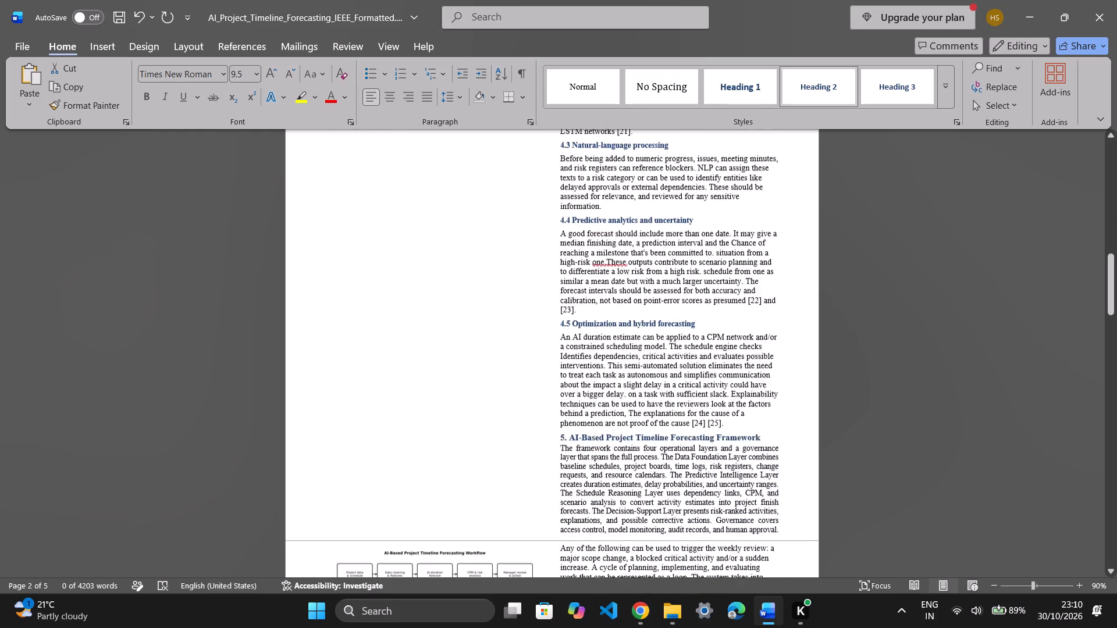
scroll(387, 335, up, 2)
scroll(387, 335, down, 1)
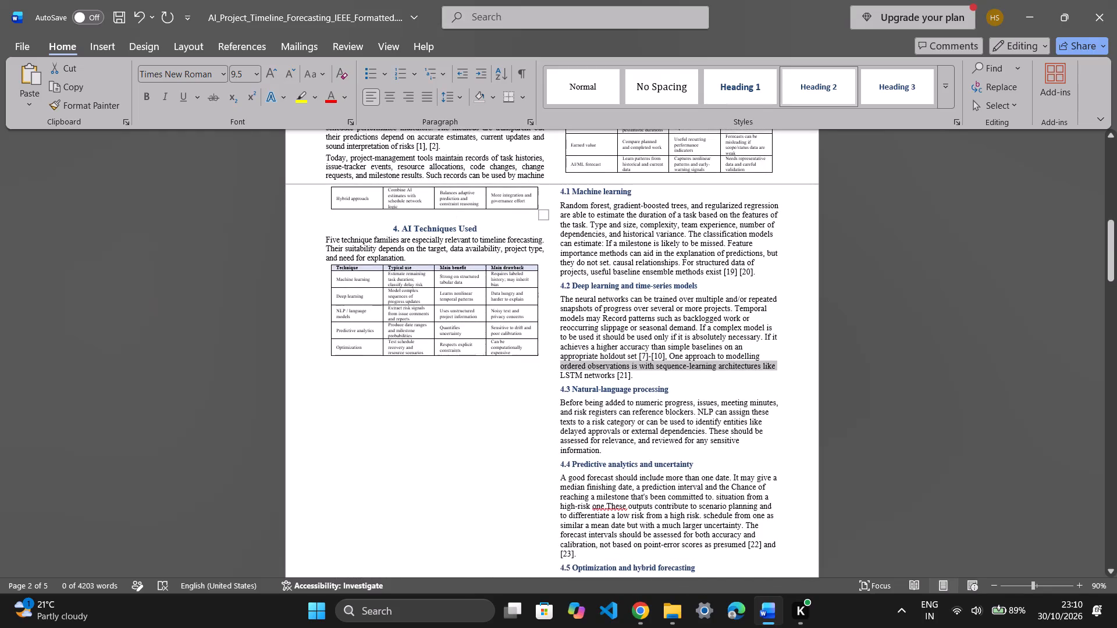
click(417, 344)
scroll(529, 358, up, 8)
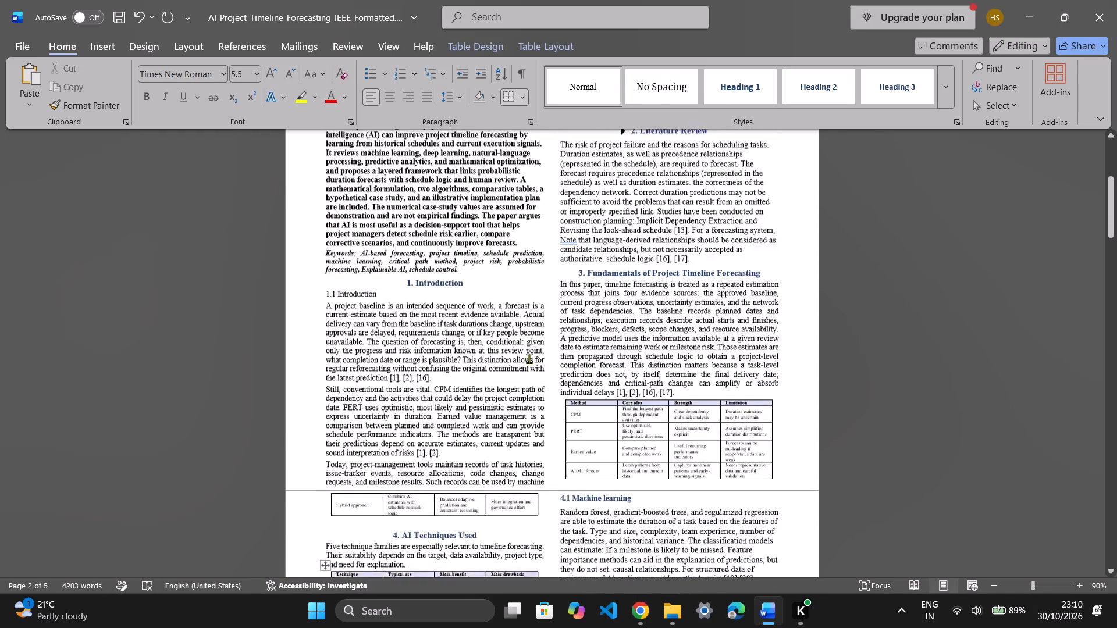
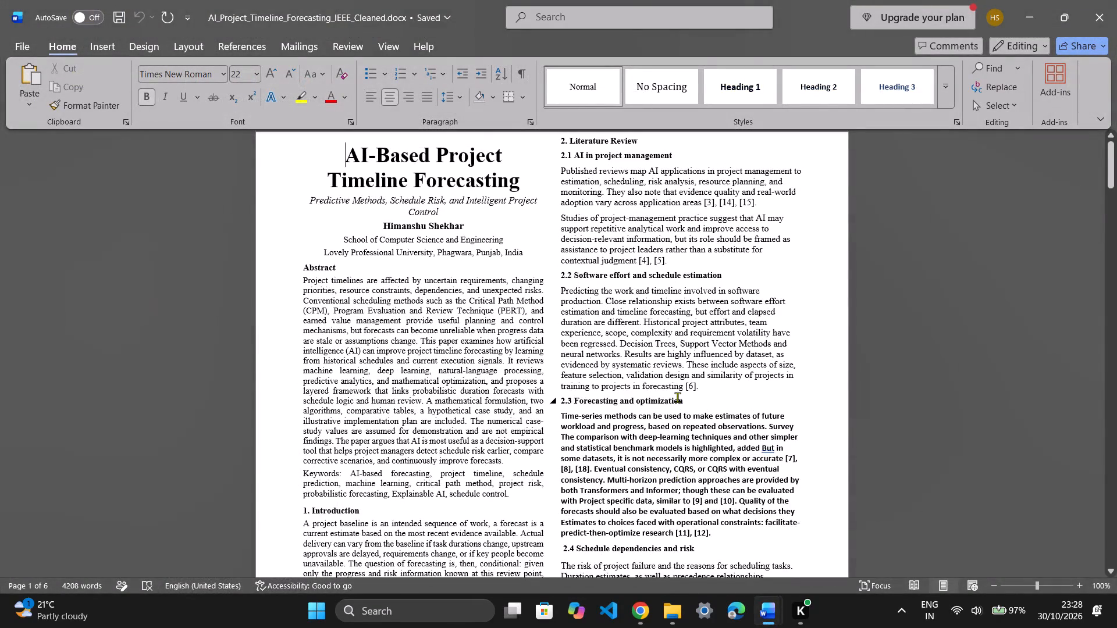
scroll(677, 397, up, 1)
scroll(677, 397, down, 1)
scroll(677, 397, up, 2)
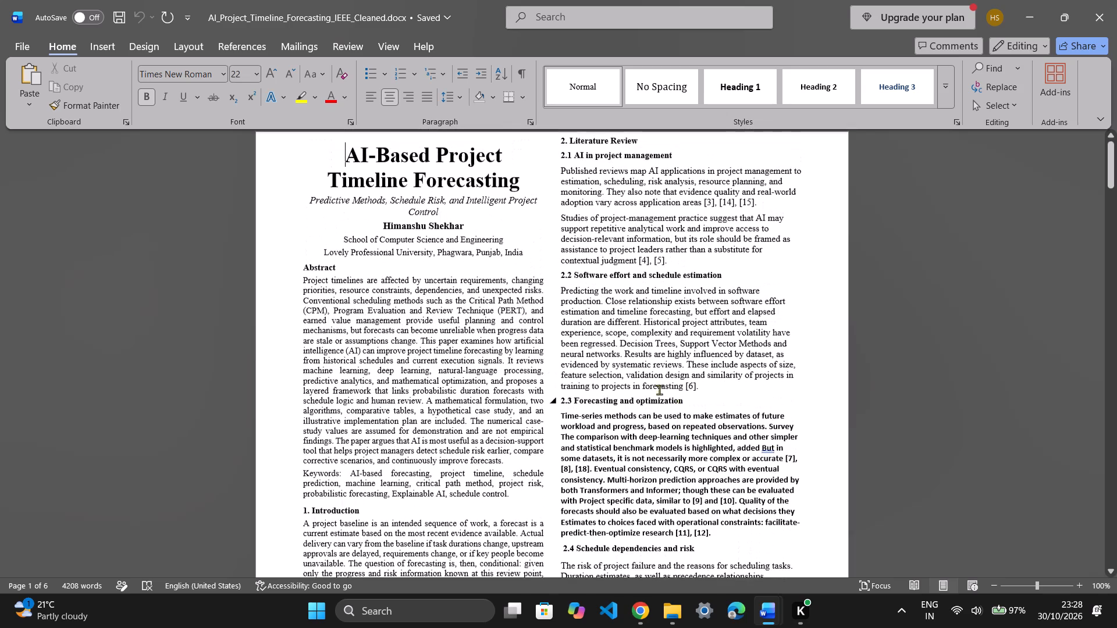
click(527, 176)
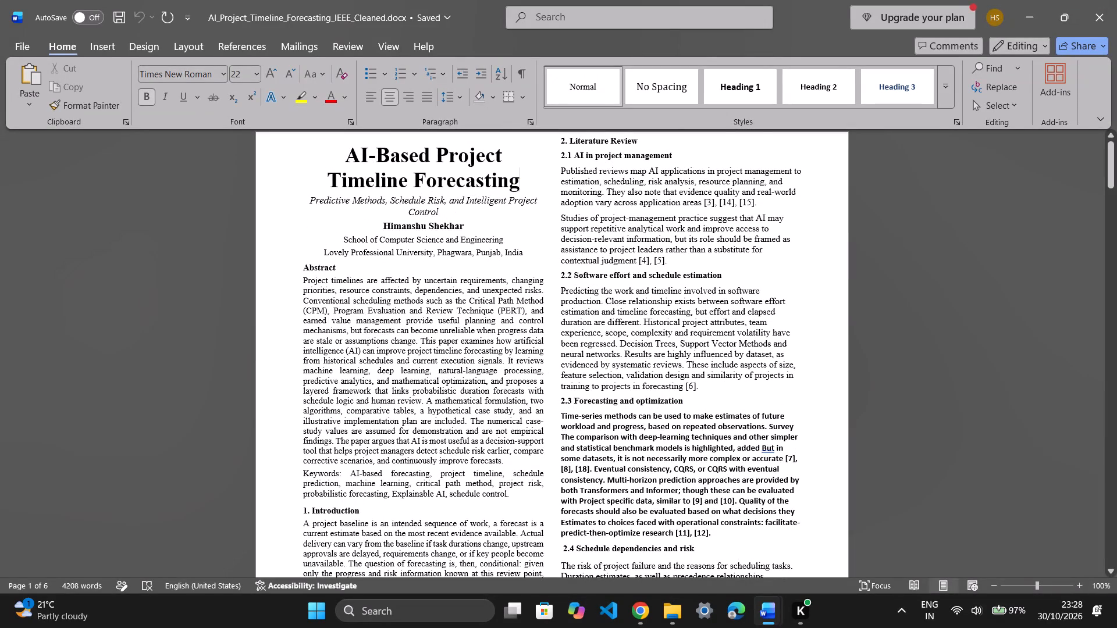
click(182, 46)
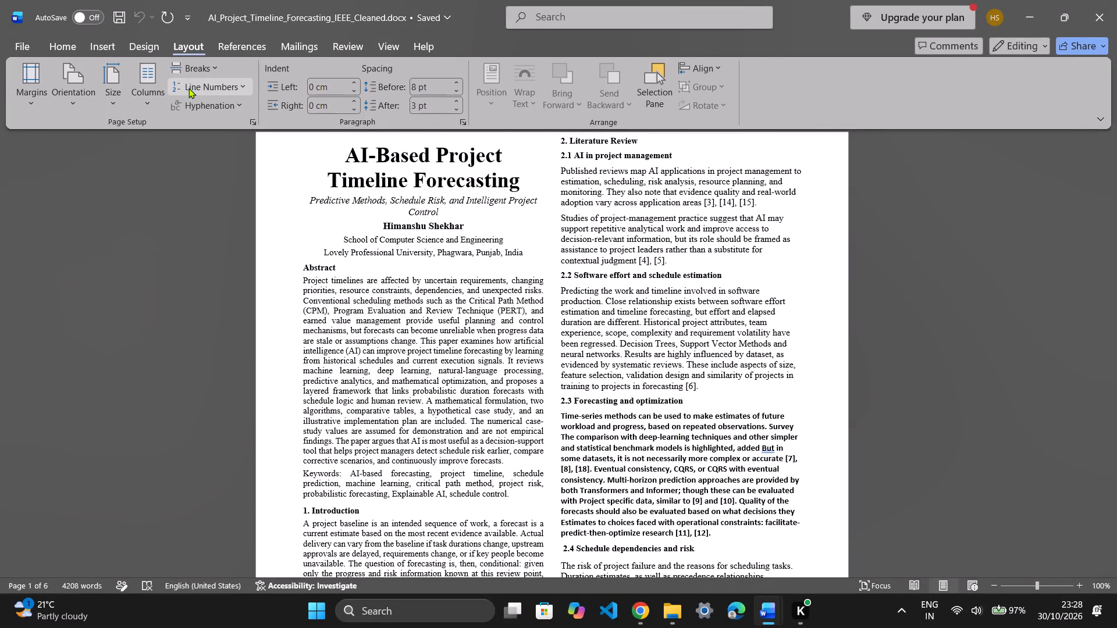
click(195, 73)
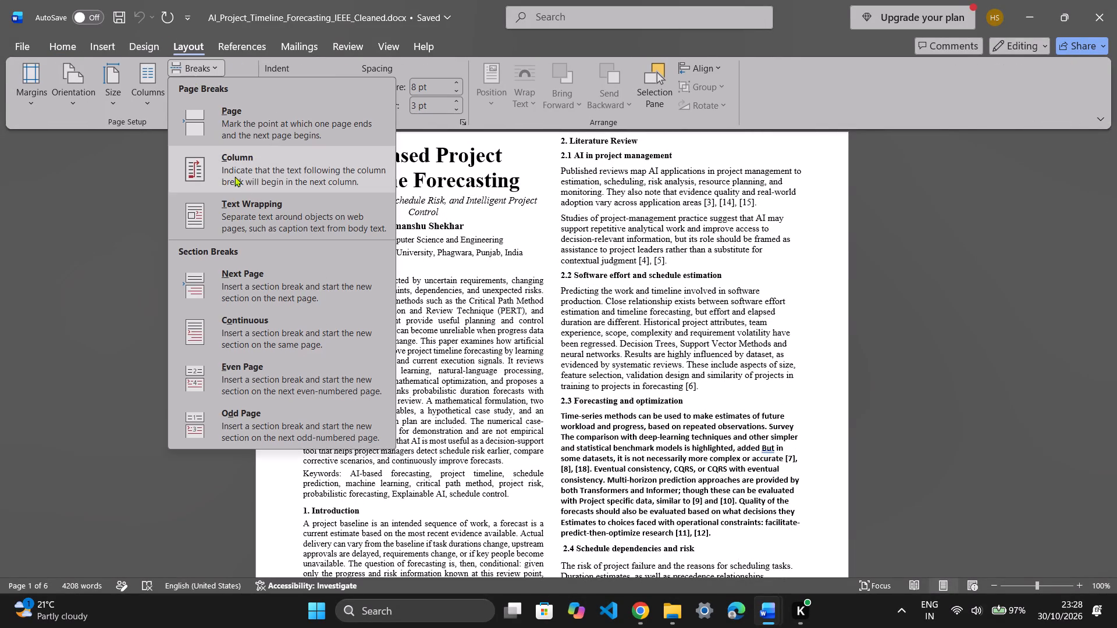
click(258, 324)
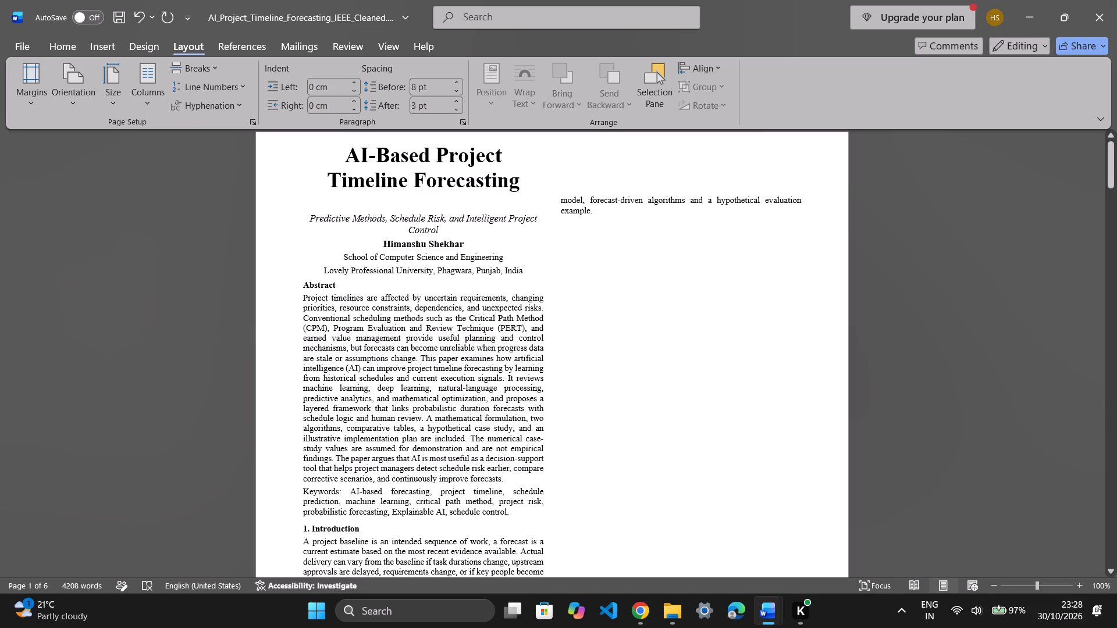
Set the section below the title, starting with the subtitle and author block, to one column.
click(100, 45)
click(203, 48)
click(140, 90)
click(178, 167)
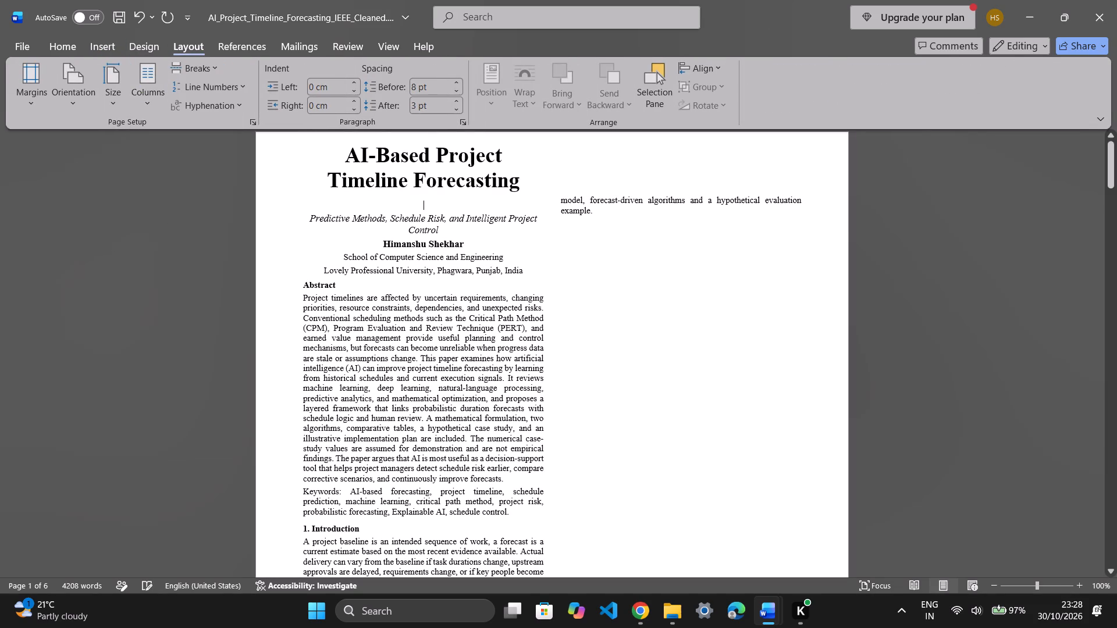
drag(167, 94, 148, 93)
click(148, 93)
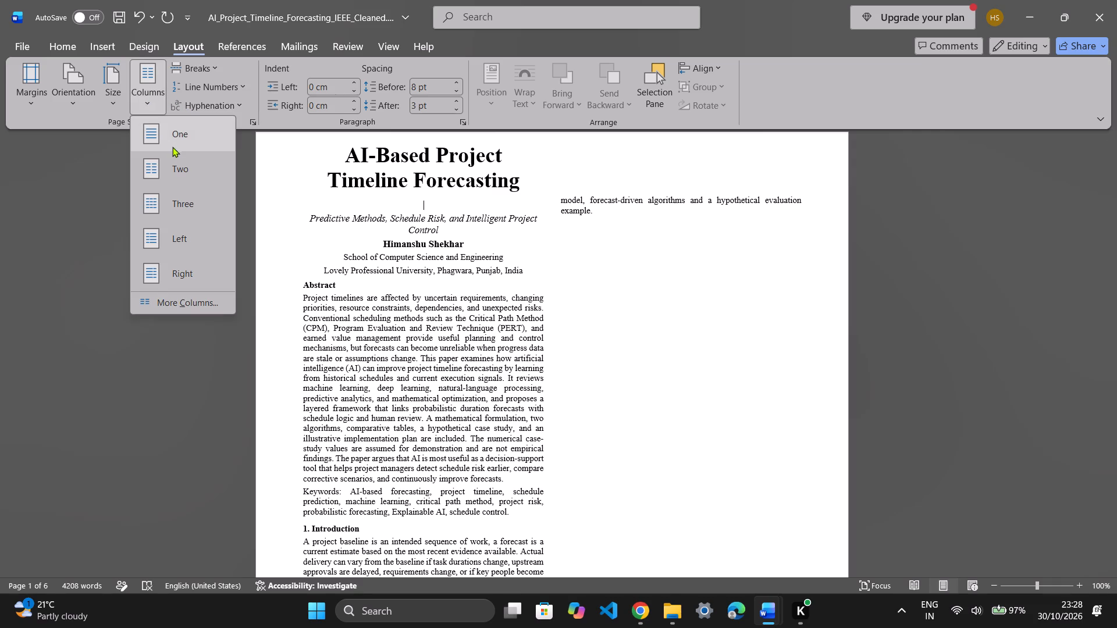
click(172, 145)
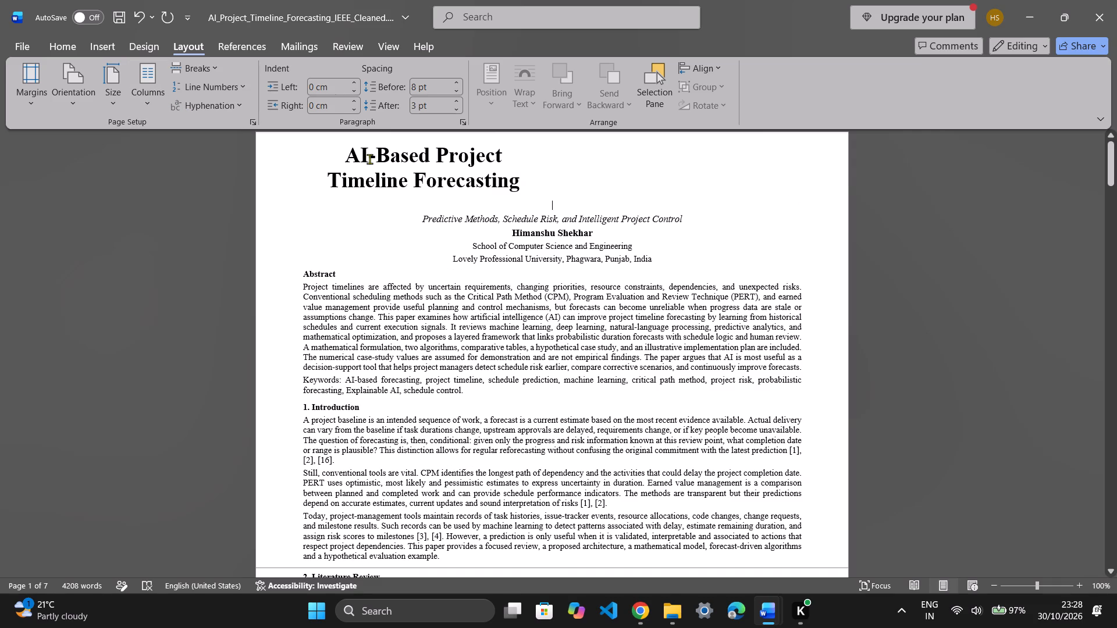
Enlarge the paper title "AI-Based Project Timeline Forecasting" to font size 36.
drag(344, 153, 523, 192)
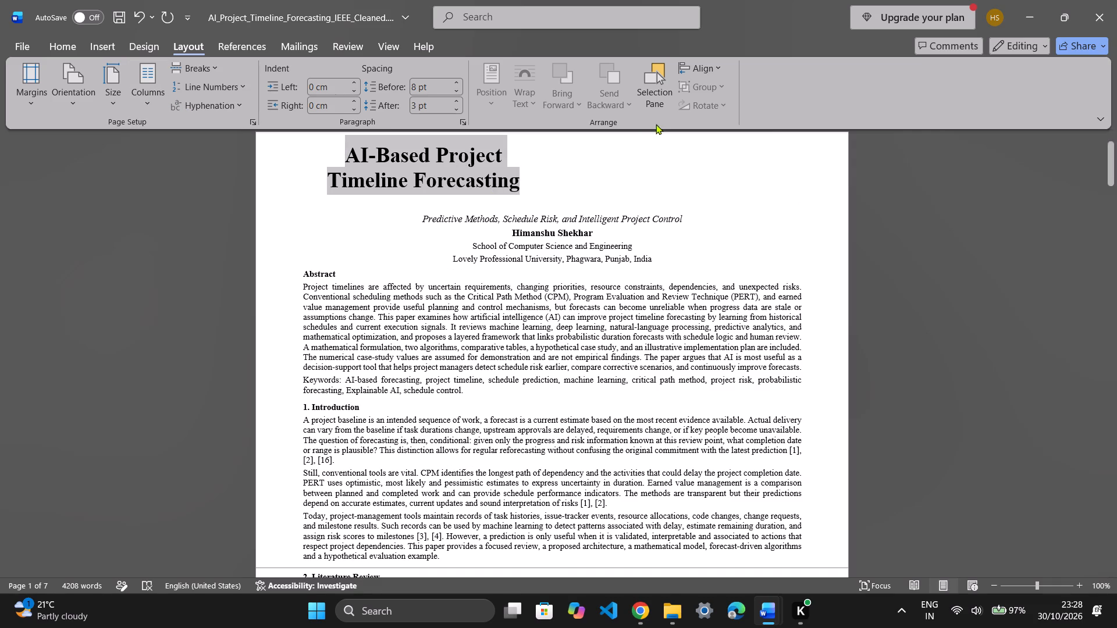
right_click(496, 165)
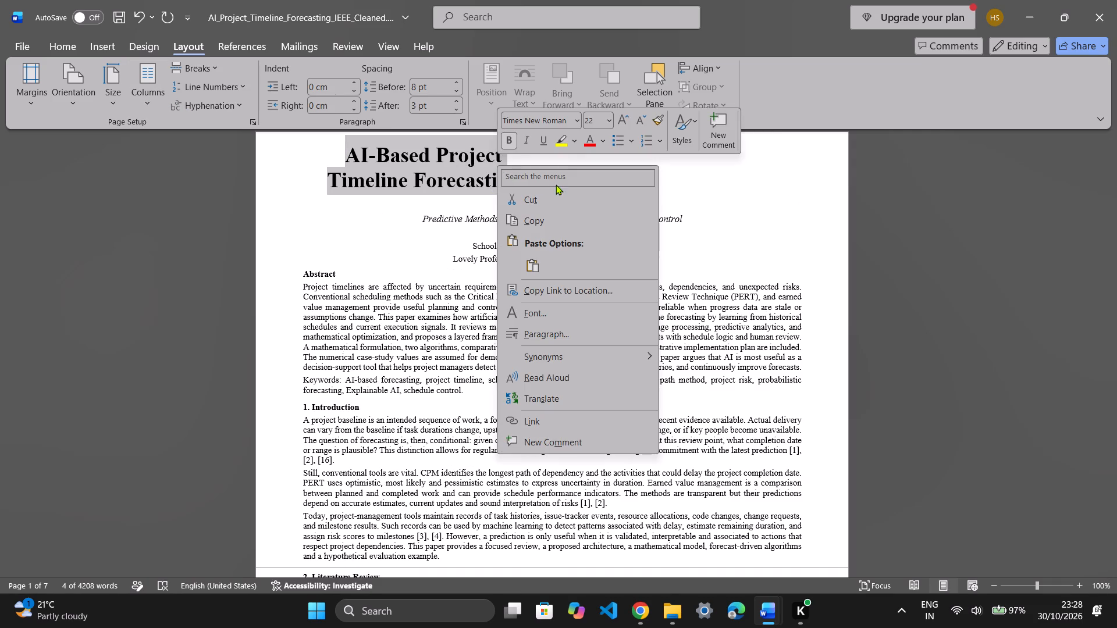
click(608, 122)
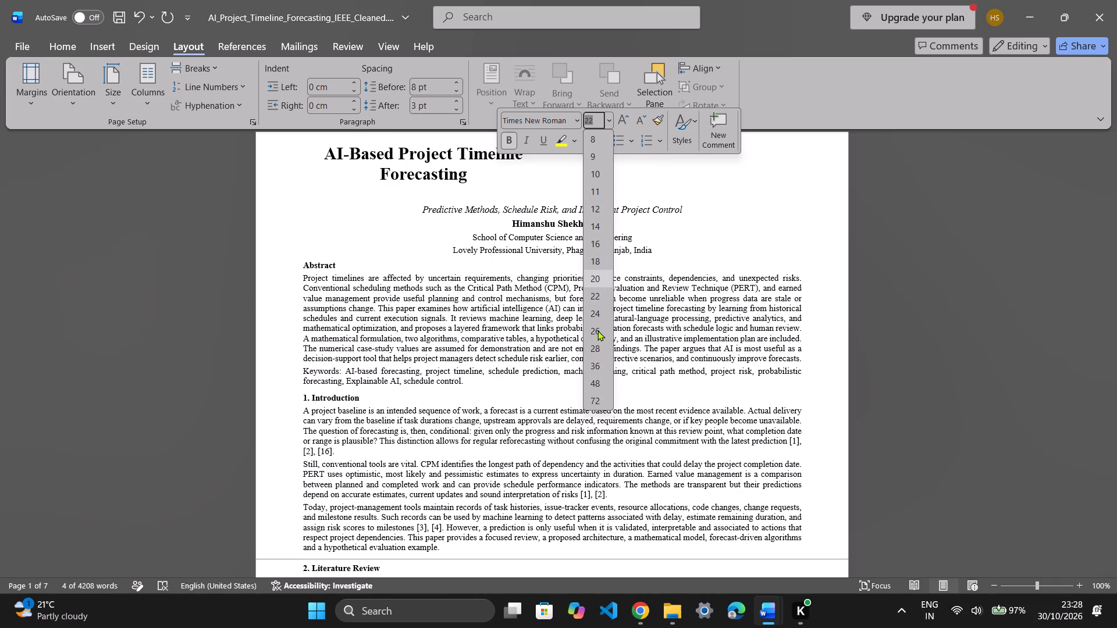
click(597, 330)
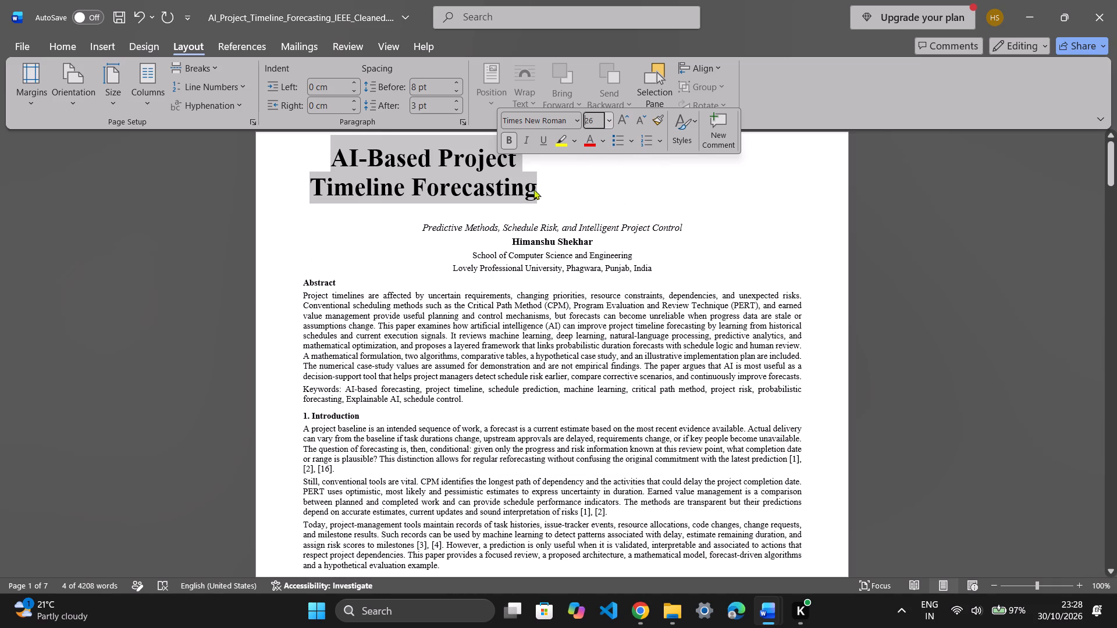
click(614, 120)
click(613, 120)
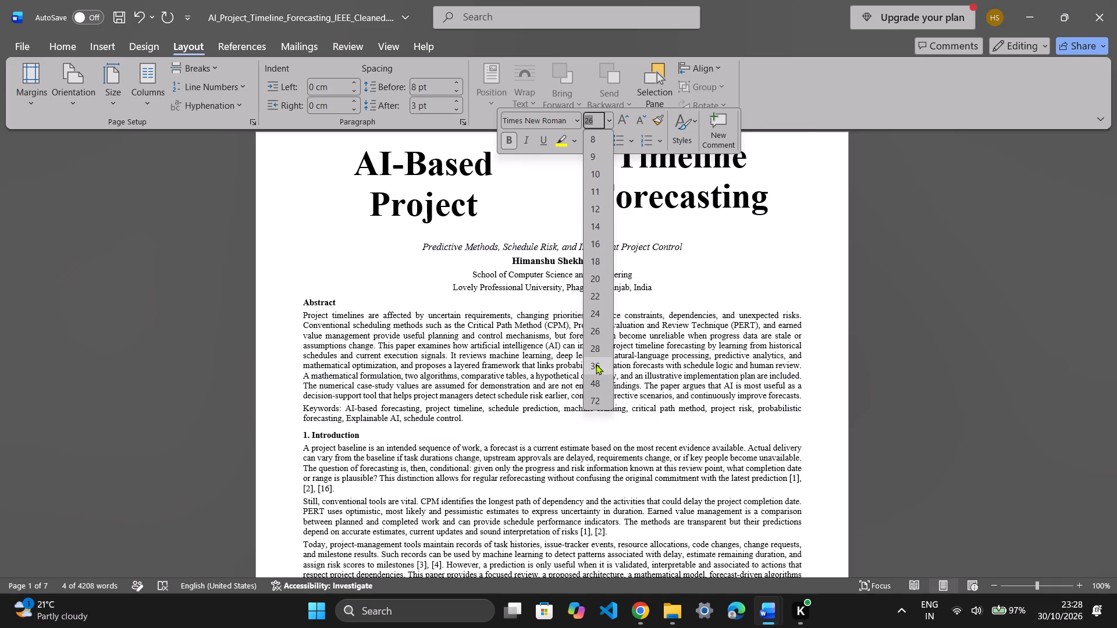
click(596, 364)
click(550, 195)
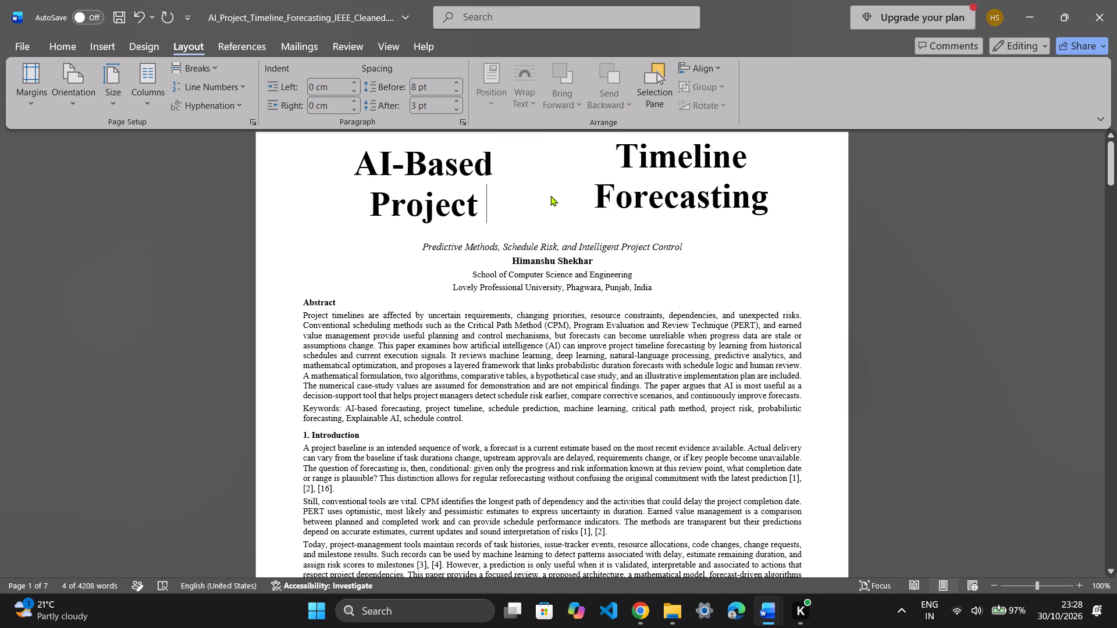
Set the title section to one column so the heading spans the page width.
click(582, 204)
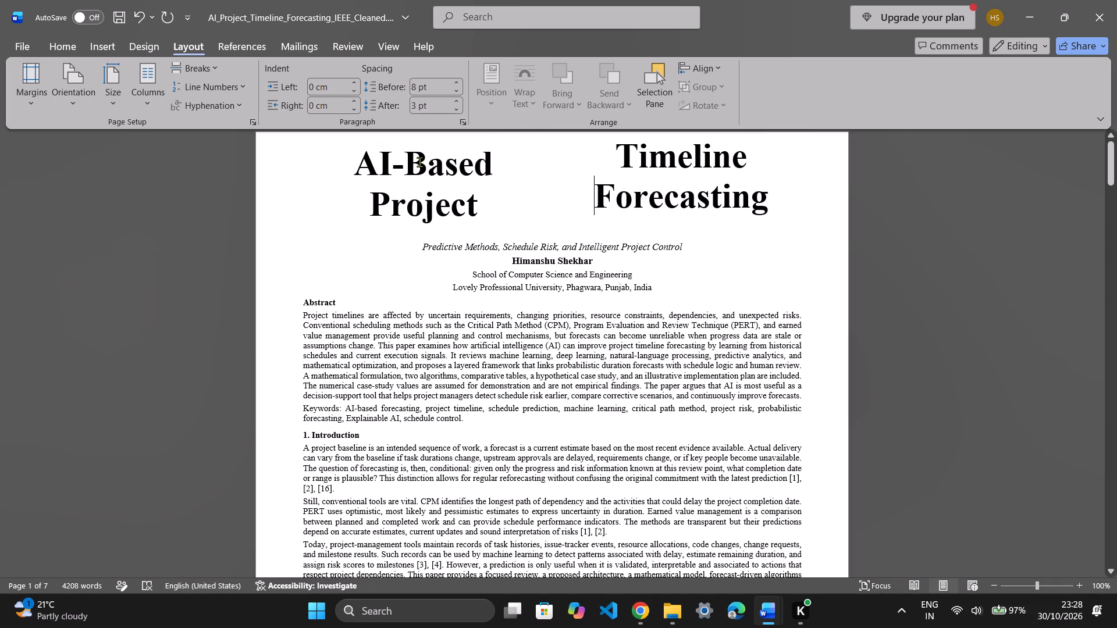
click(774, 184)
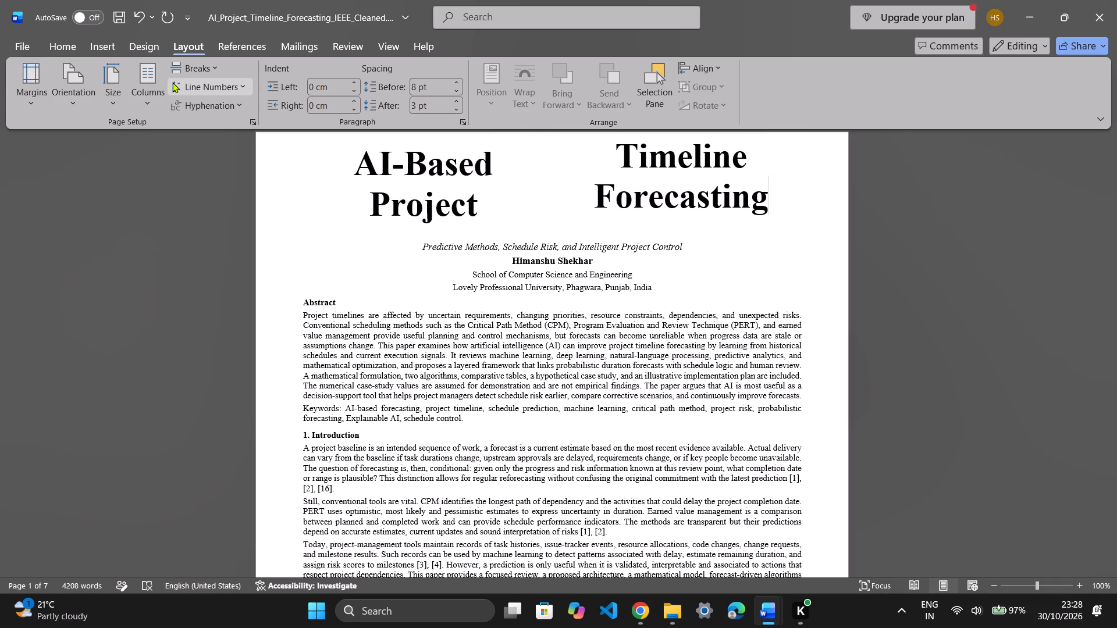
click(147, 78)
click(169, 179)
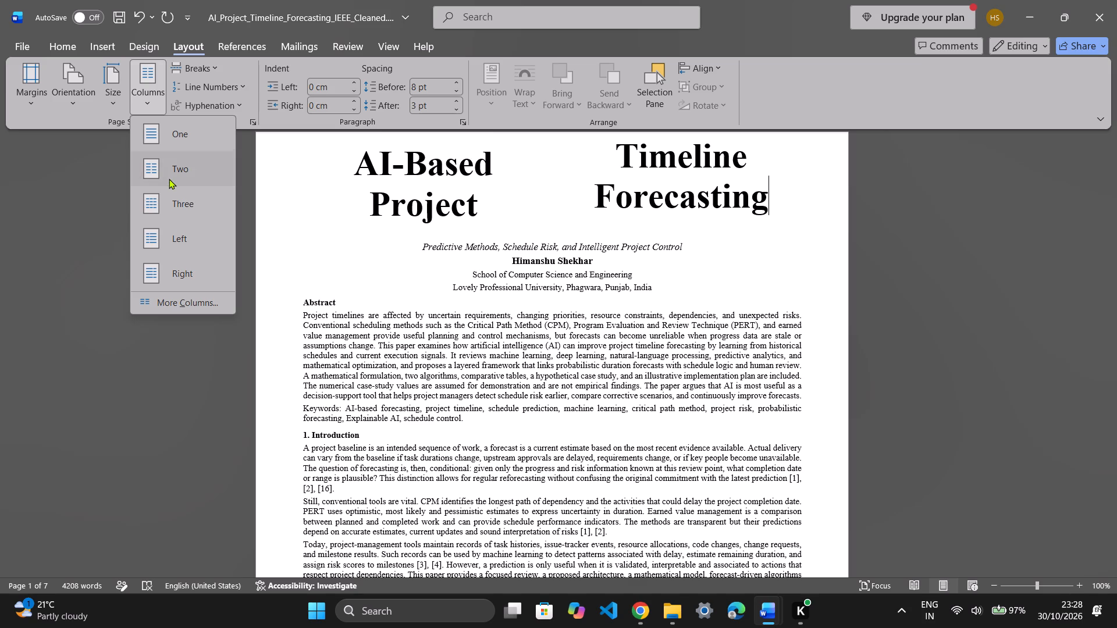
click(157, 78)
drag(176, 154, 170, 141)
click(170, 141)
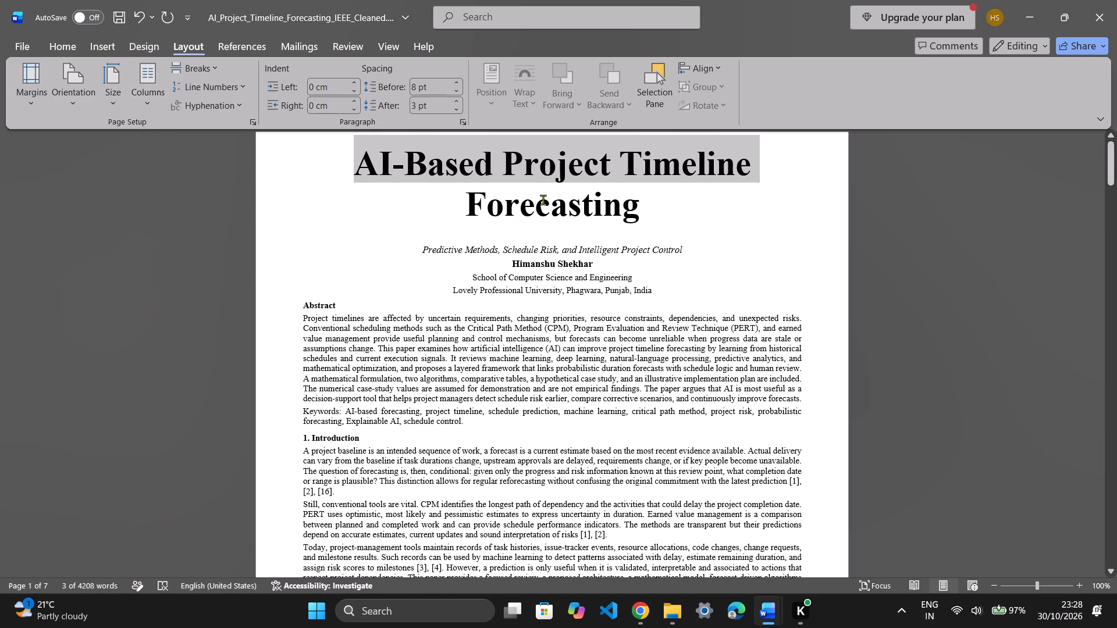
click(660, 175)
click(665, 187)
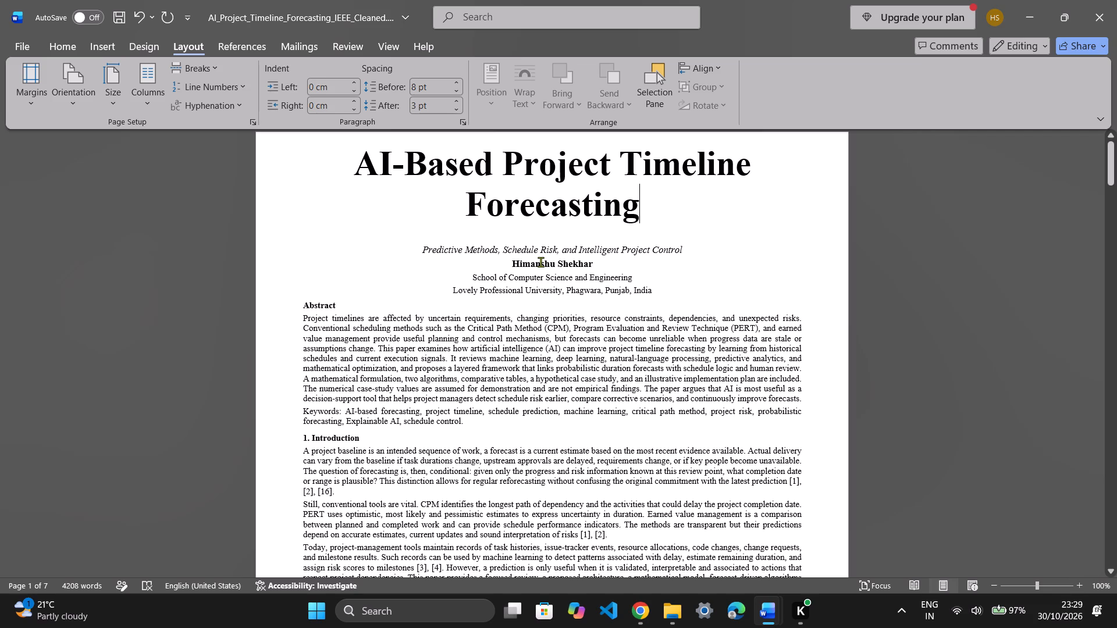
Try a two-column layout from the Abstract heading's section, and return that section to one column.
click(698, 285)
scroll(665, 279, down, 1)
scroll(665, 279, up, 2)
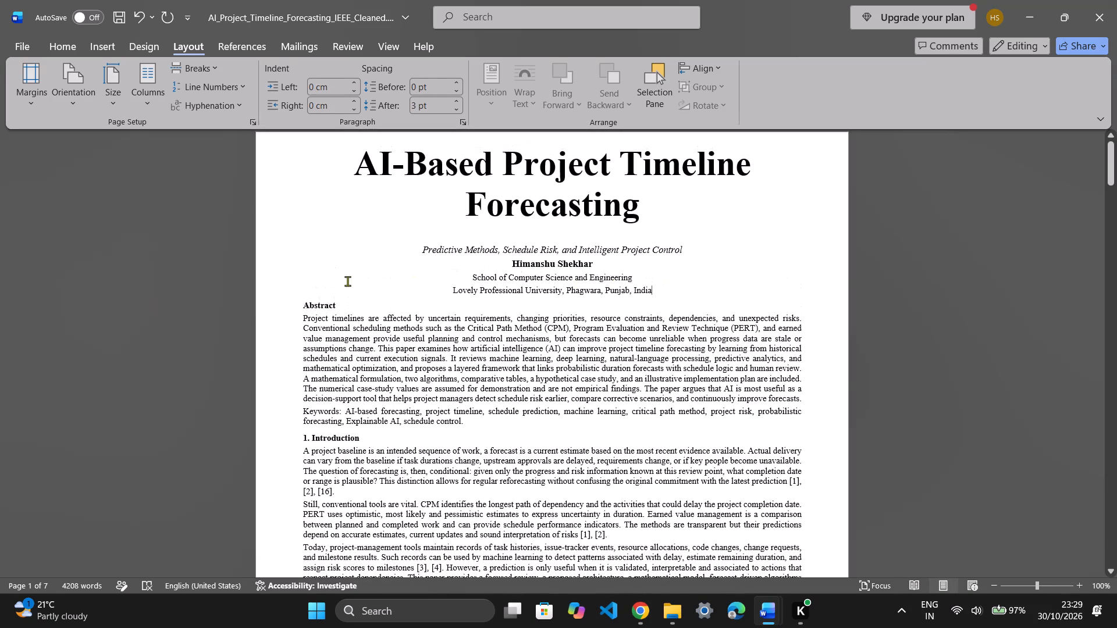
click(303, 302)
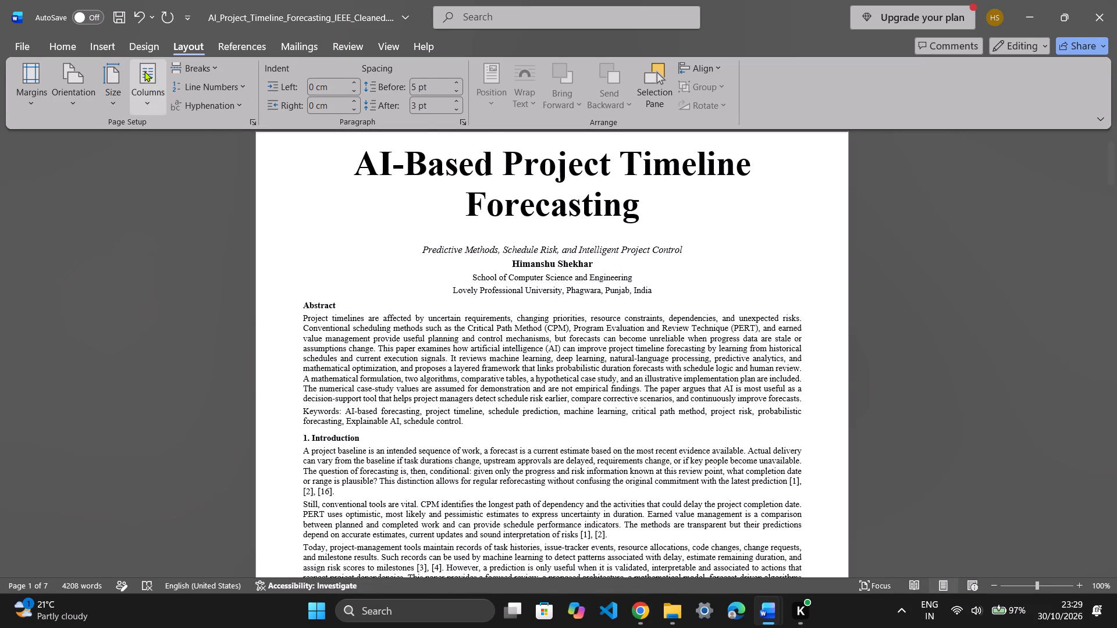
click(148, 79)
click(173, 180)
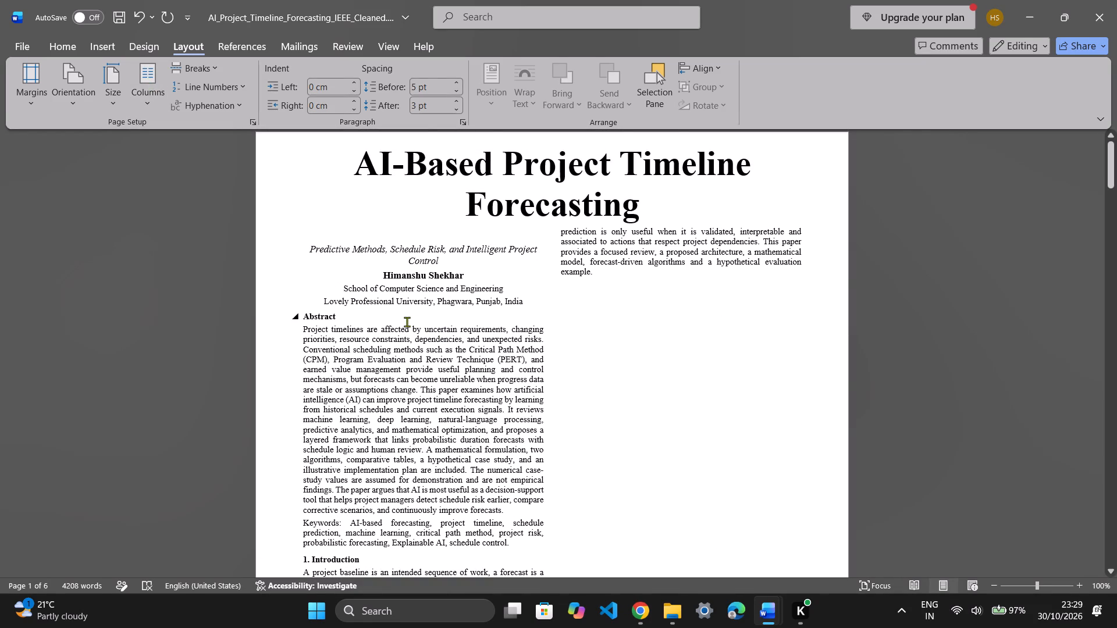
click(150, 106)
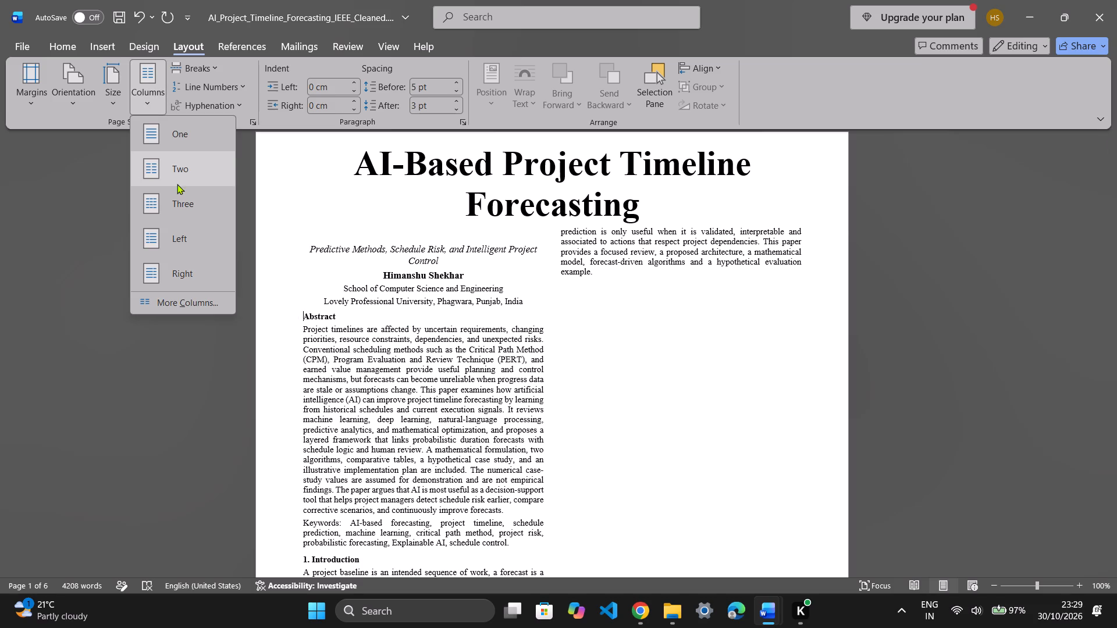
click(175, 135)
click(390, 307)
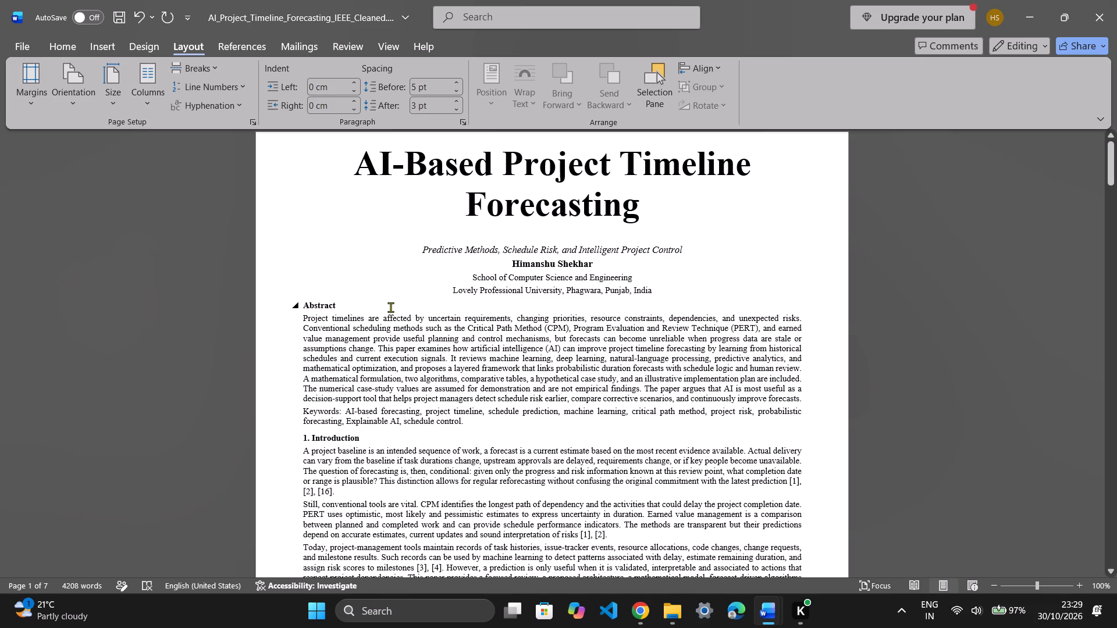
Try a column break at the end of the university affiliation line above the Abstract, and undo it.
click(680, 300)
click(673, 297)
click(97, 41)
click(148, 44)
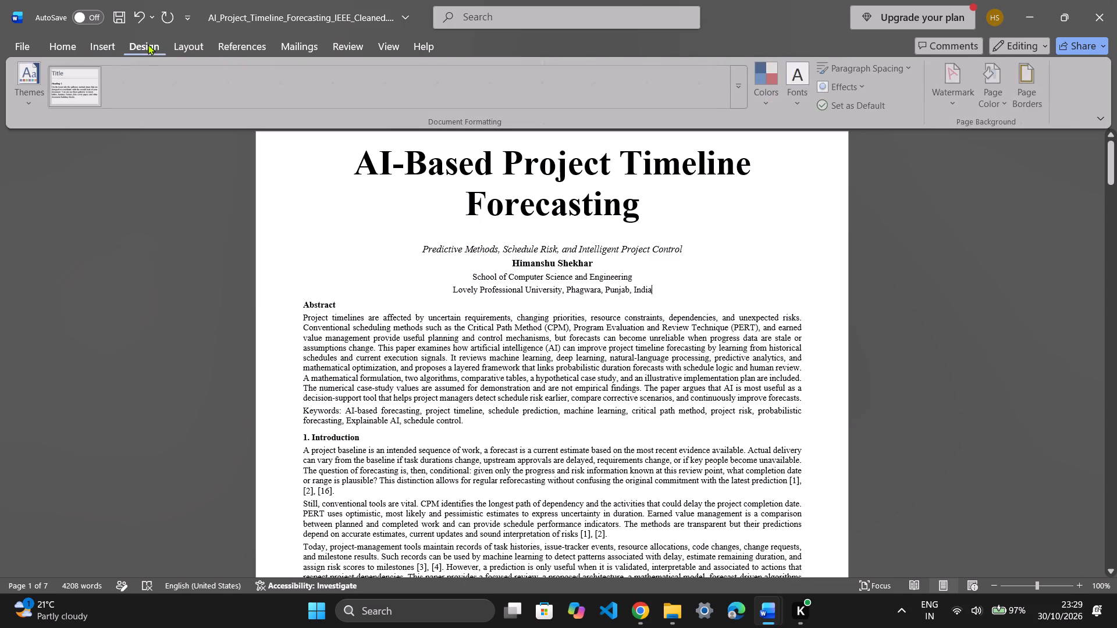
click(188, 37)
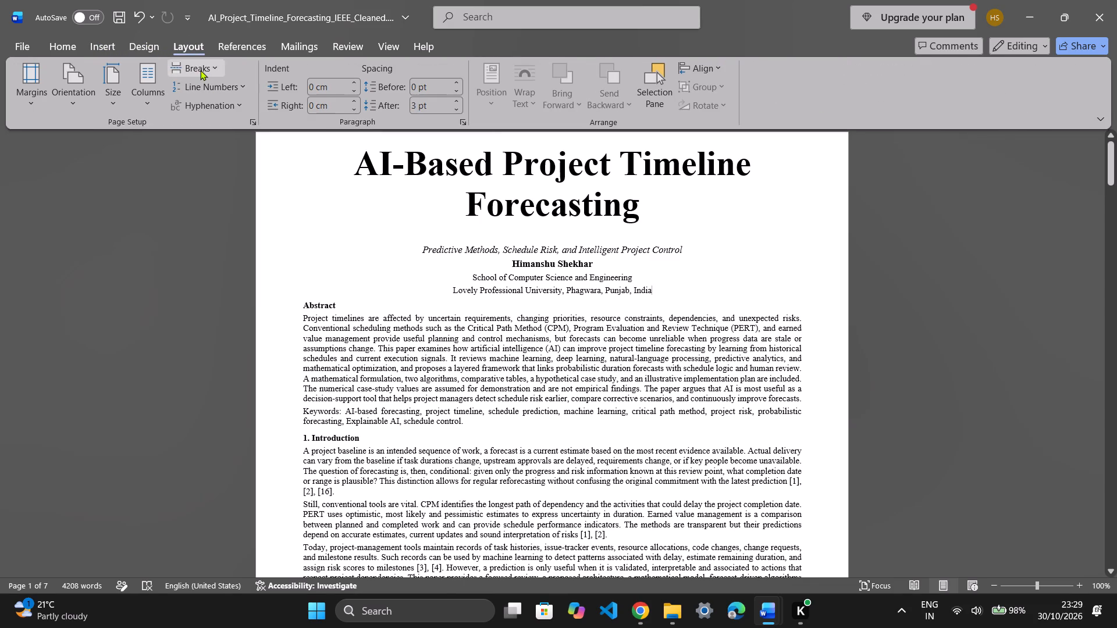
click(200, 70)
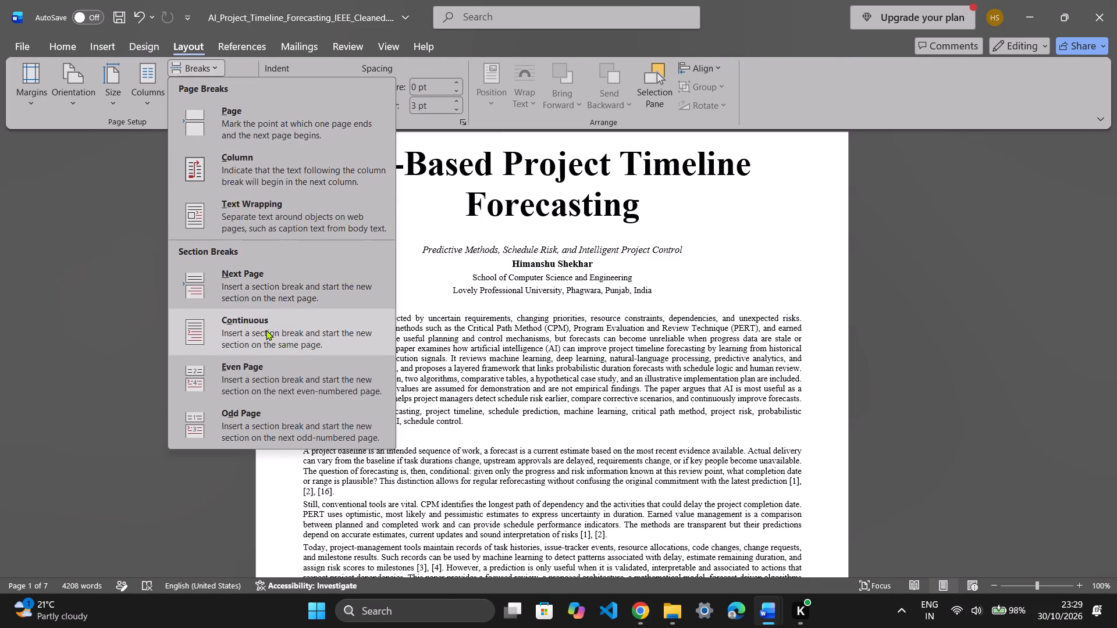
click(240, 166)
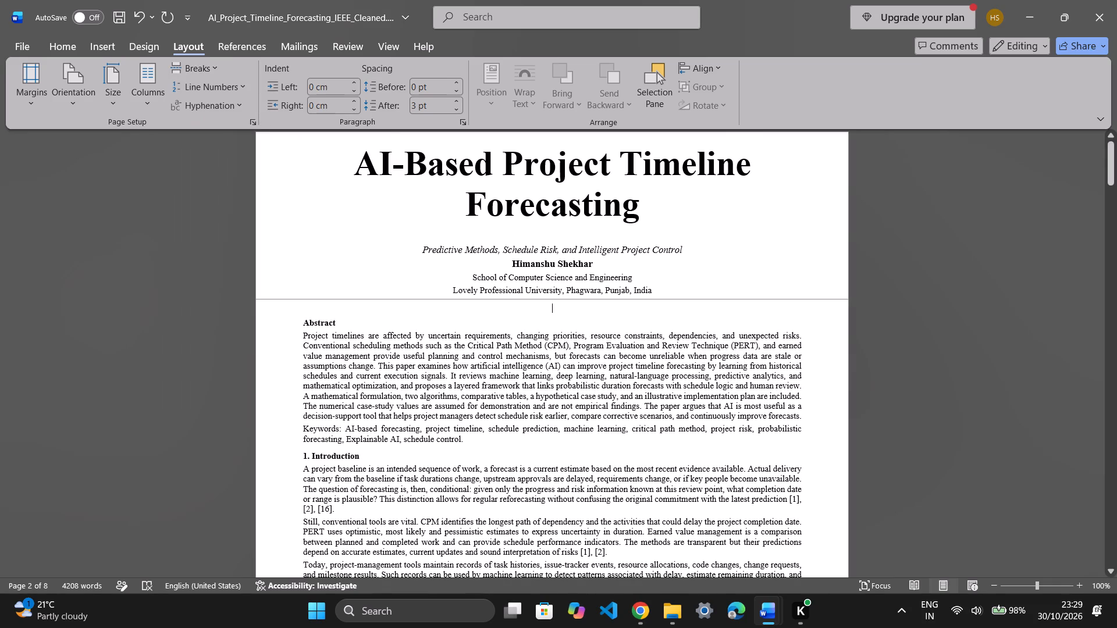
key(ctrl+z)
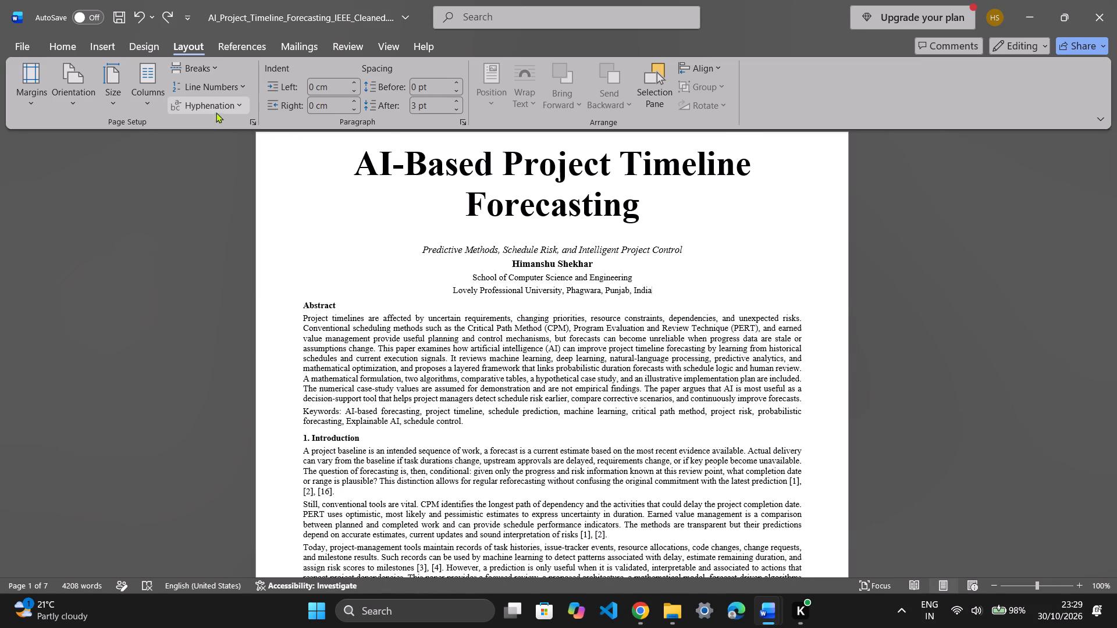
Insert a continuous section break after the university affiliation line and set the section starting at the Abstract to two columns.
click(205, 75)
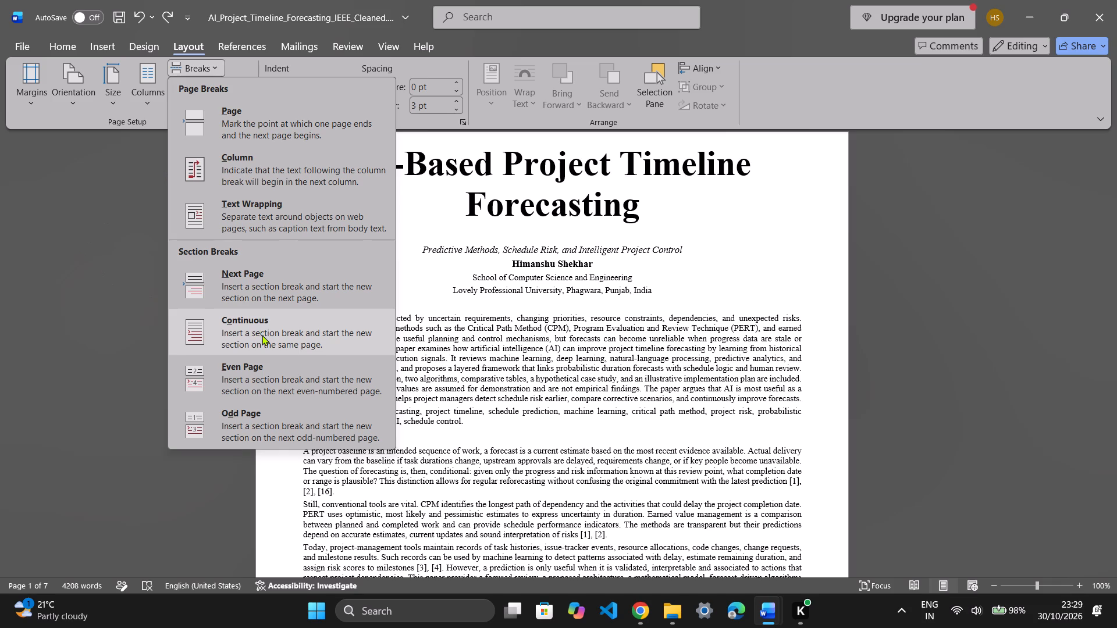
click(231, 330)
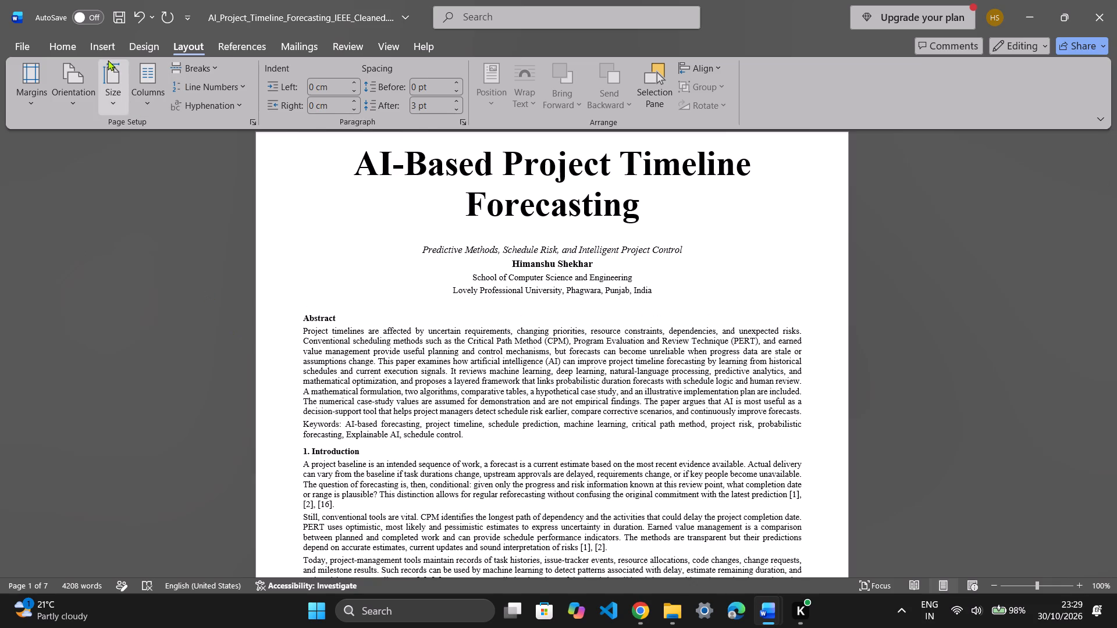
click(147, 88)
click(169, 167)
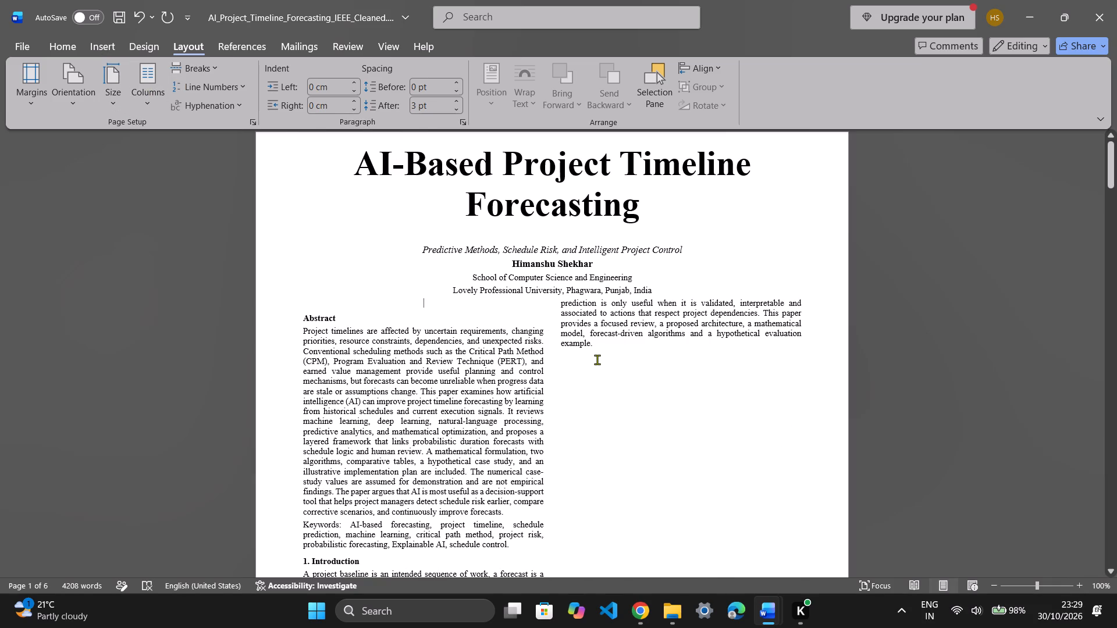
scroll(568, 344, down, 1)
scroll(568, 344, up, 1)
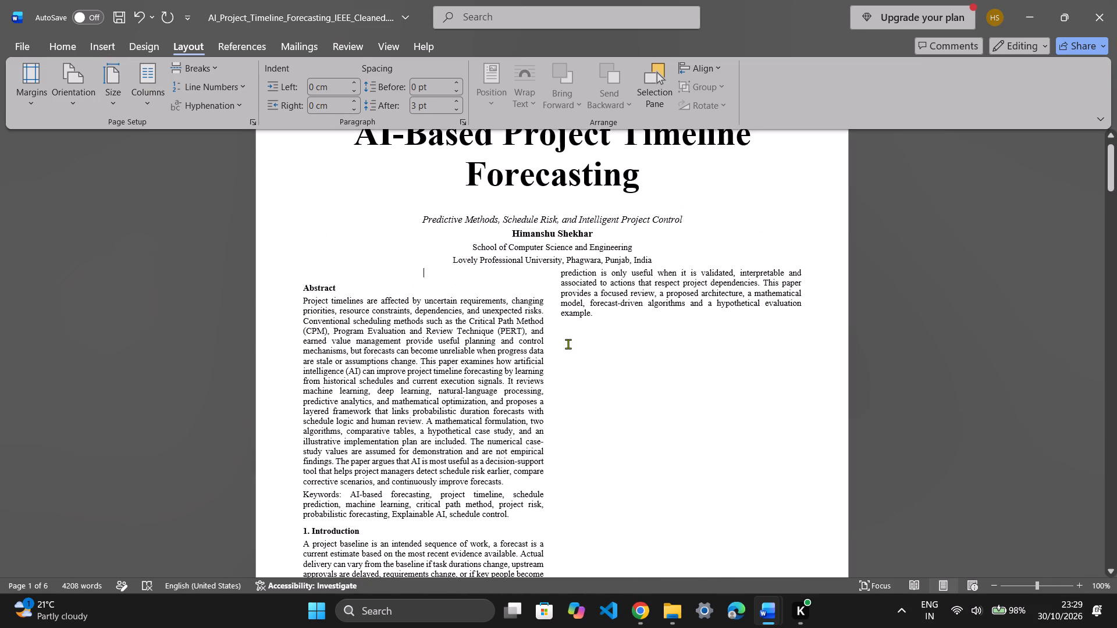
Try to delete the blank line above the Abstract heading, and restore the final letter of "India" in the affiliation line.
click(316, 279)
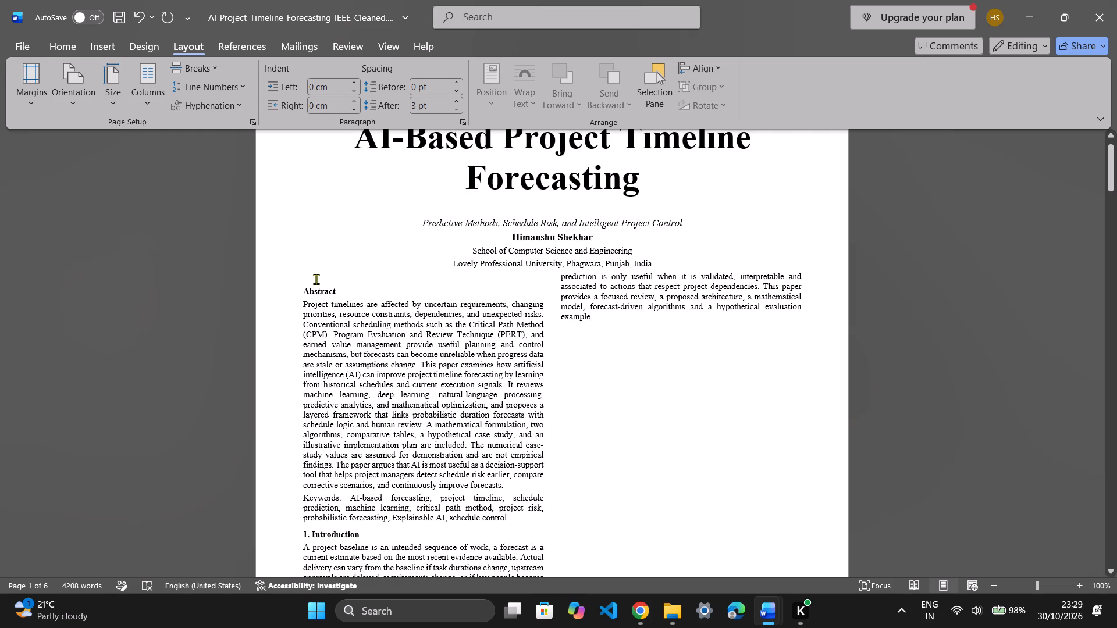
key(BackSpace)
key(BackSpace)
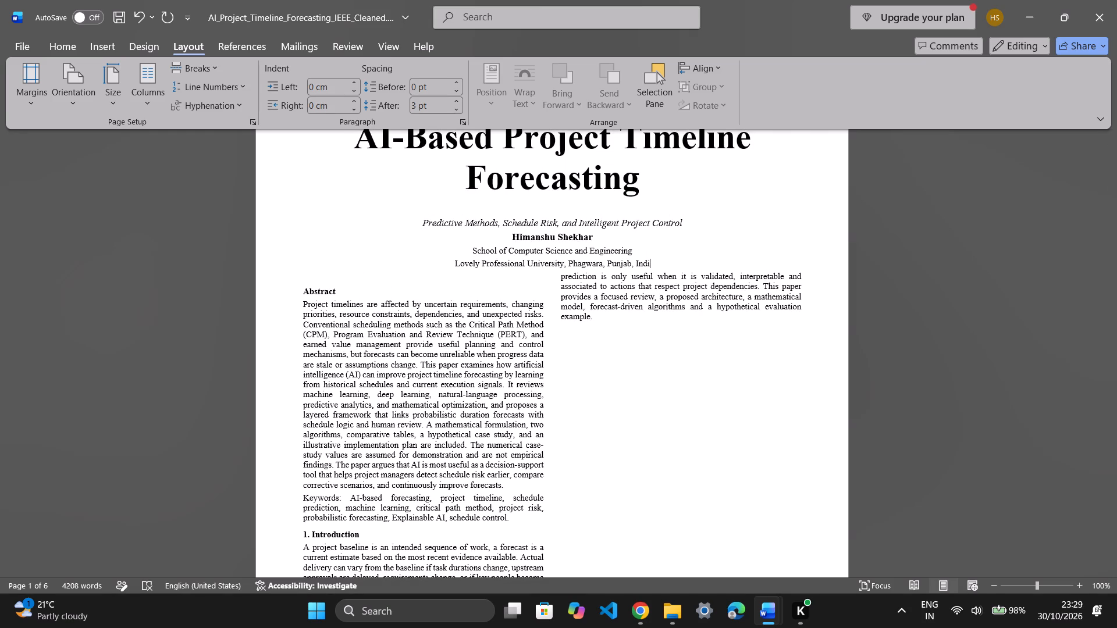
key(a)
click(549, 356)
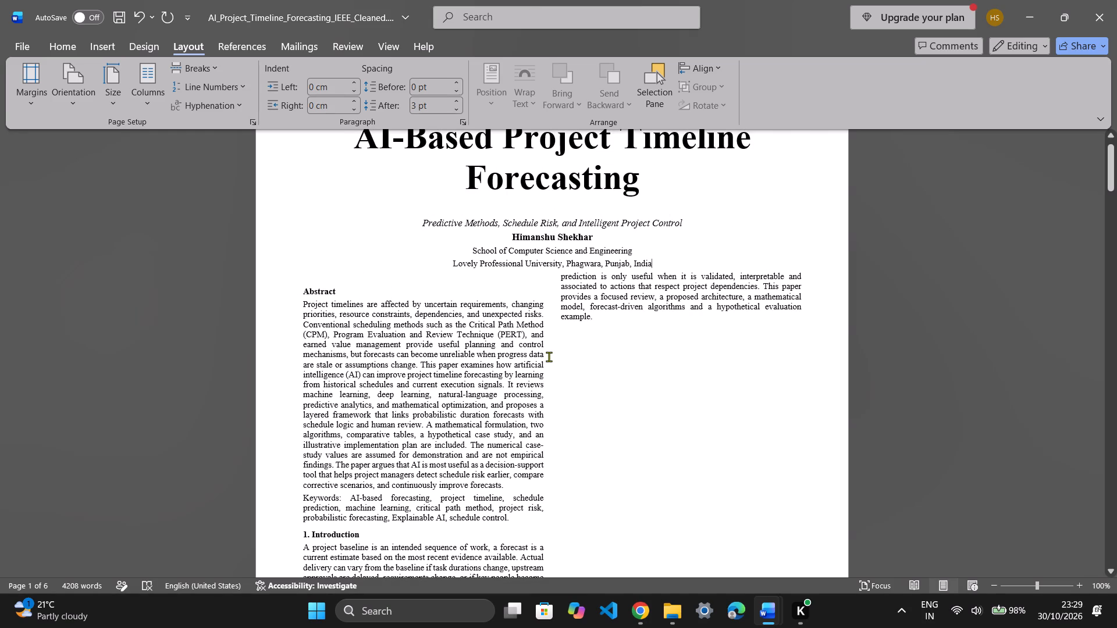
Collapse the content under the "2. Literature Review" heading.
scroll(607, 343, down, 2)
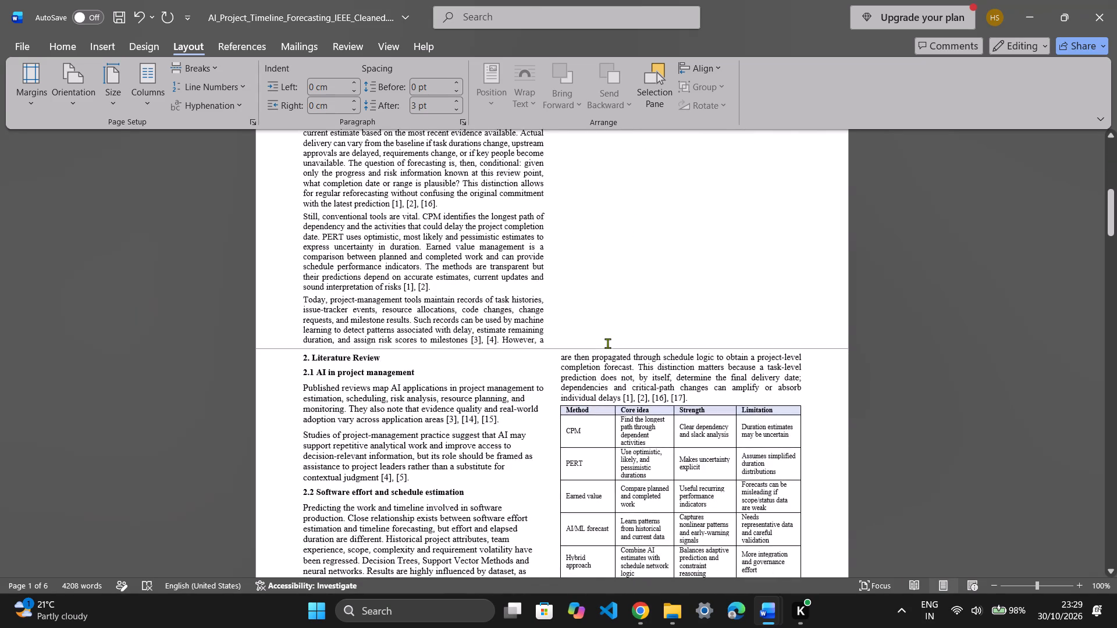
scroll(607, 343, down, 2)
scroll(607, 343, up, 3)
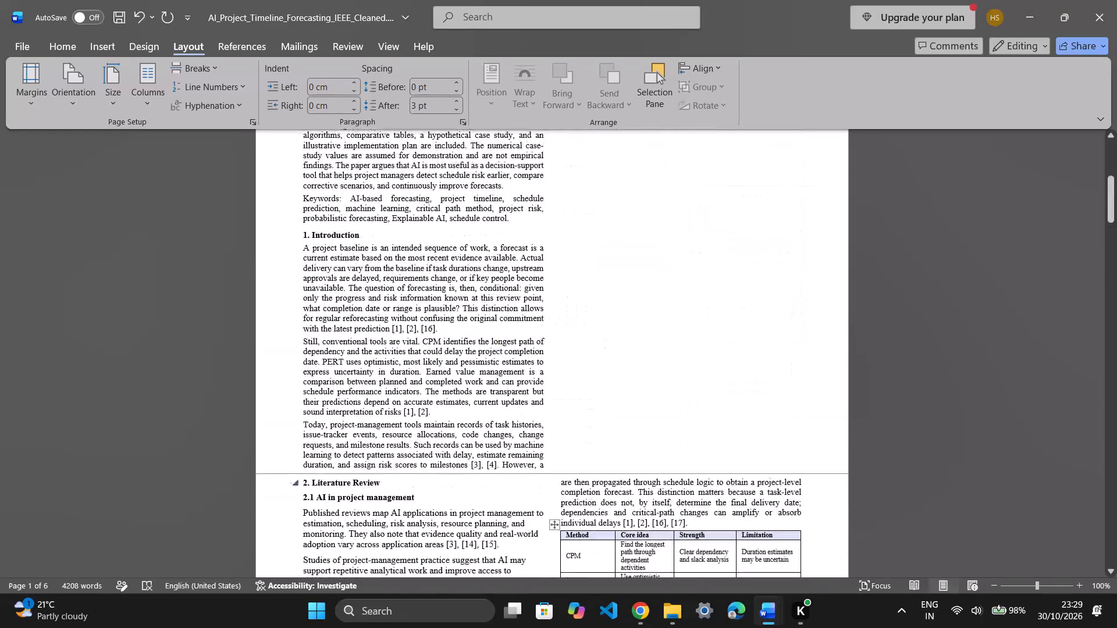
drag(296, 482, 554, 288)
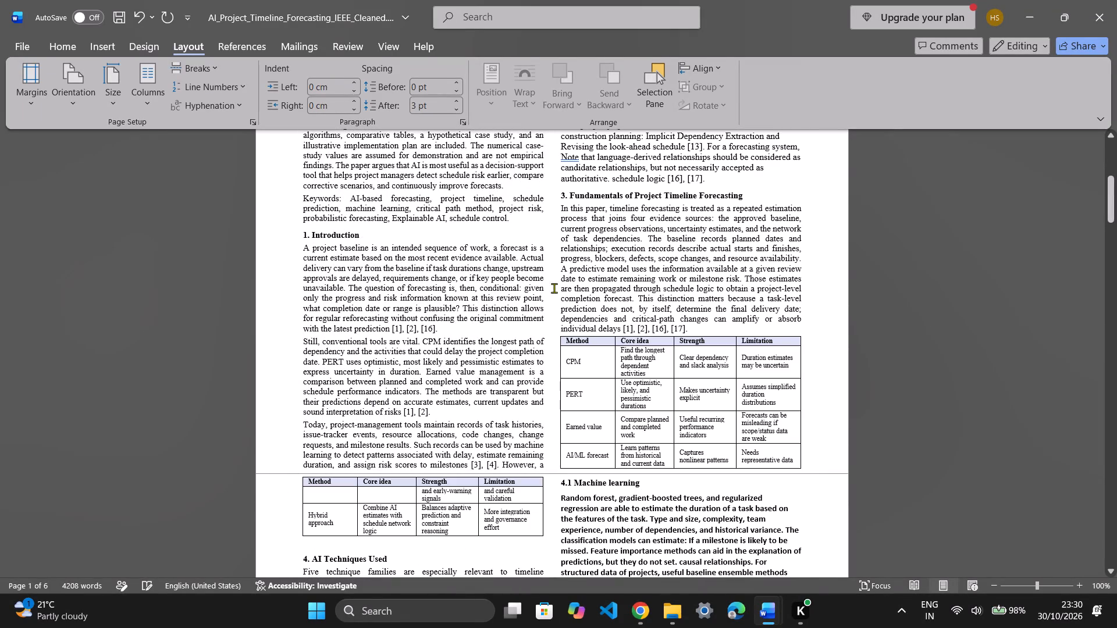
drag(554, 288, 560, 285)
Add a blank line after the university affiliation line and delete the blank line directly above the Abstract heading.
scroll(560, 285, up, 2)
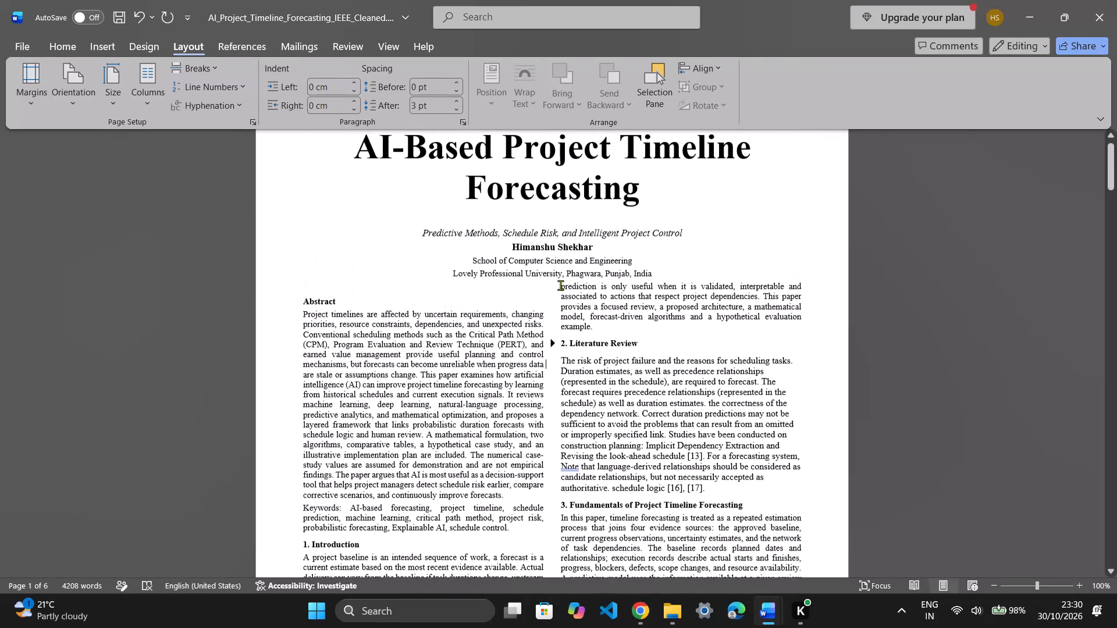
click(676, 279)
key(Return)
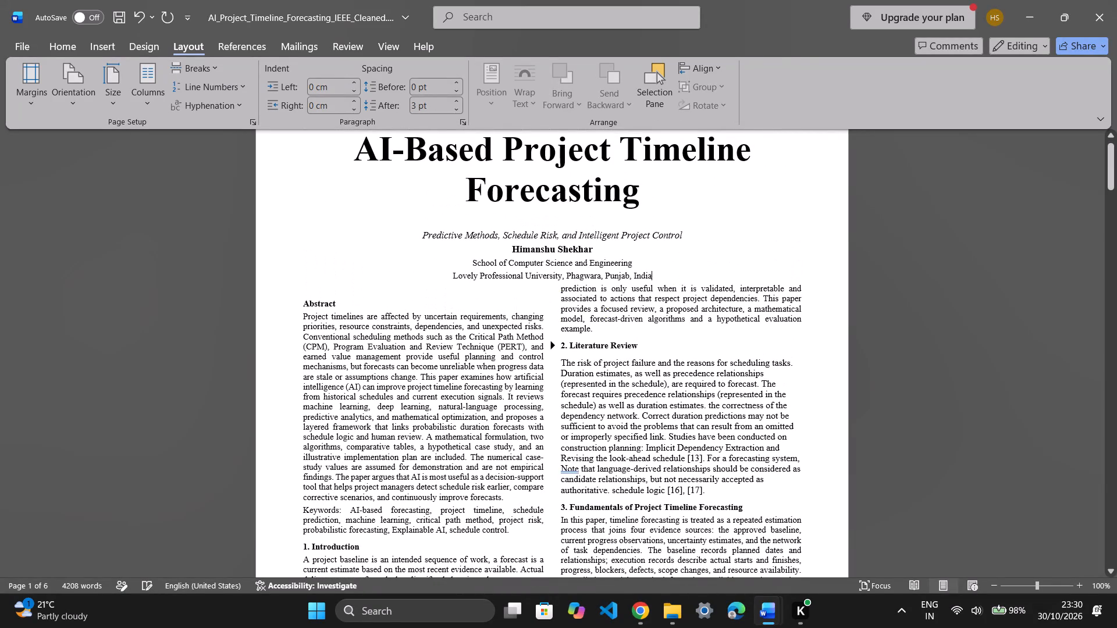
key(Return)
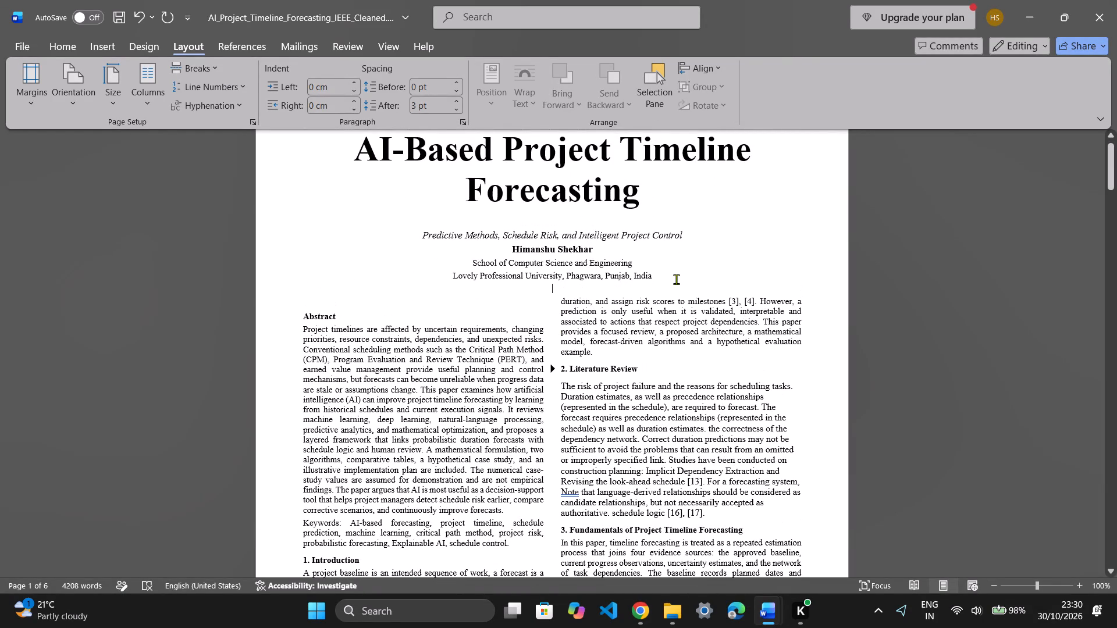
click(301, 313)
key(BackSpace)
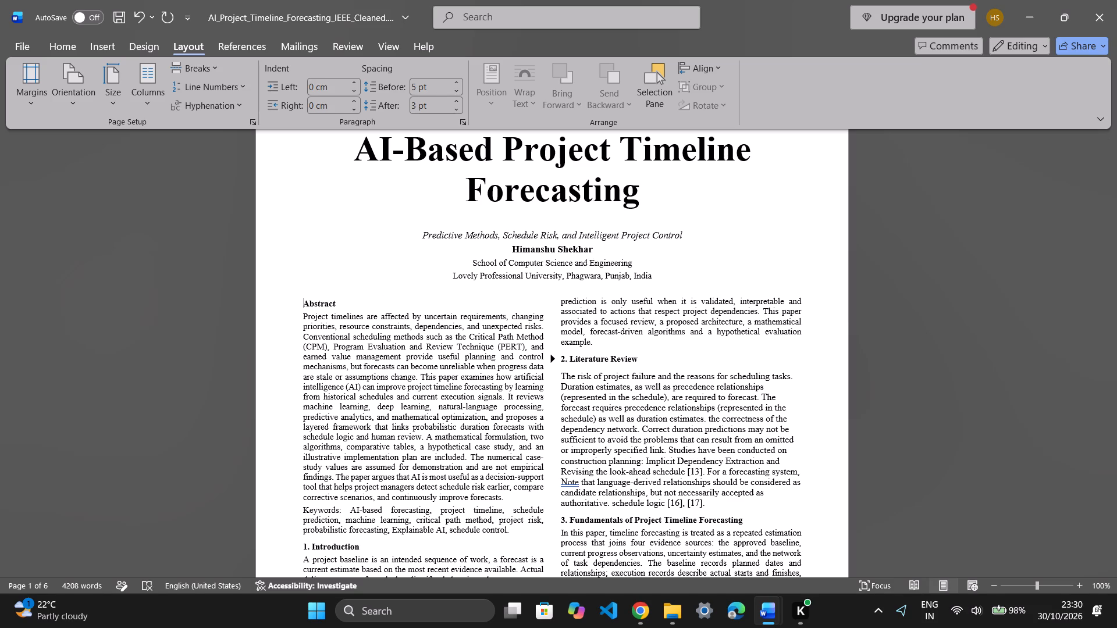
click(577, 283)
click(664, 281)
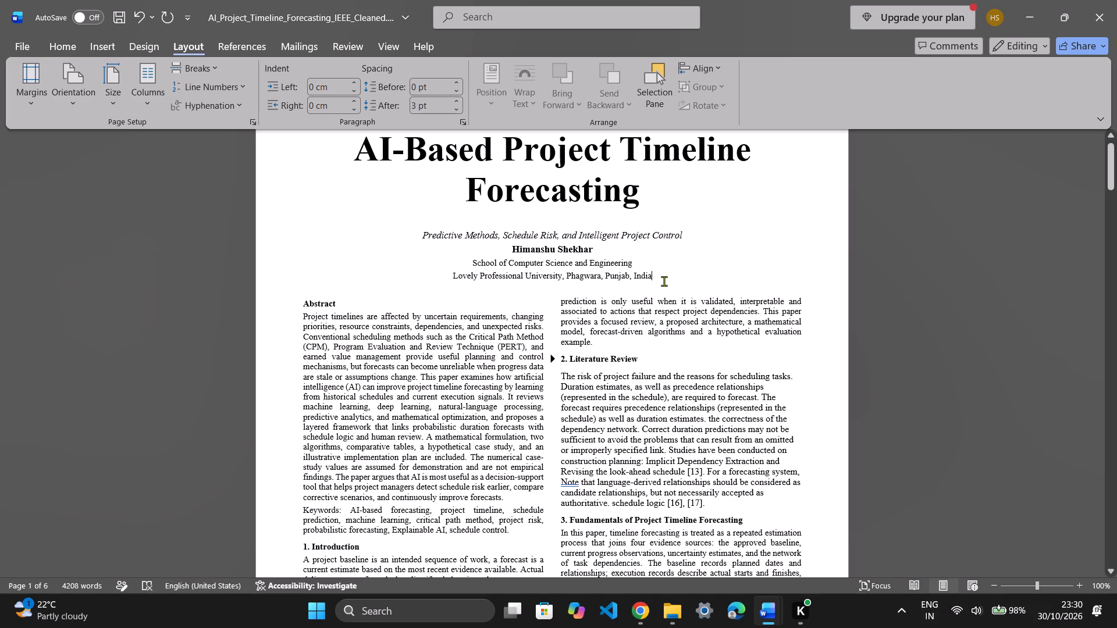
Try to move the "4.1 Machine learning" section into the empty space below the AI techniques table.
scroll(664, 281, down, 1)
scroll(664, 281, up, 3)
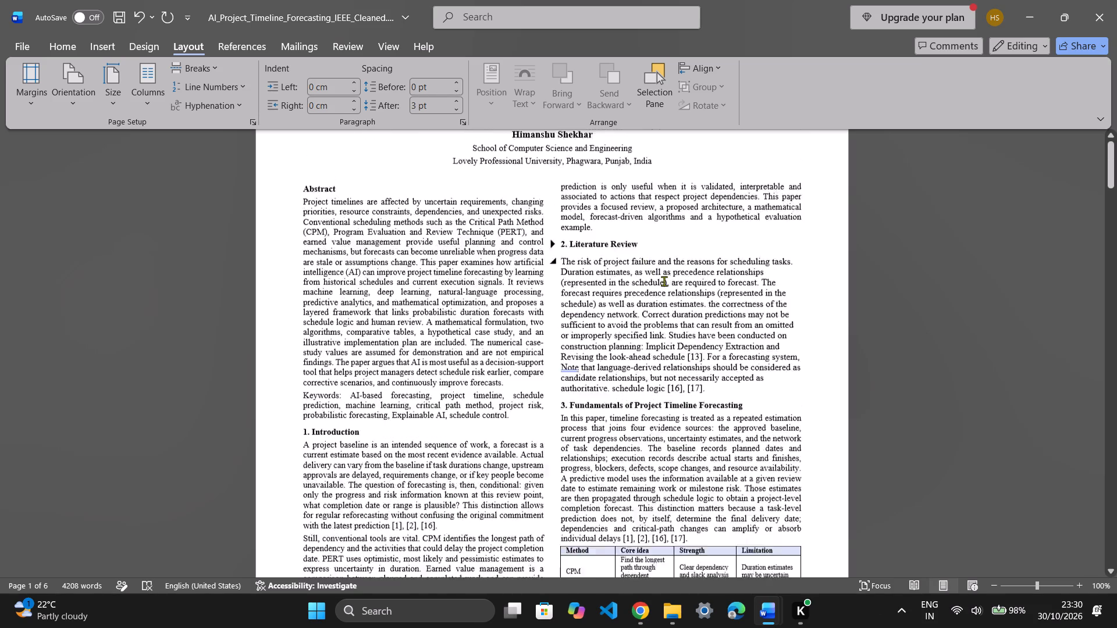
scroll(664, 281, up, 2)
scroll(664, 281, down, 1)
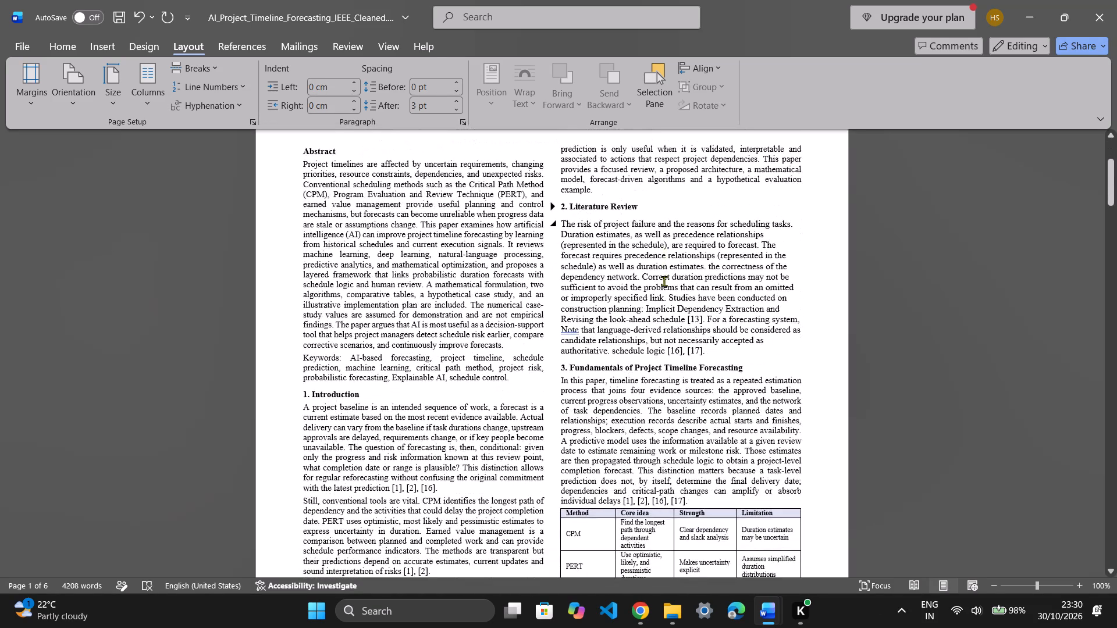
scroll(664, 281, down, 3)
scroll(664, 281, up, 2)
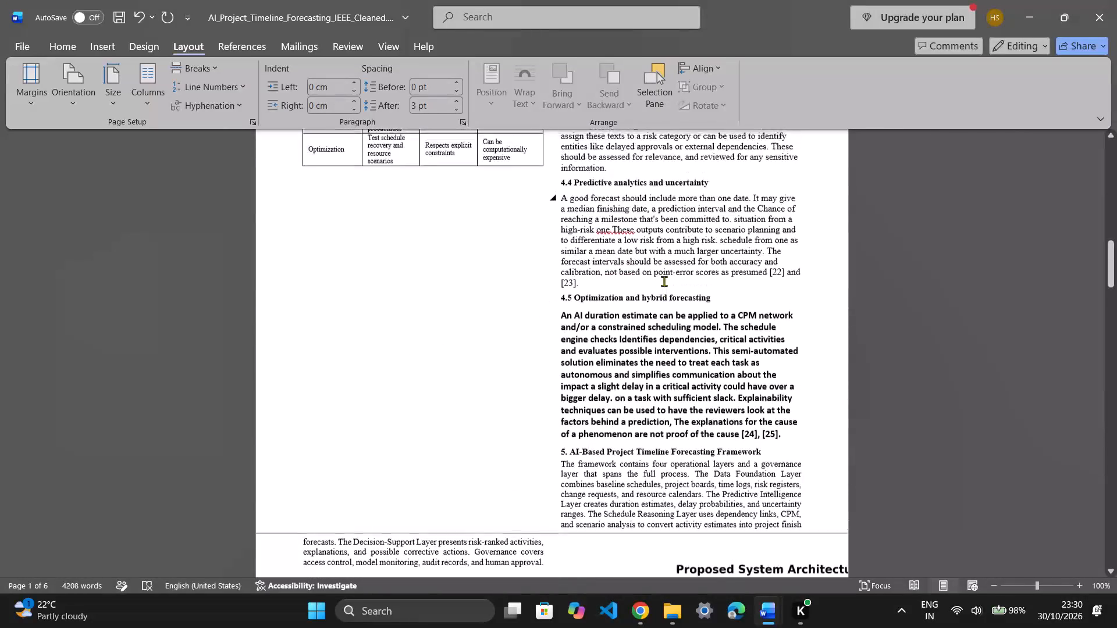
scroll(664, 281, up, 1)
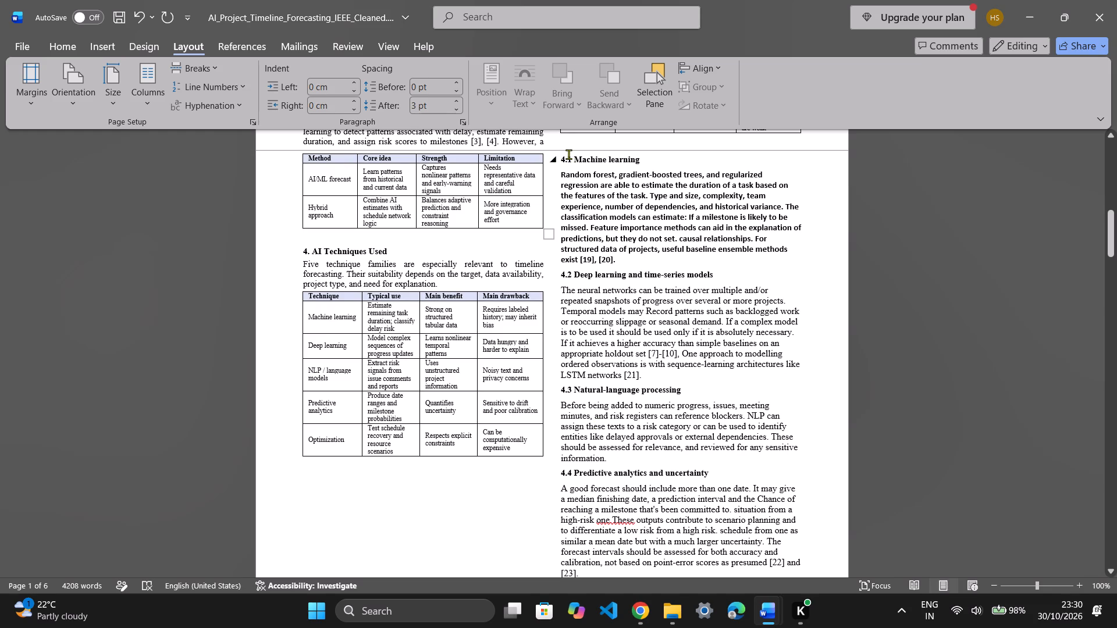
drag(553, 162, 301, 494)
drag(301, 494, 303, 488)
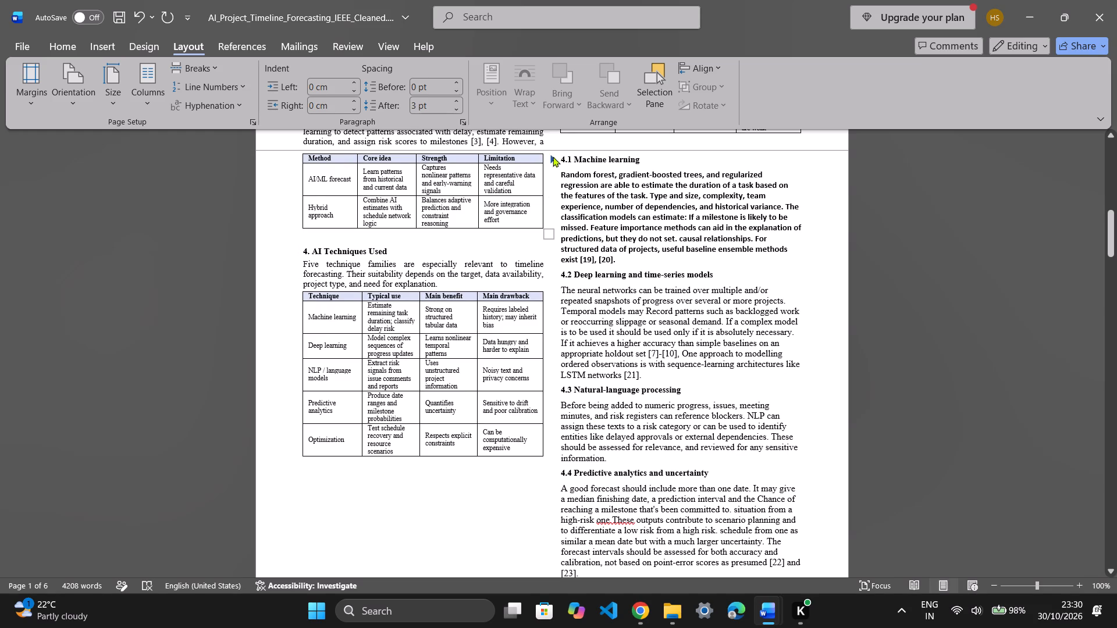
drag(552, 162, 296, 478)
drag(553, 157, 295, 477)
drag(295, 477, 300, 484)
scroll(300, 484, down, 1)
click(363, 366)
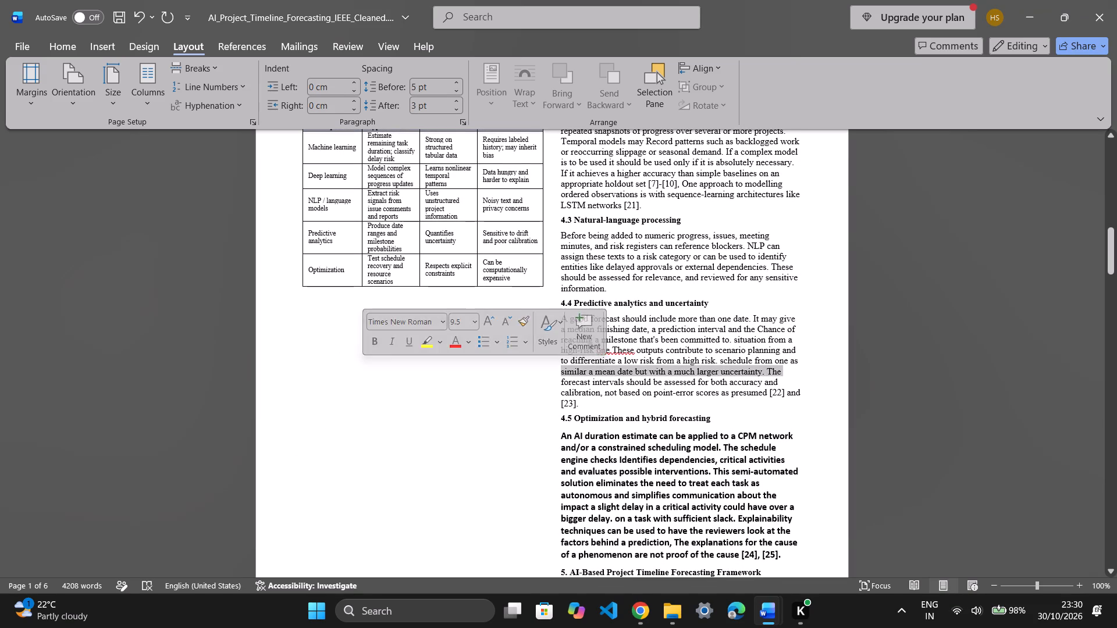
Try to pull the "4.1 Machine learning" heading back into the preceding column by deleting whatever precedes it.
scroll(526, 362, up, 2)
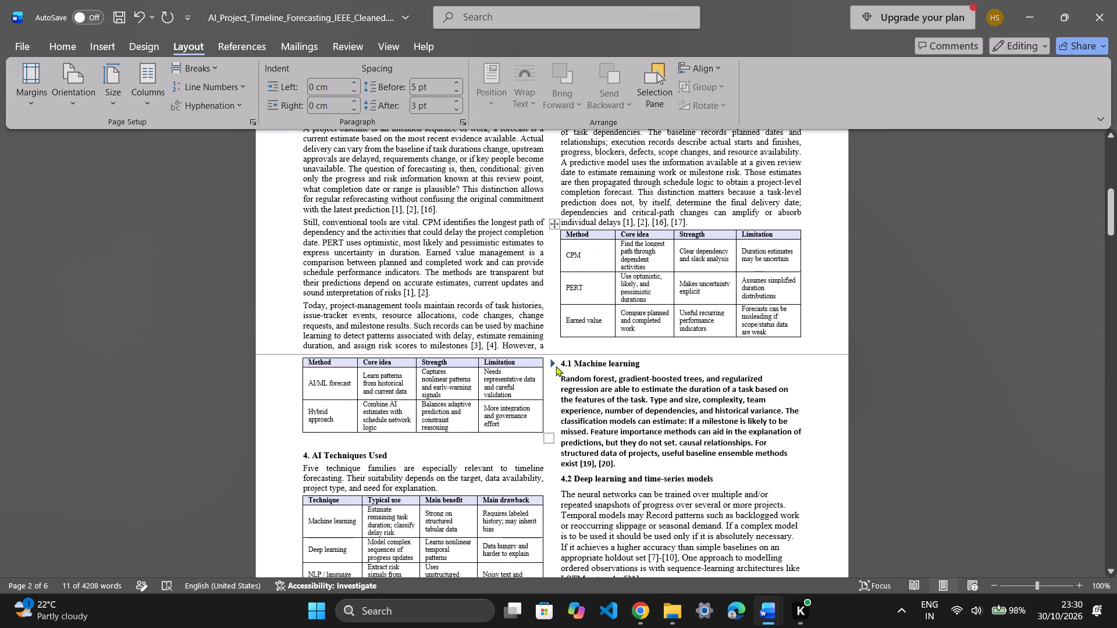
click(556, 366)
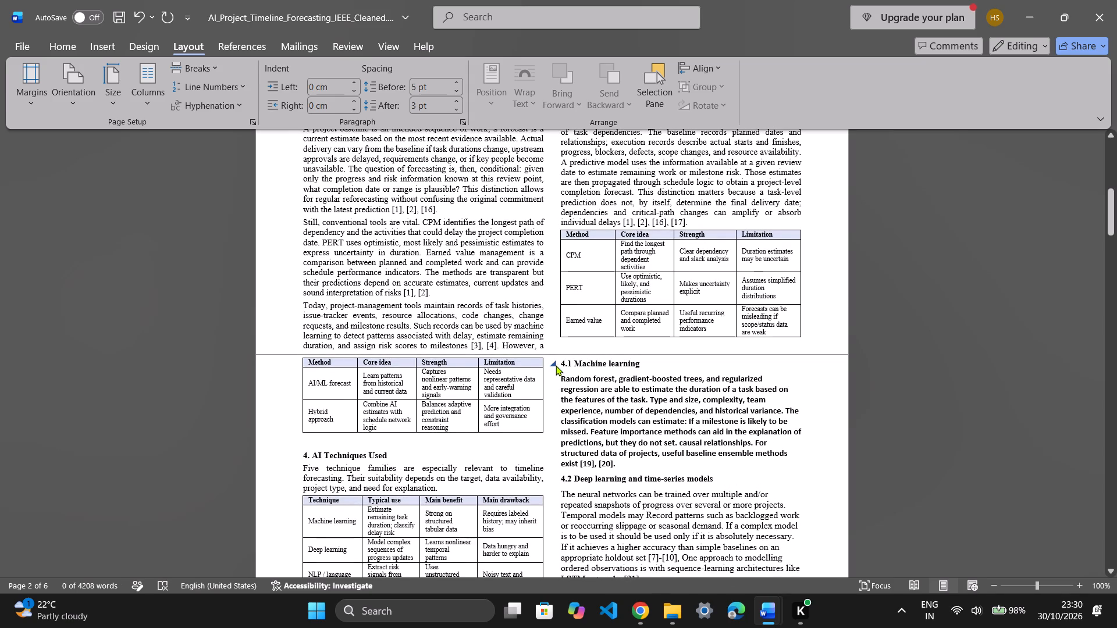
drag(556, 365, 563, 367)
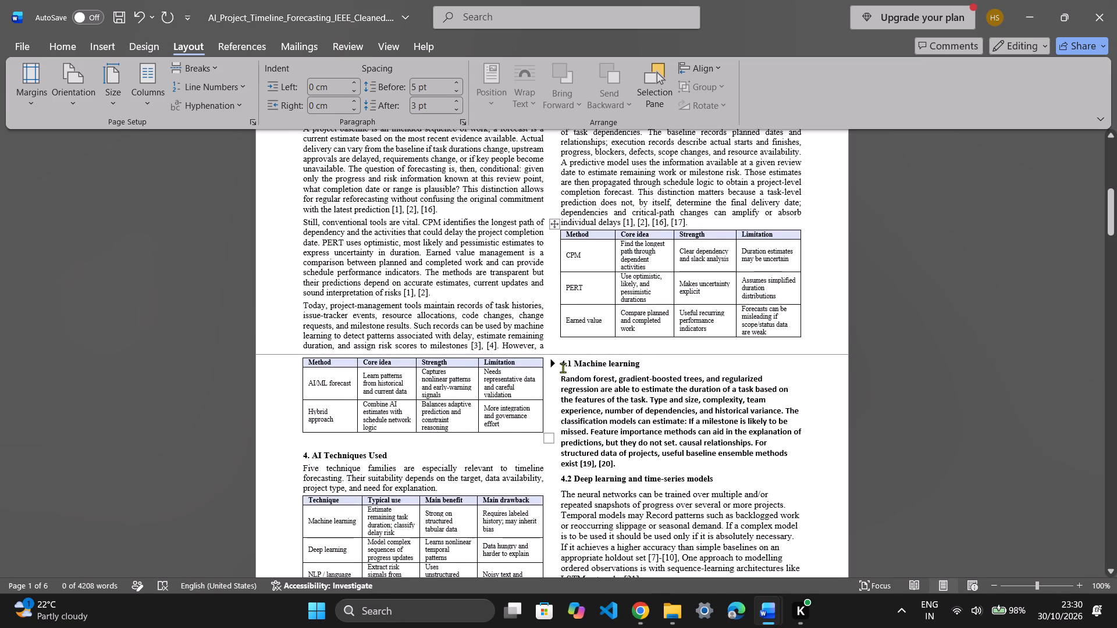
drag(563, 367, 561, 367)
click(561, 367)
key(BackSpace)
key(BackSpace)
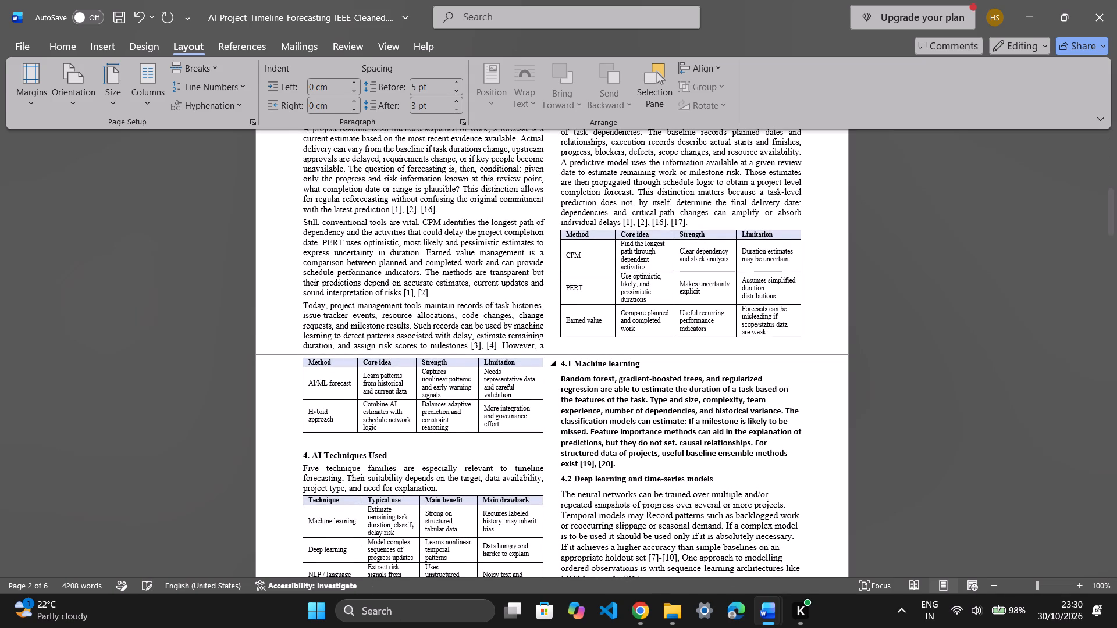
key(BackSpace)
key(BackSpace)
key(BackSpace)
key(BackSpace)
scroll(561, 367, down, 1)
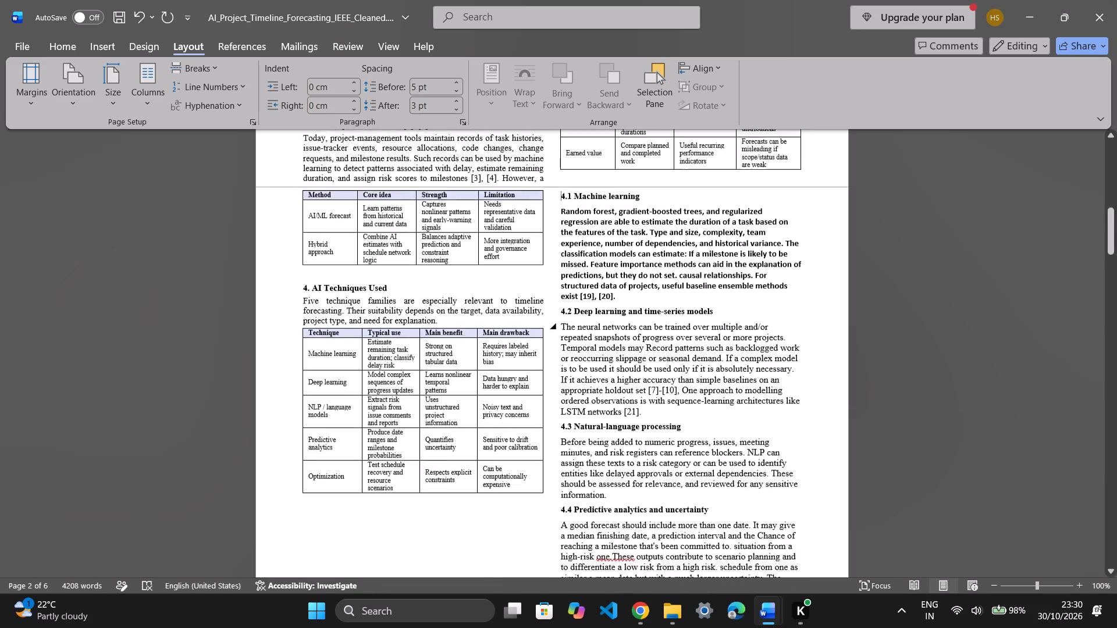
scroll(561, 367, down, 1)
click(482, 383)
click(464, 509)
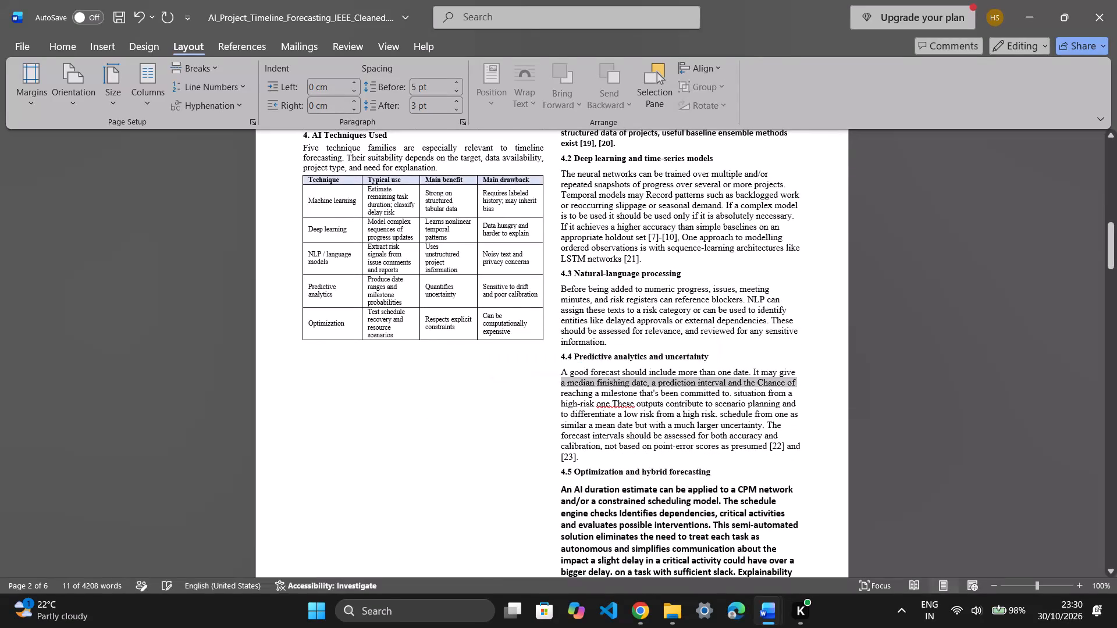
Shrink the "AI-Based Project Timeline Forecasting Workflow" diagram above the layer table so it fits the width of its column.
scroll(464, 509, down, 2)
scroll(435, 370, up, 1)
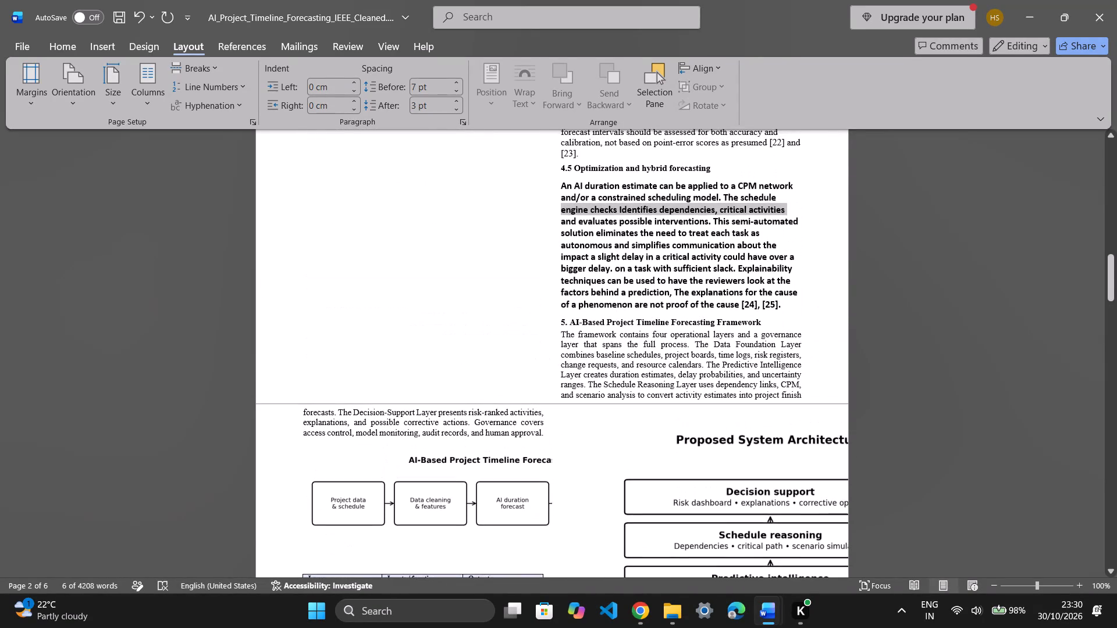
scroll(435, 370, up, 2)
scroll(435, 370, down, 2)
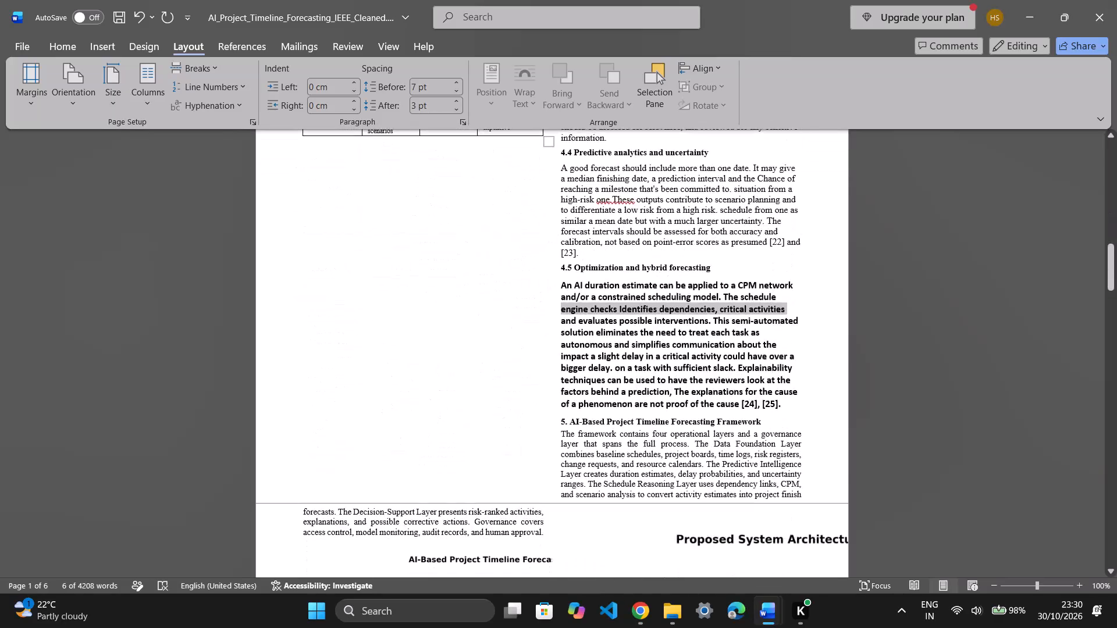
scroll(435, 370, down, 1)
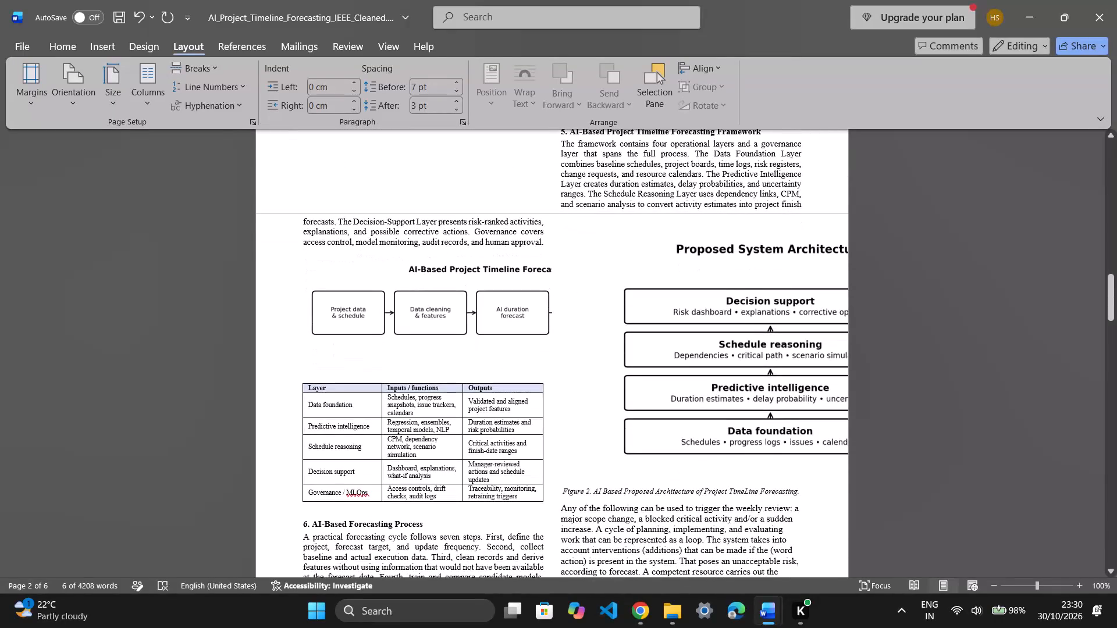
click(700, 345)
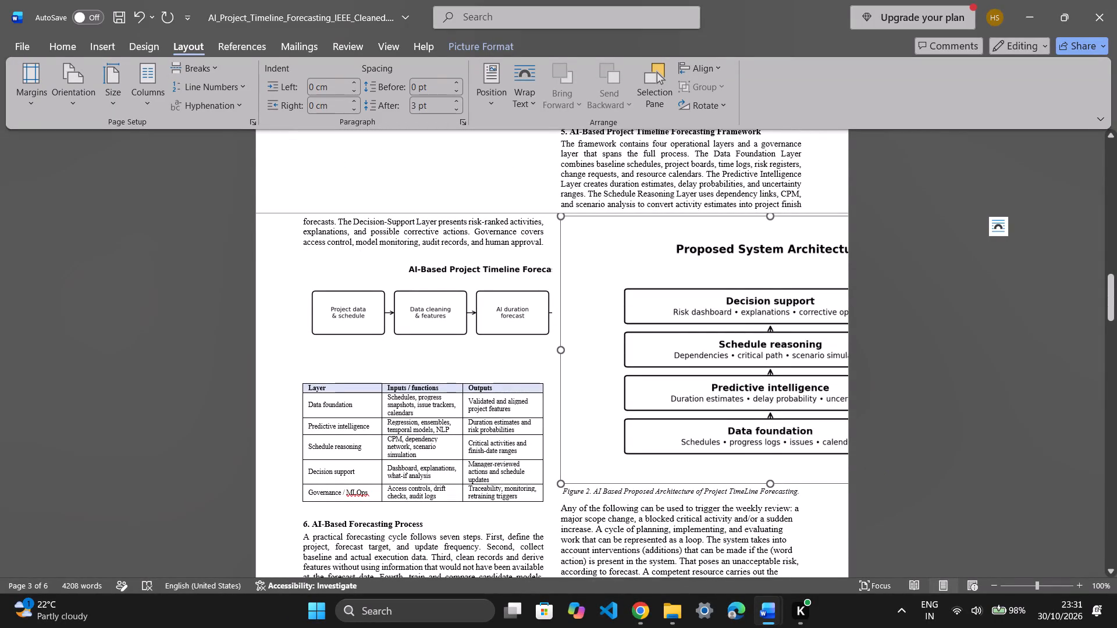
click(549, 312)
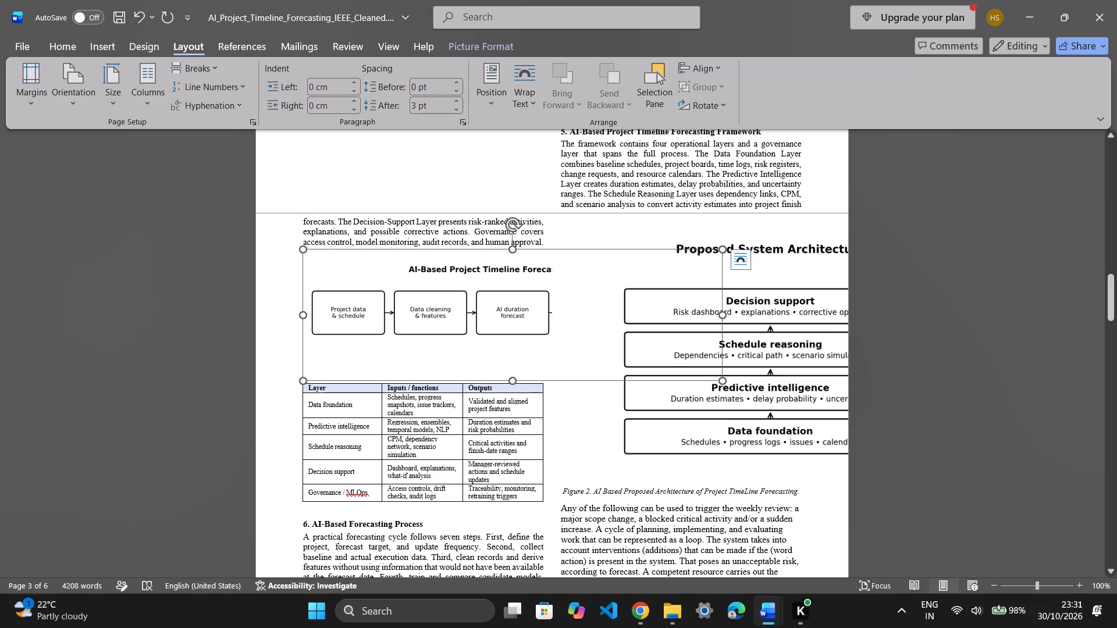
drag(722, 380, 403, 315)
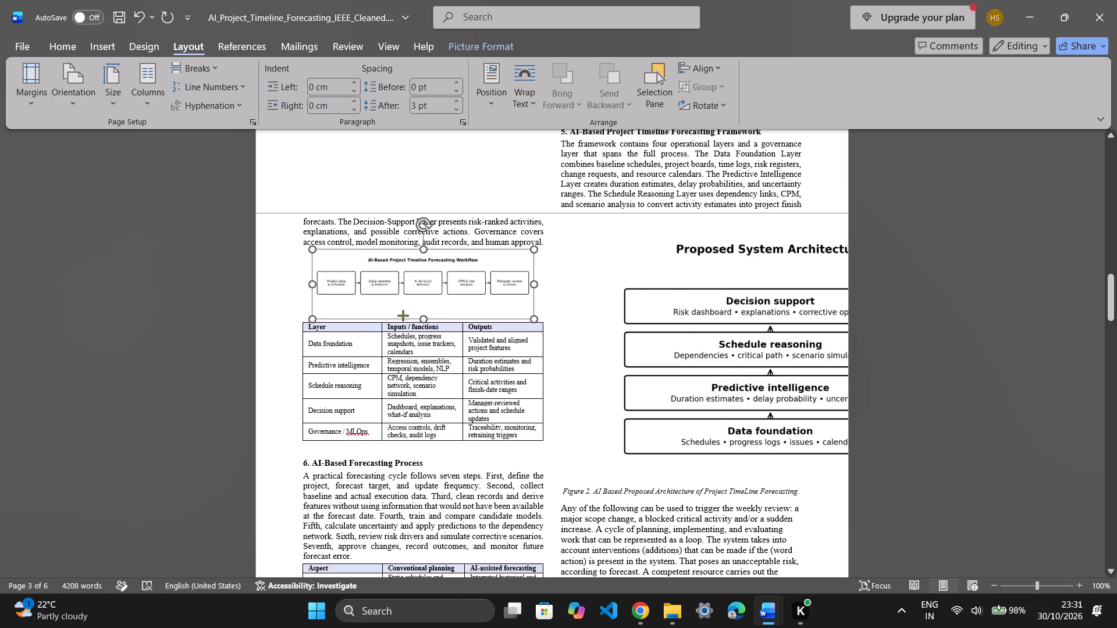
drag(403, 315, 414, 320)
Shrink the "Proposed System Architecture" diagram above the Figure 2 caption to roughly its column's width, including the governance and monitoring box.
click(565, 329)
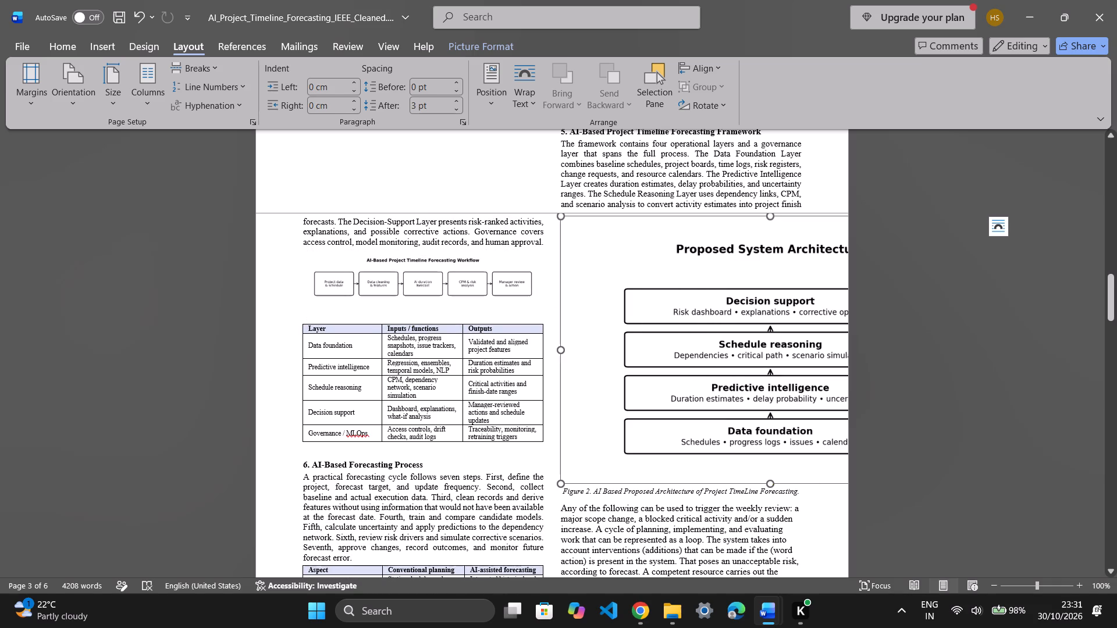
drag(558, 484, 621, 392)
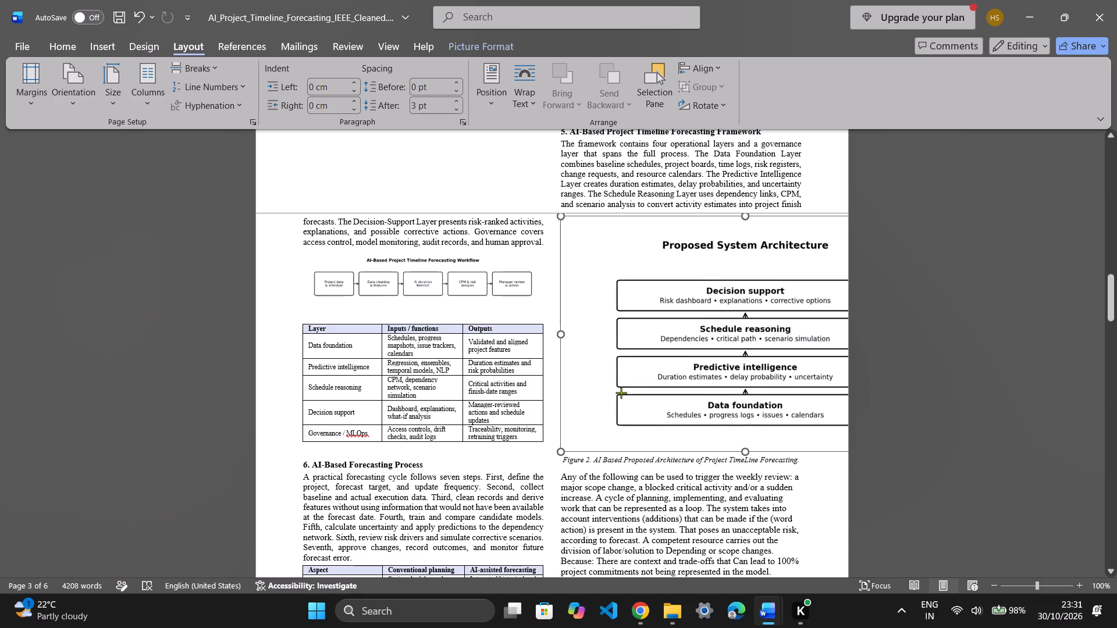
drag(621, 392, 728, 275)
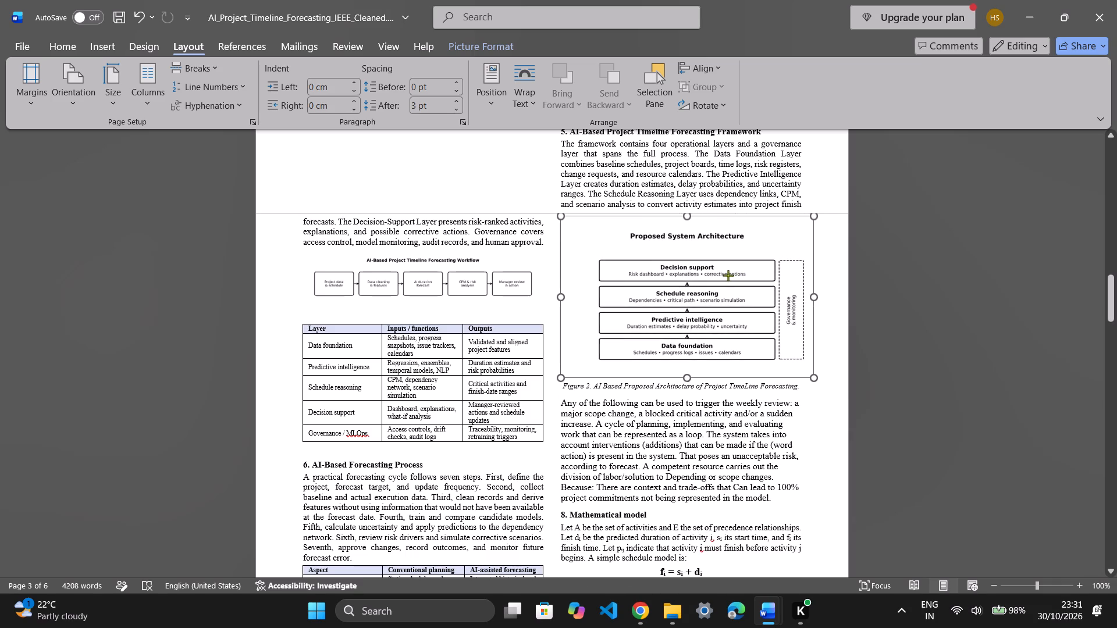
drag(728, 275, 722, 288)
click(819, 298)
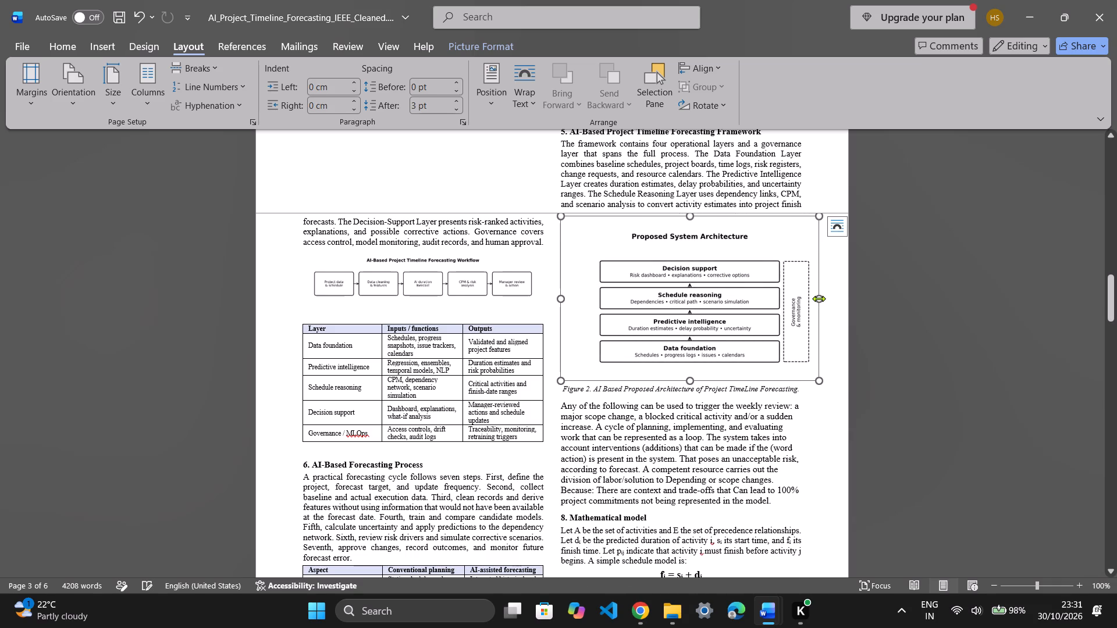
click(828, 298)
Examine the page layout around the section 4 AI techniques table and the neighbouring 4.1 to 4.5 subsections.
scroll(828, 298, up, 2)
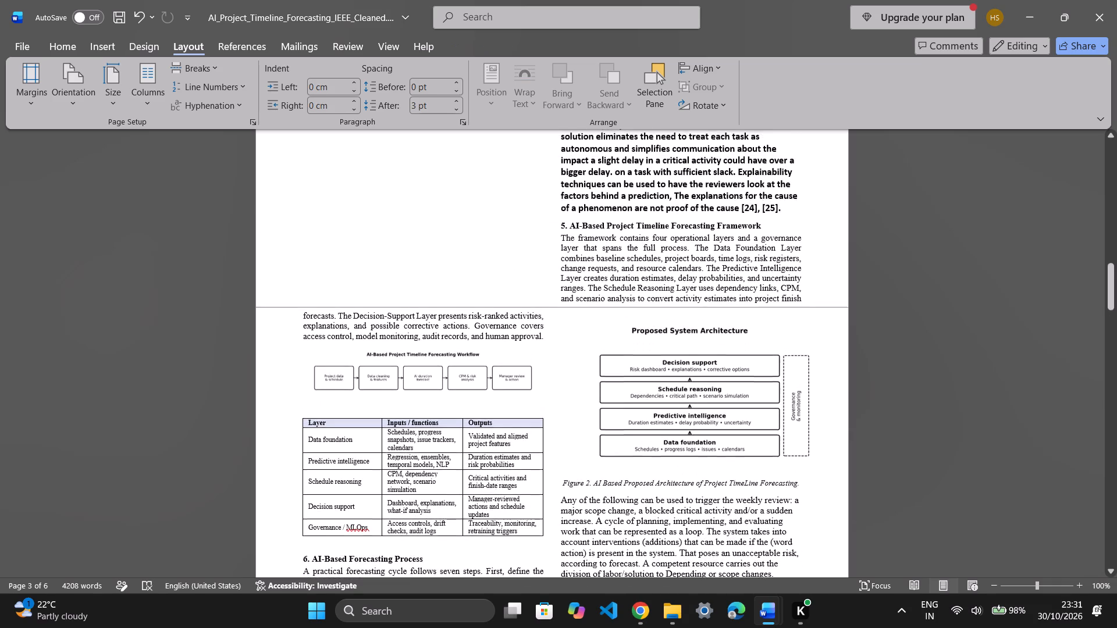
scroll(828, 298, up, 3)
click(828, 298)
scroll(828, 298, up, 1)
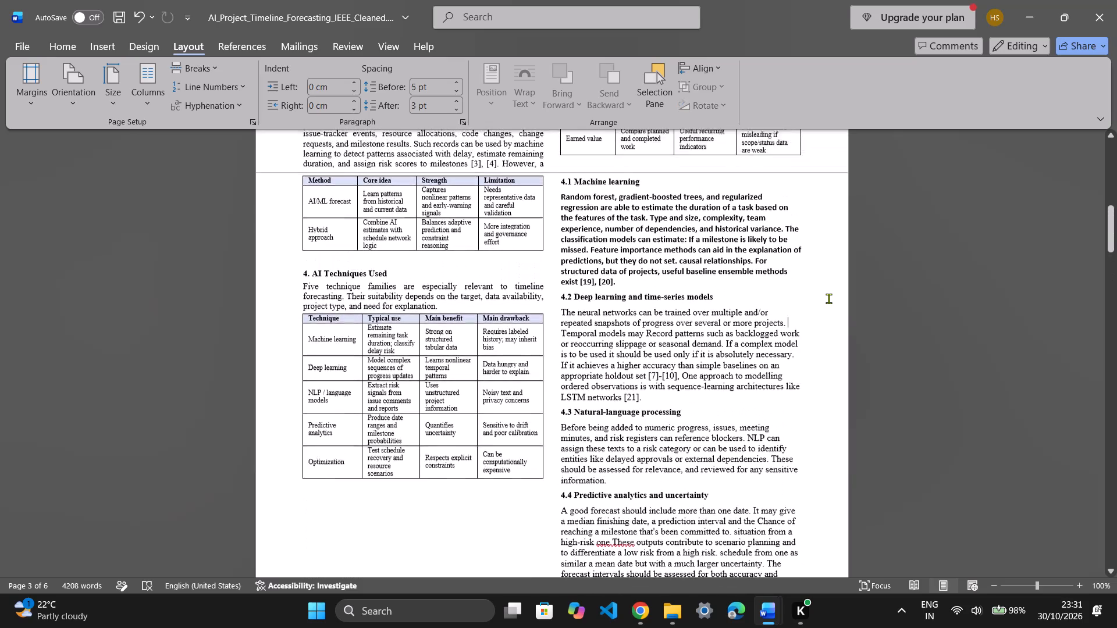
scroll(828, 298, up, 2)
scroll(828, 298, down, 1)
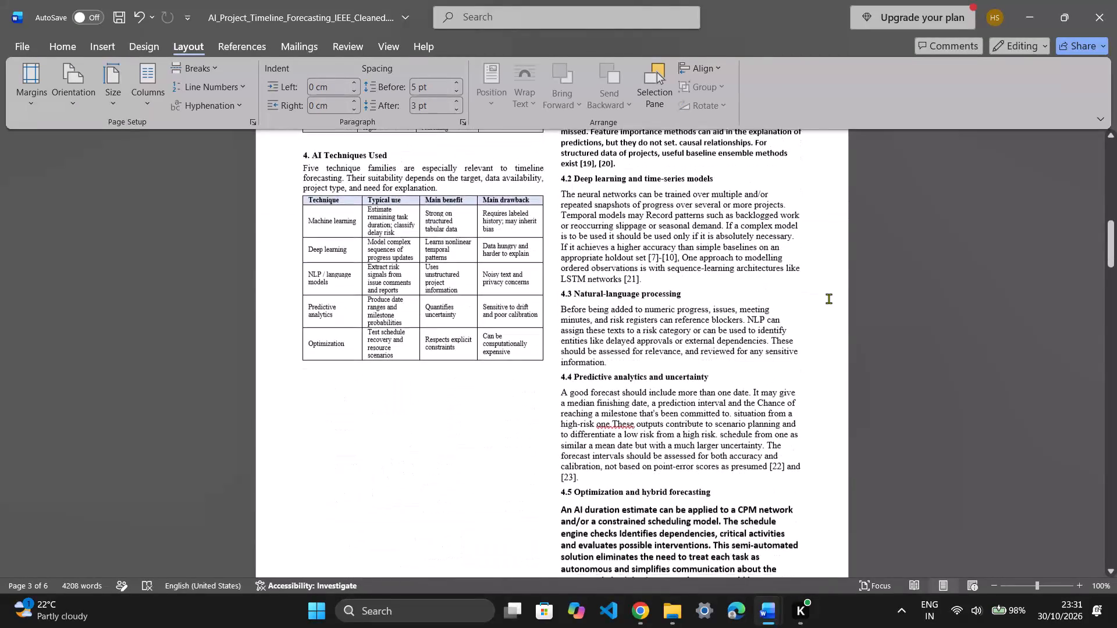
scroll(828, 298, up, 1)
scroll(828, 298, down, 1)
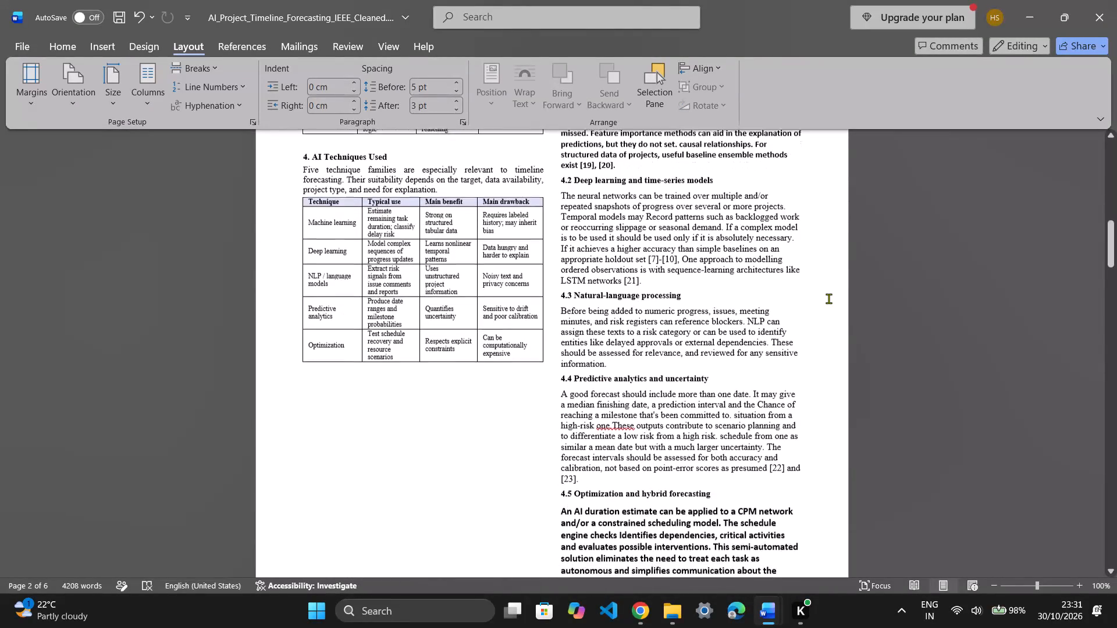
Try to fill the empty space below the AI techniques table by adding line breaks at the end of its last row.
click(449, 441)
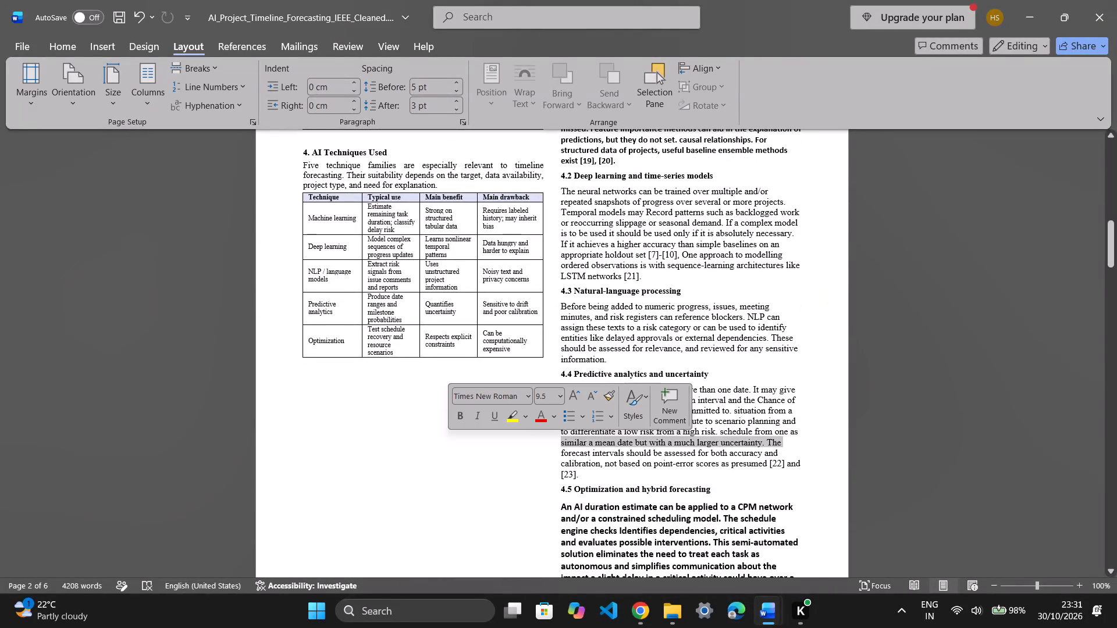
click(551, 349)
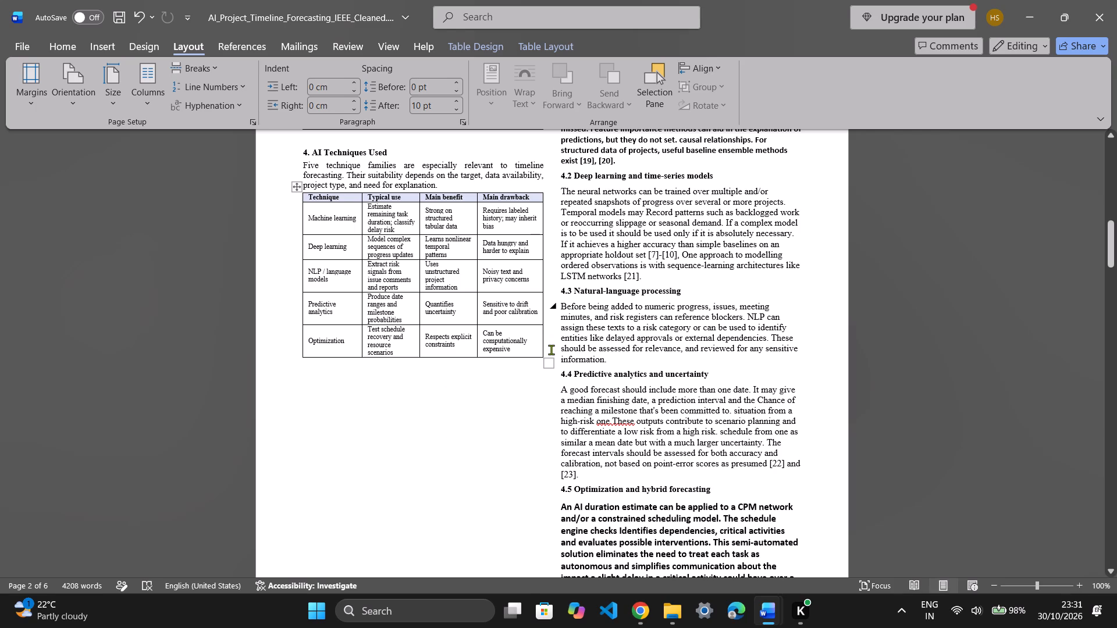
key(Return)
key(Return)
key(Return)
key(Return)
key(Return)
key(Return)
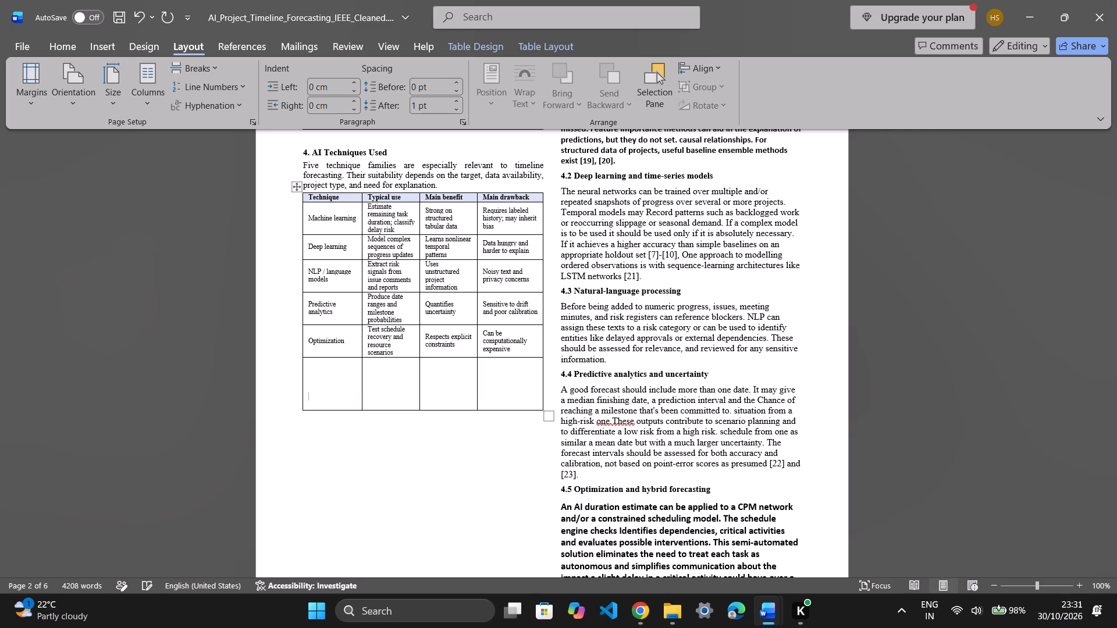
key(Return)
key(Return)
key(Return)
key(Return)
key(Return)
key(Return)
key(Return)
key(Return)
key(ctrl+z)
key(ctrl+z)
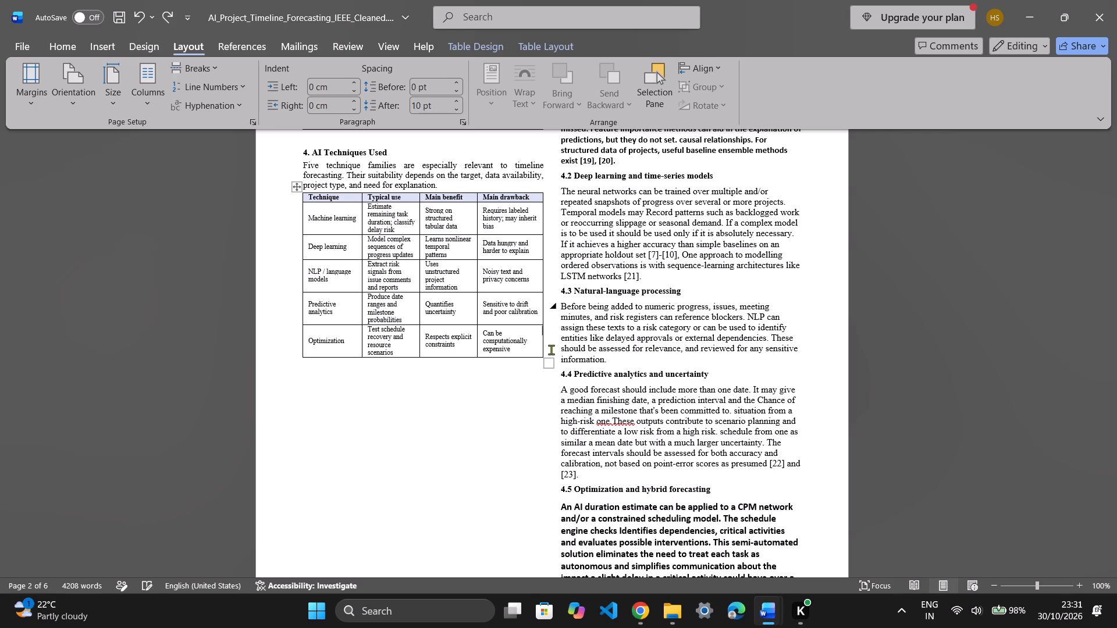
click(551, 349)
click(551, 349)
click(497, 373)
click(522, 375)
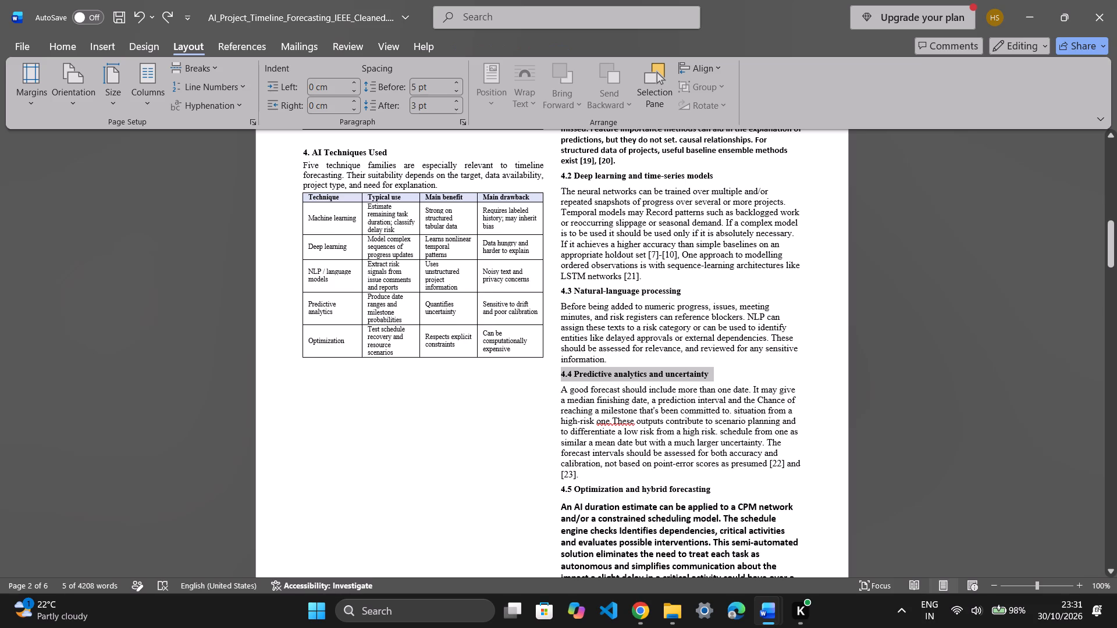
Capture a screenshot of the page area showing the AI techniques table, the gap below it and sections 4.1 to 4.4.
scroll(522, 375, up, 1)
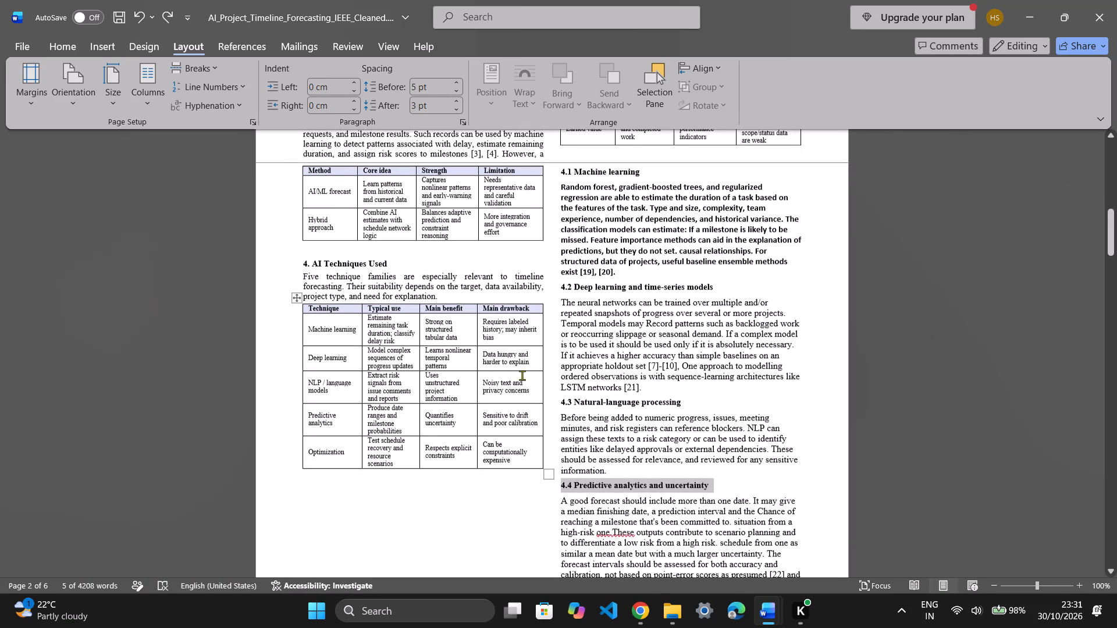
scroll(522, 375, up, 1)
key(Print)
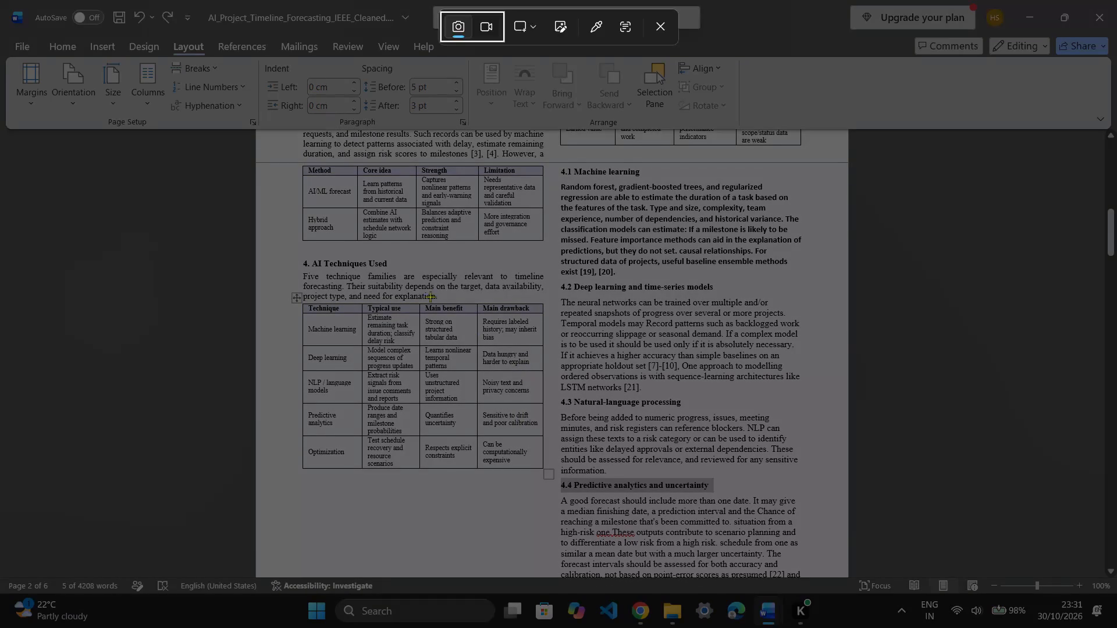
drag(252, 154, 821, 573)
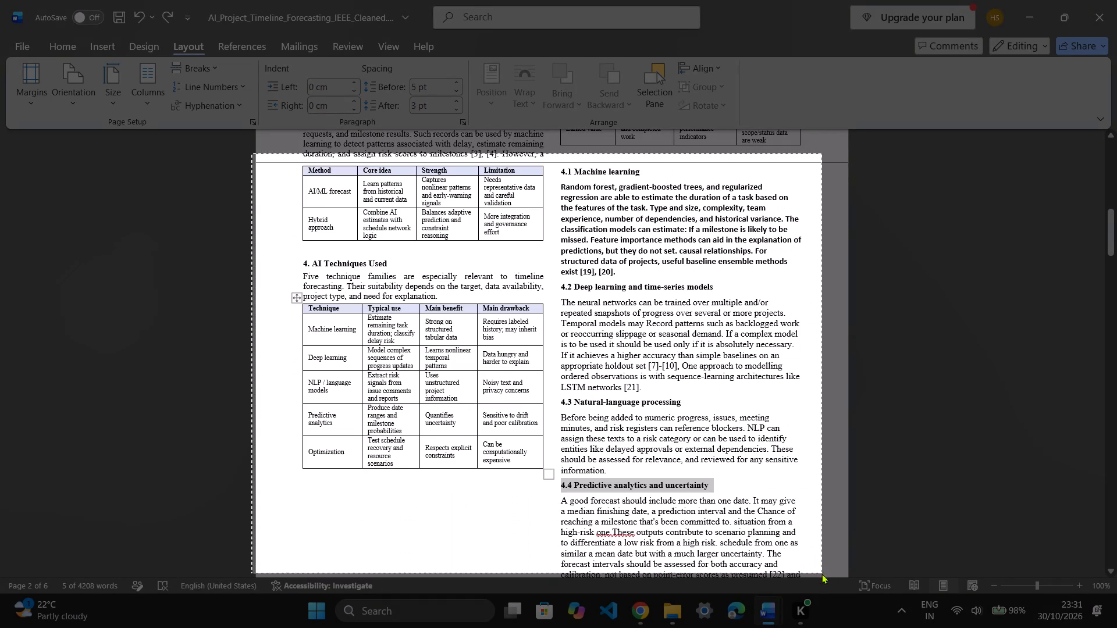
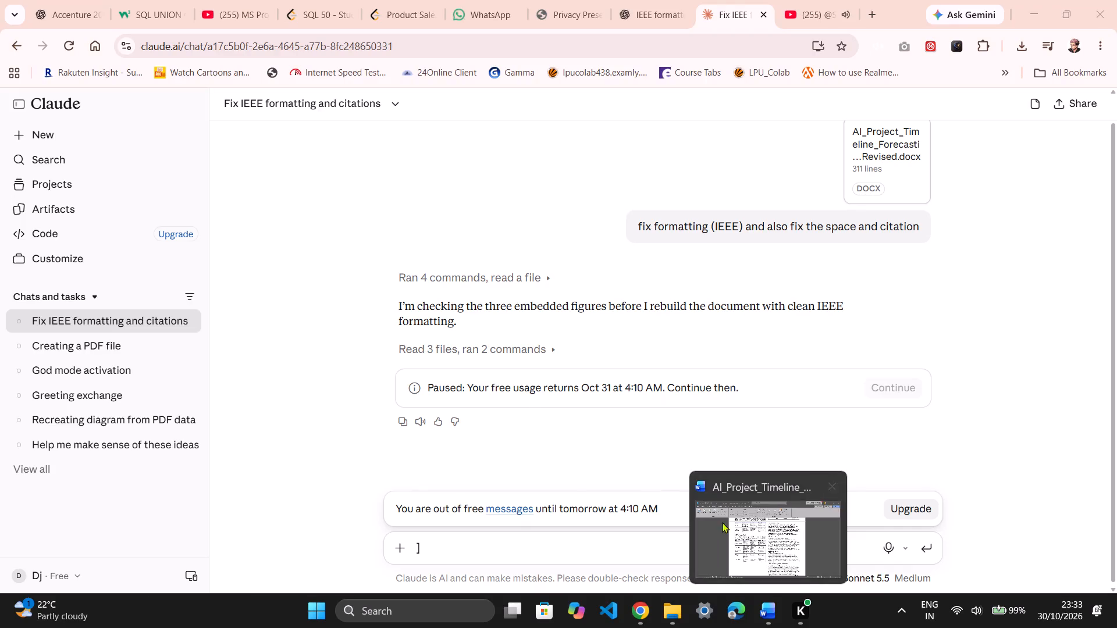
Switch to the paper in Word and look through its pages to check the two-column layout, tables, figures and blank gaps.
click(742, 530)
scroll(700, 361, up, 10)
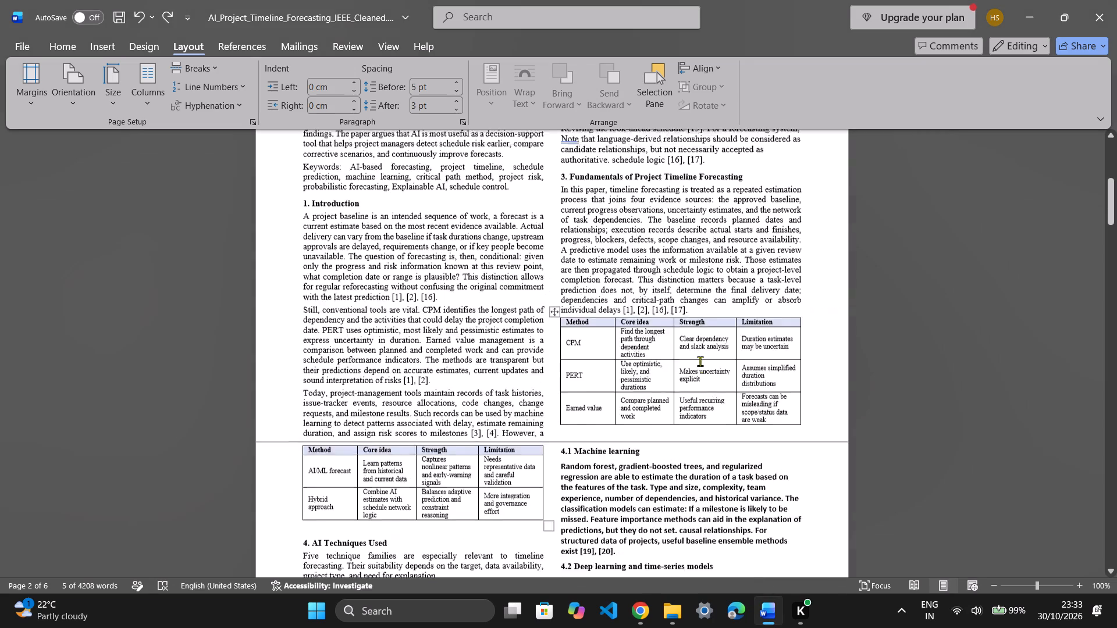
scroll(700, 361, up, 10)
scroll(700, 361, down, 6)
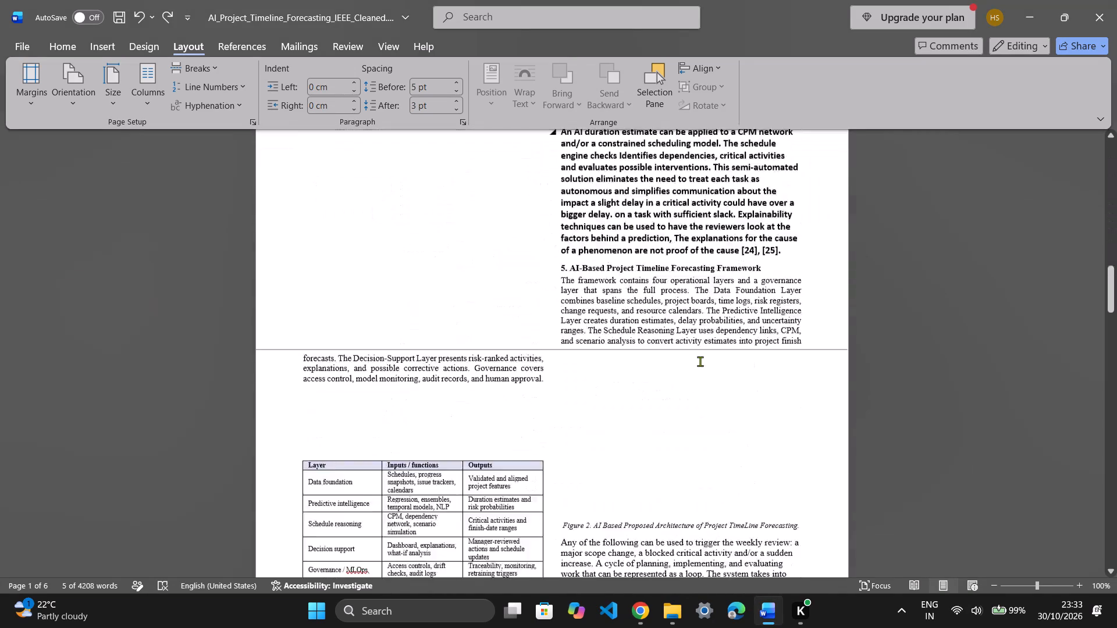
scroll(700, 361, down, 5)
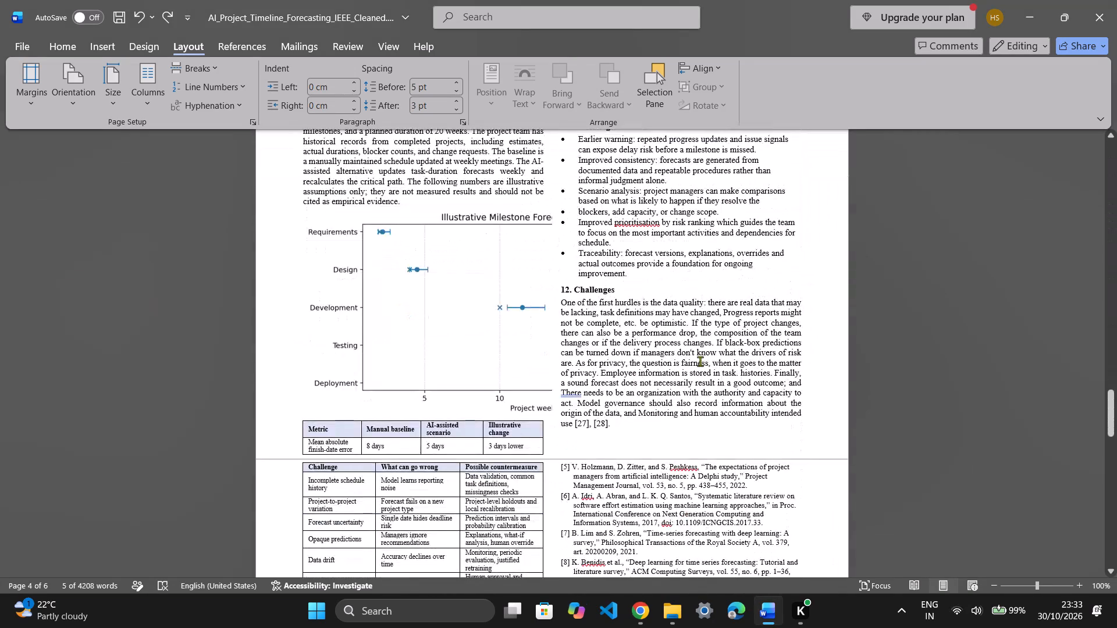
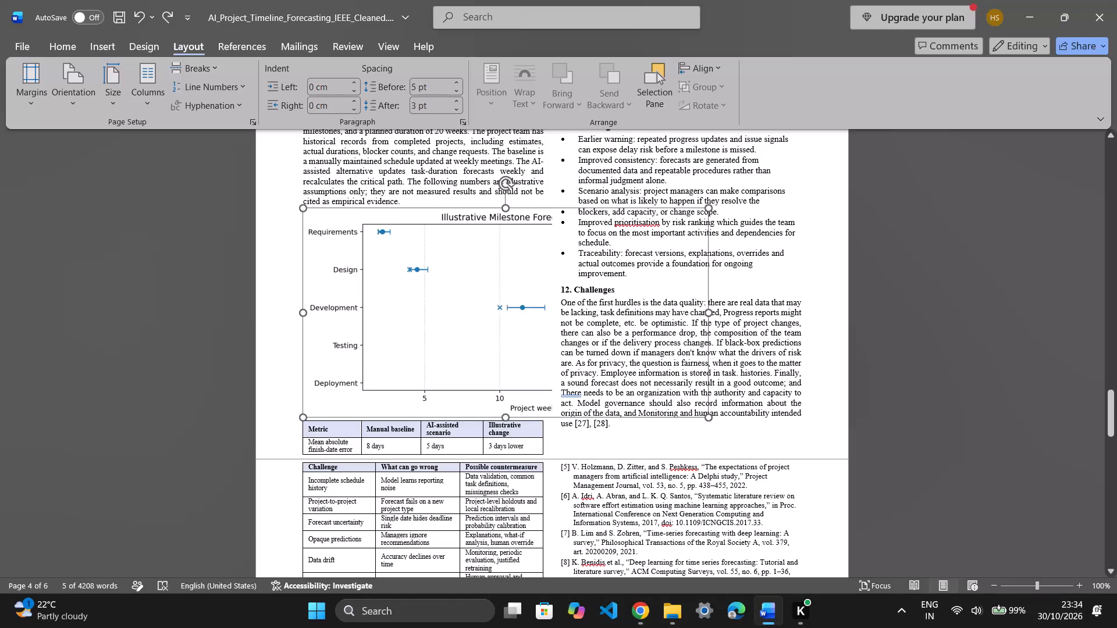
Shrink the Illustrative Milestone Forecasts vs Baseline chart until it fits within the width of its text column.
click(715, 418)
click(501, 354)
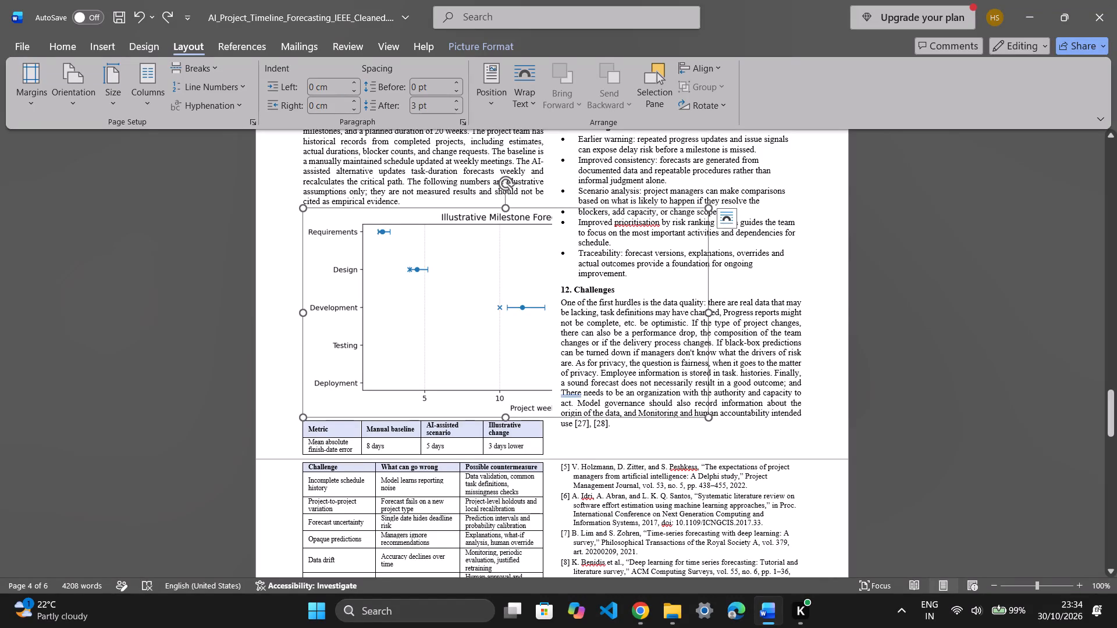
drag(707, 420, 561, 378)
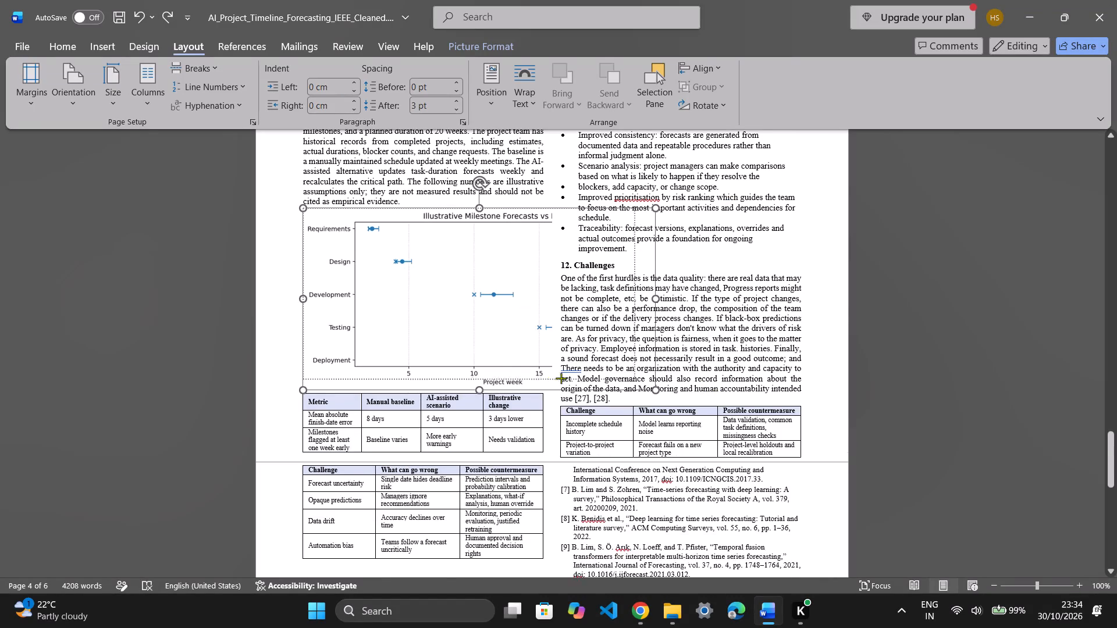
drag(561, 378, 469, 329)
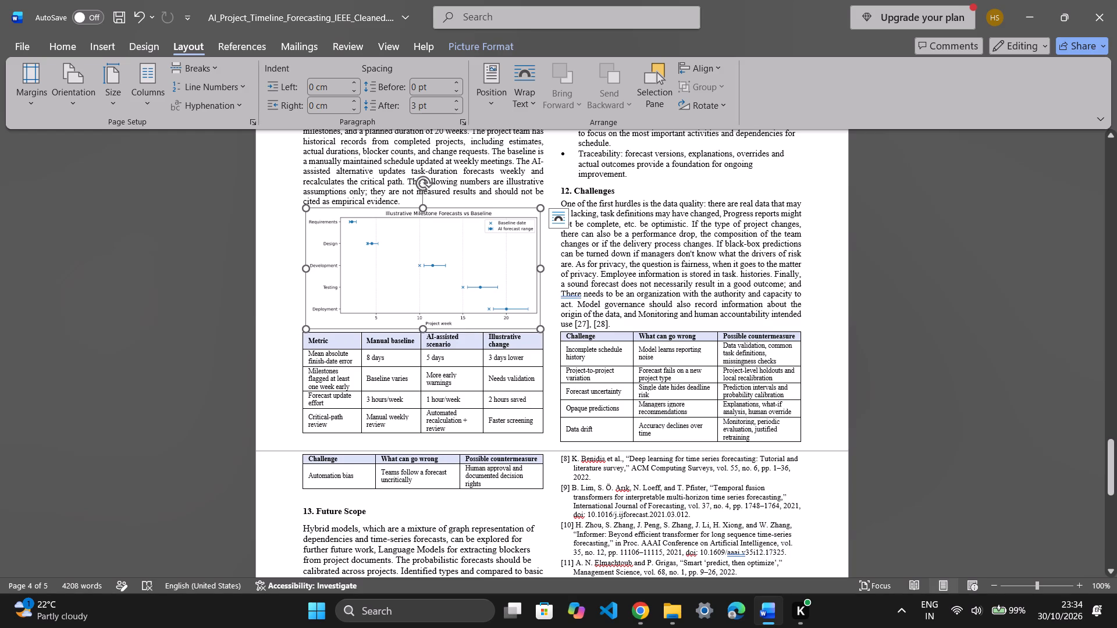
click(271, 310)
Look through the paper's first two pages, examining the split method comparison table and the blank gap before section 4.1 Machine learning.
scroll(271, 310, down, 2)
scroll(271, 310, up, 4)
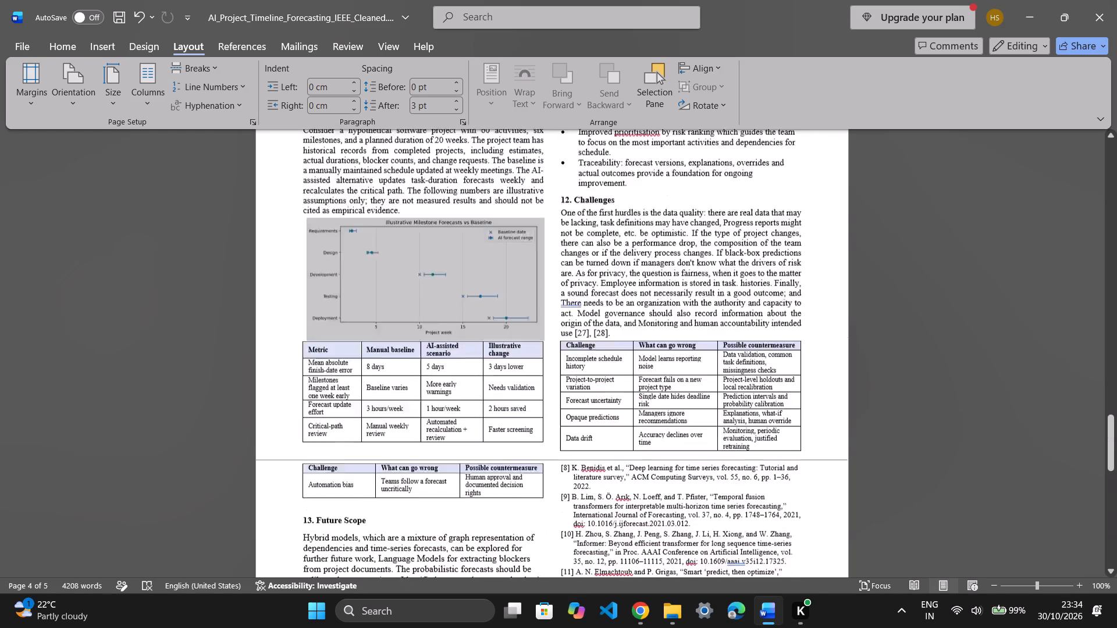
scroll(271, 310, up, 5)
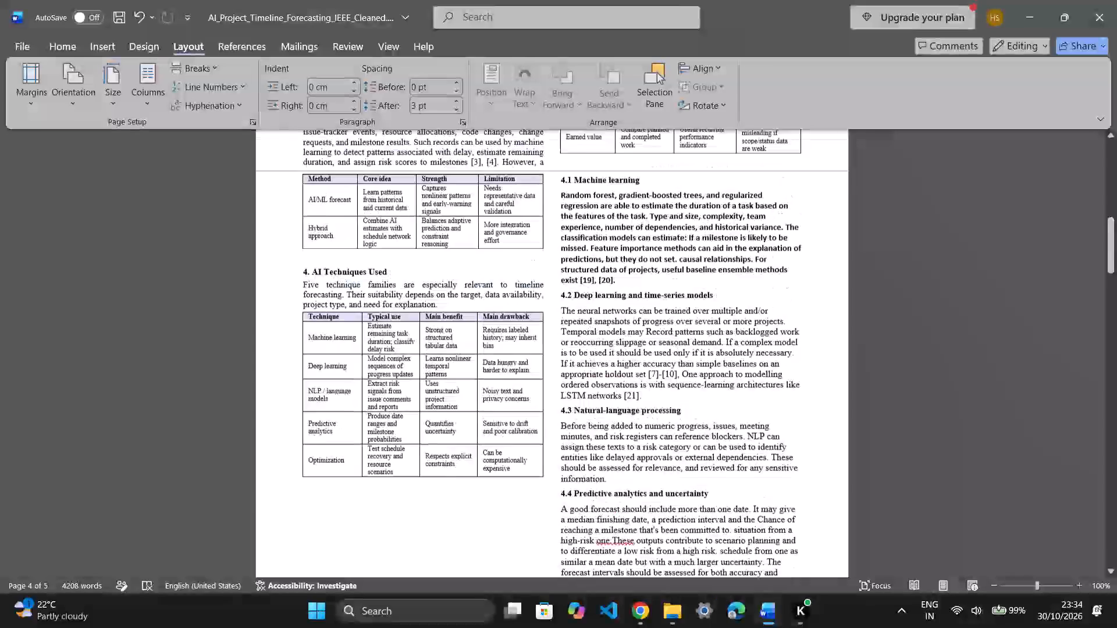
scroll(451, 301, up, 1)
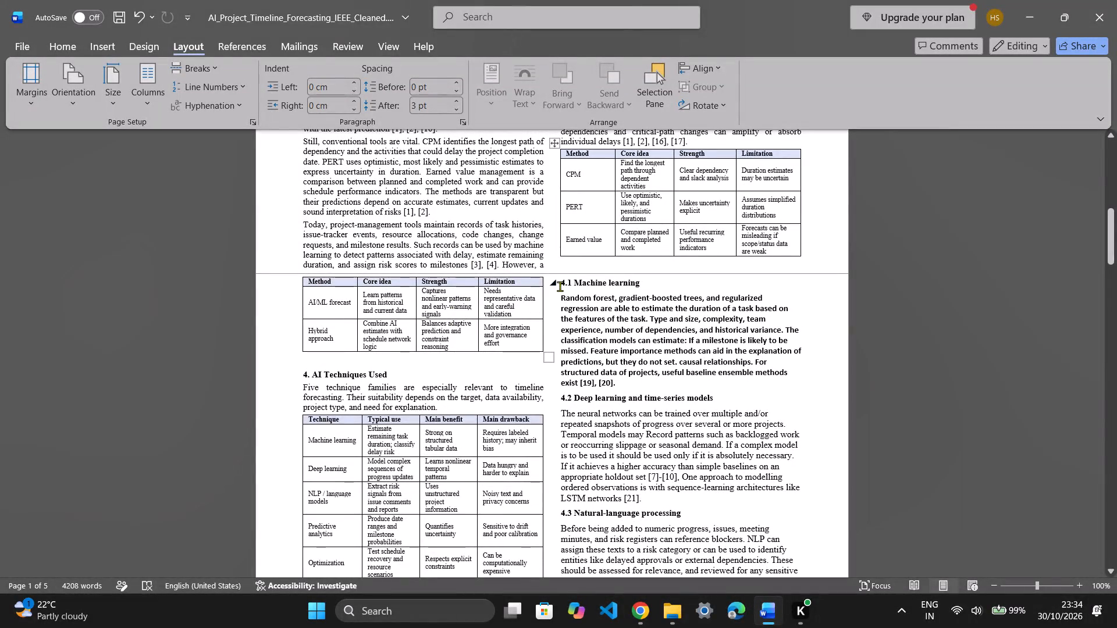
drag(554, 283, 340, 579)
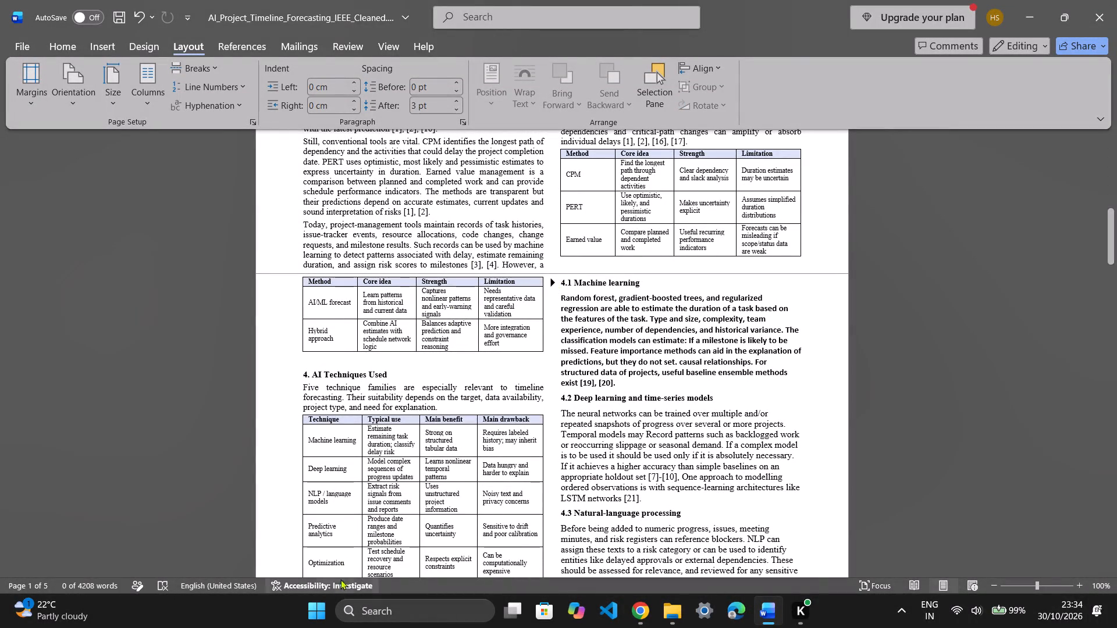
drag(340, 579, 569, 271)
scroll(569, 271, up, 1)
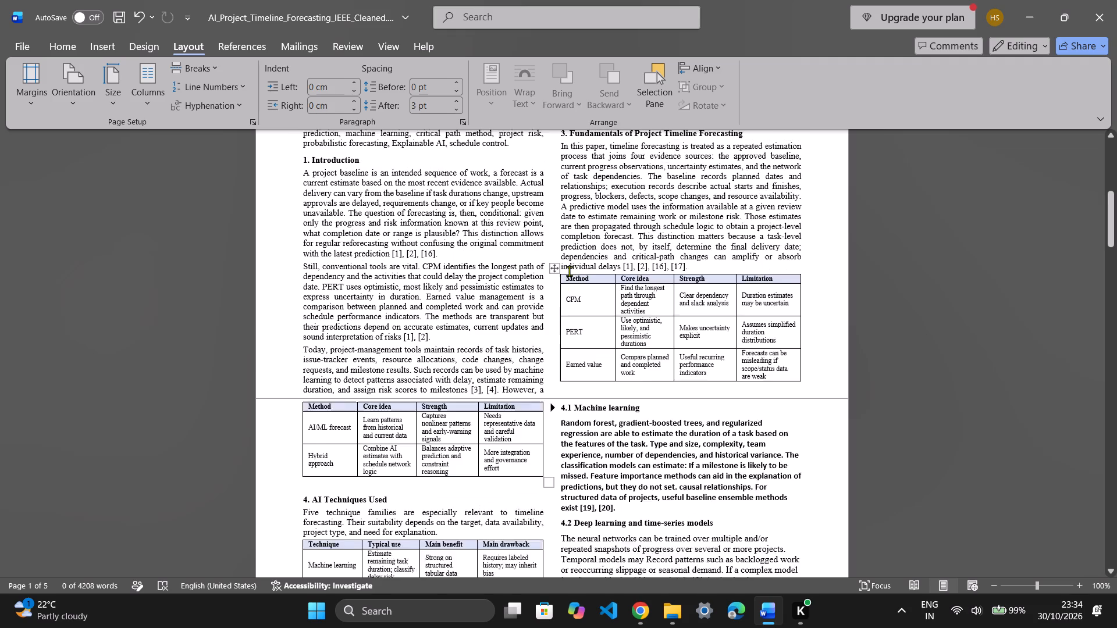
click(636, 341)
click(636, 362)
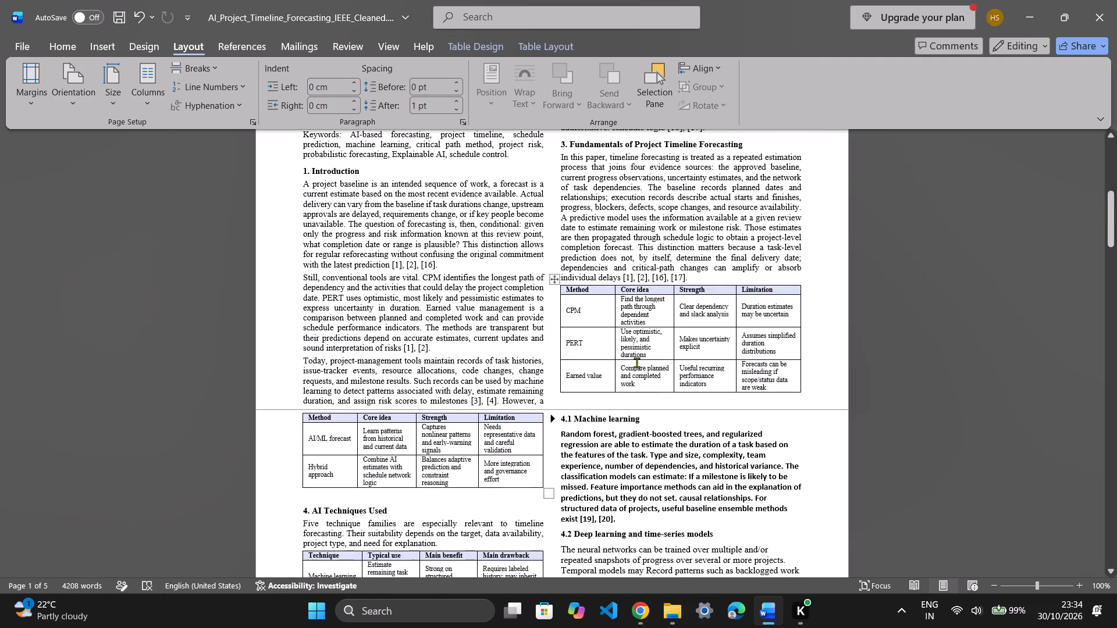
scroll(636, 362, up, 1)
scroll(636, 362, down, 1)
scroll(636, 362, up, 1)
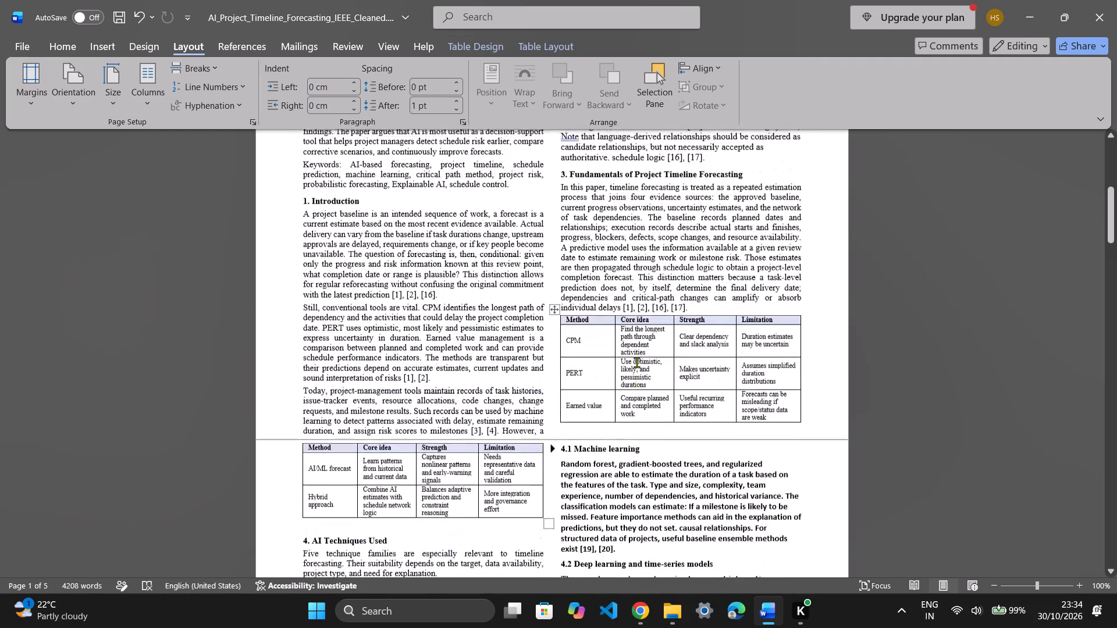
scroll(636, 362, down, 1)
scroll(636, 362, up, 1)
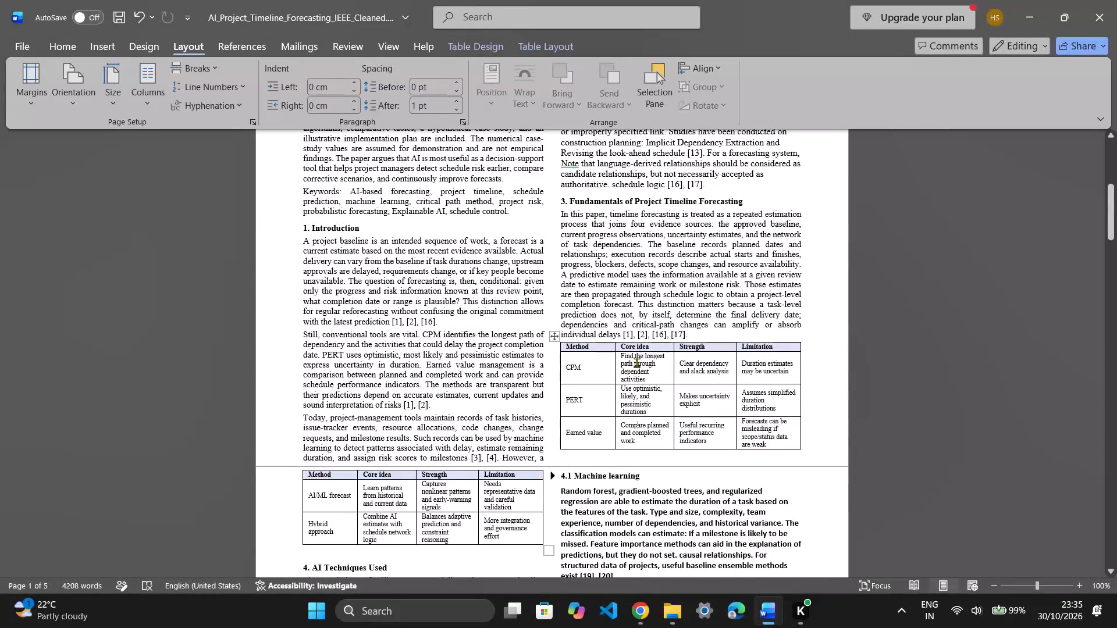
scroll(636, 362, up, 2)
scroll(636, 362, down, 1)
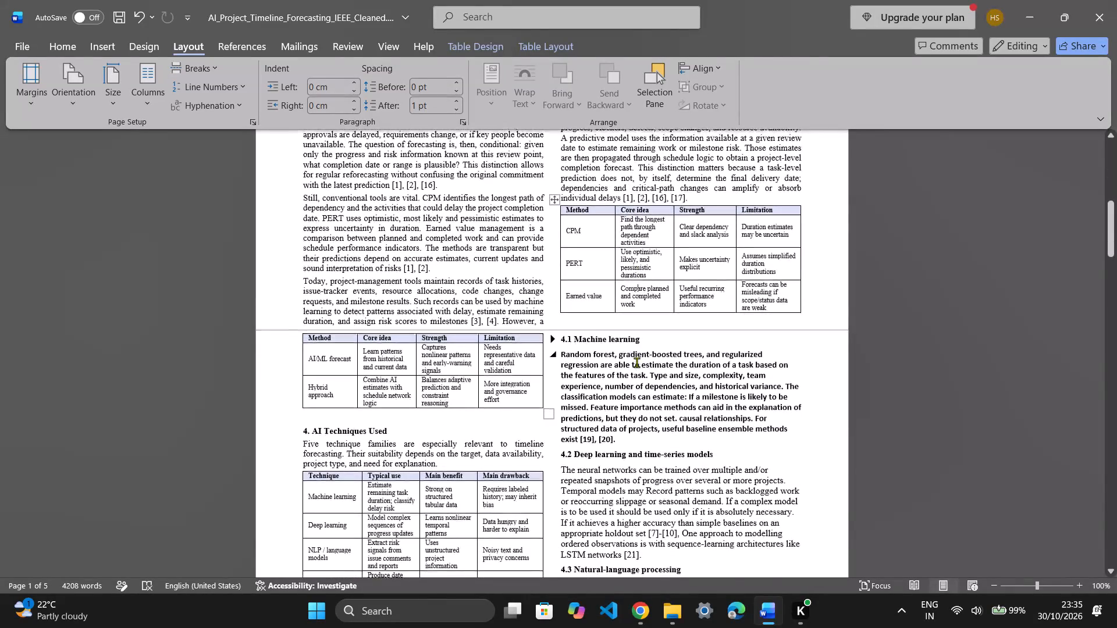
scroll(636, 362, down, 1)
scroll(636, 362, up, 1)
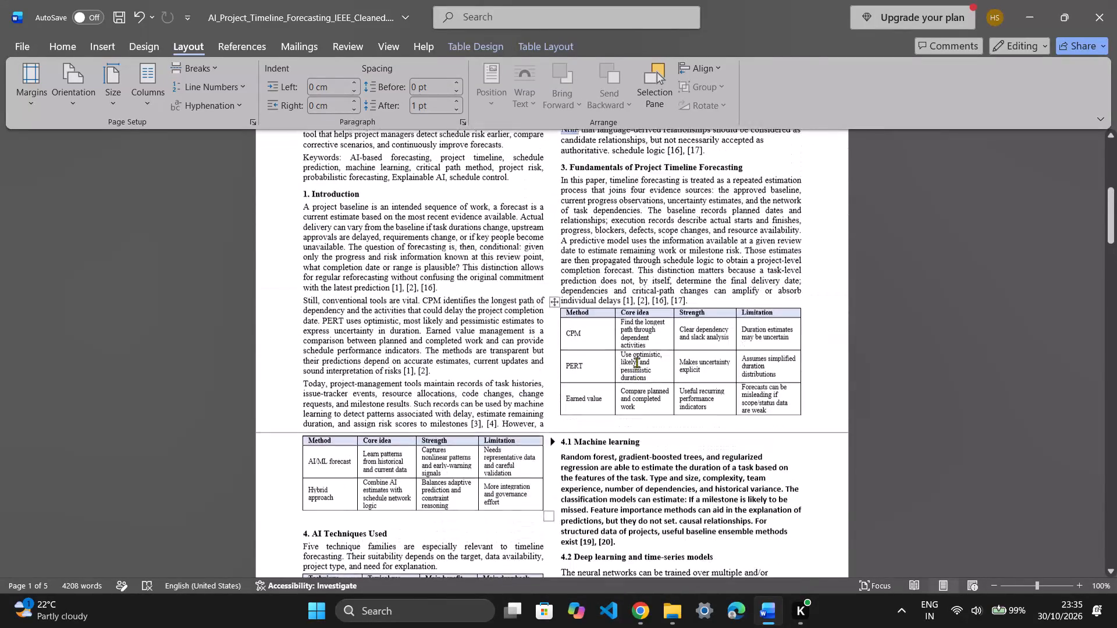
scroll(636, 362, up, 1)
scroll(636, 362, down, 1)
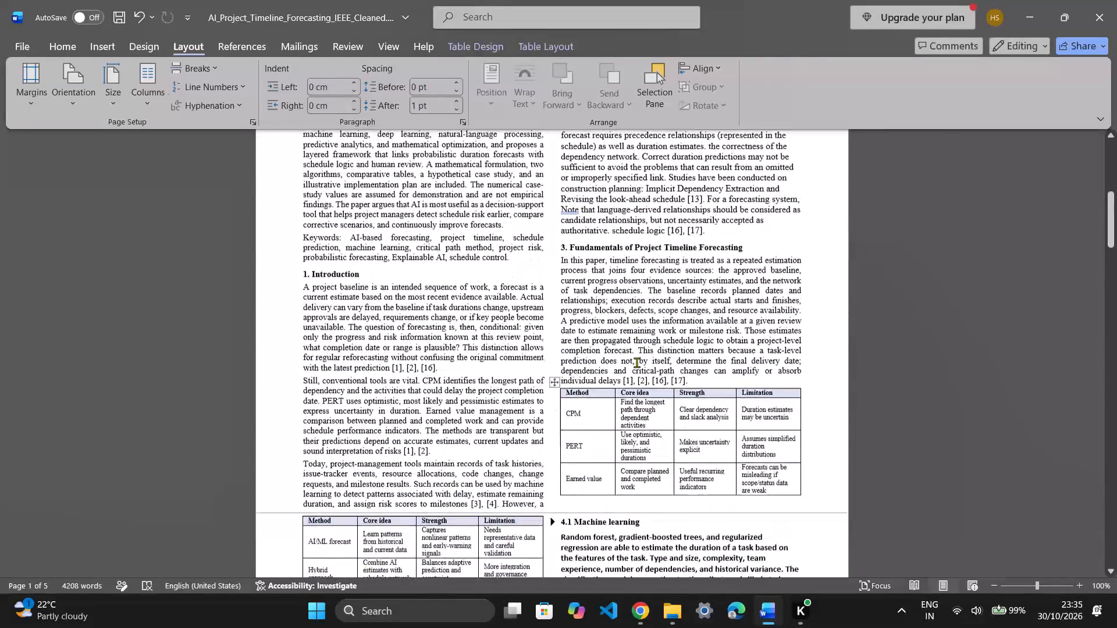
scroll(636, 362, down, 2)
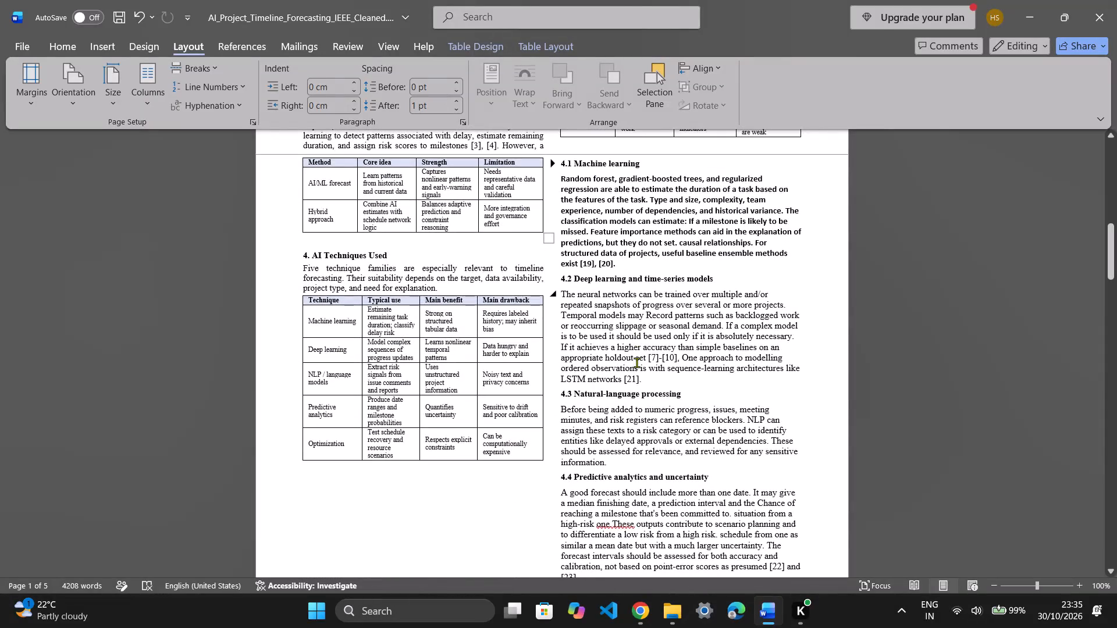
scroll(636, 362, up, 4)
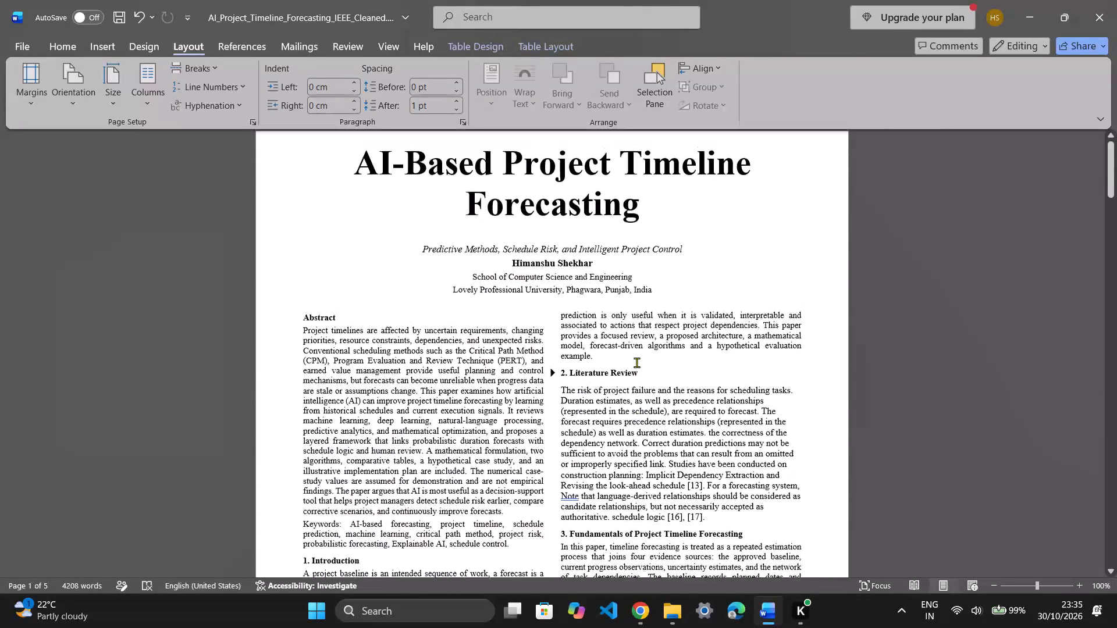
scroll(636, 362, down, 4)
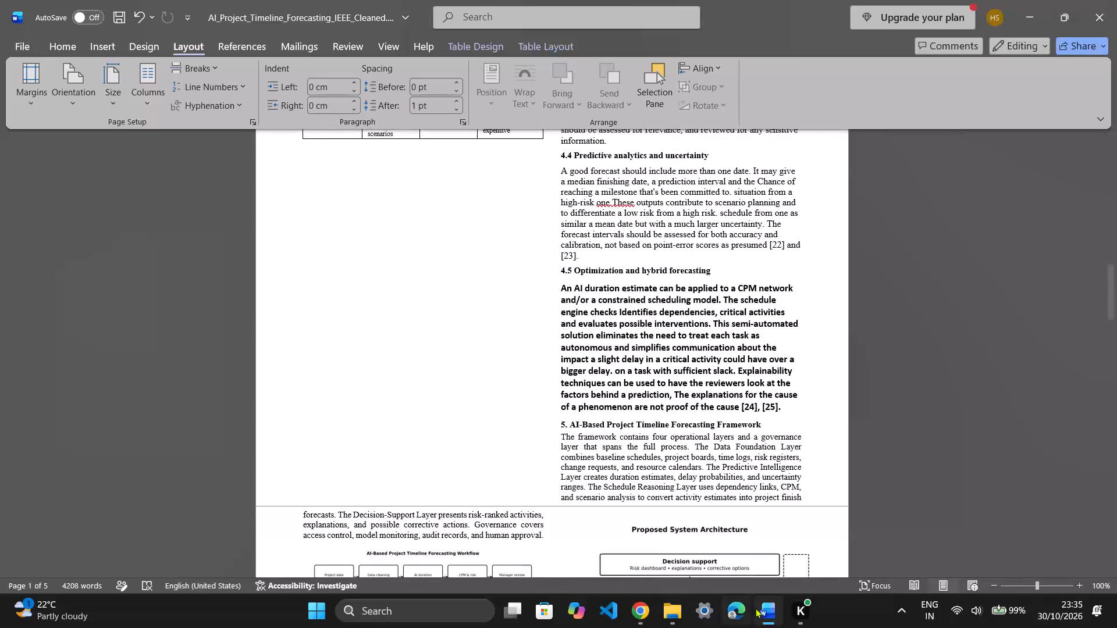
click(642, 609)
click(656, 1)
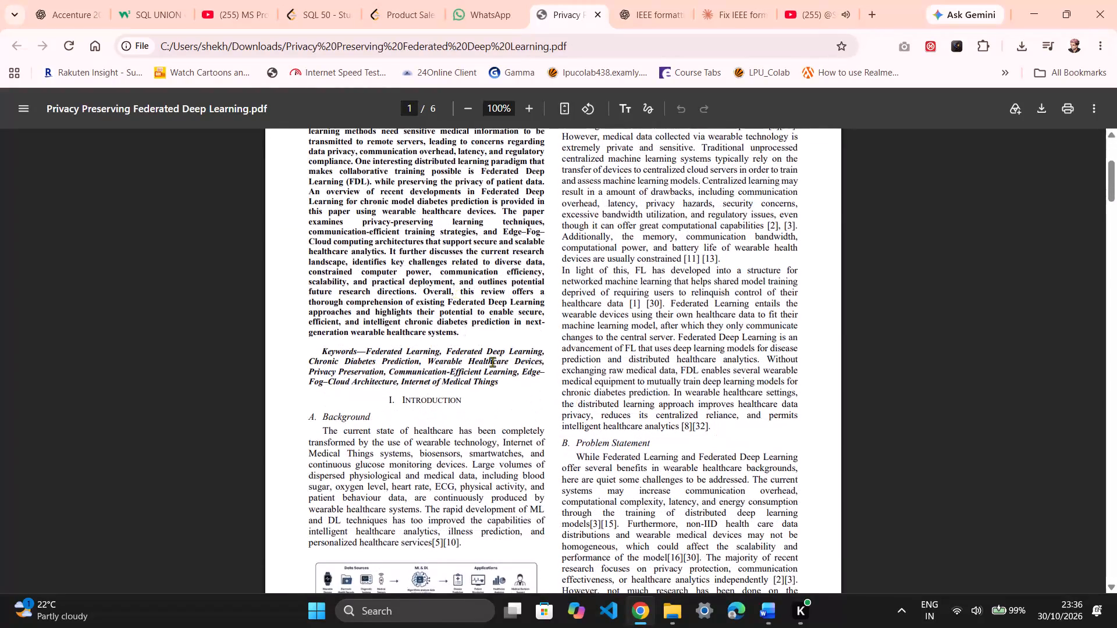
Examine pages 1 to 3 of the reference IEEE PDF for figure sizing, caption placement, section headings and how the two columns fill.
scroll(661, 435, down, 3)
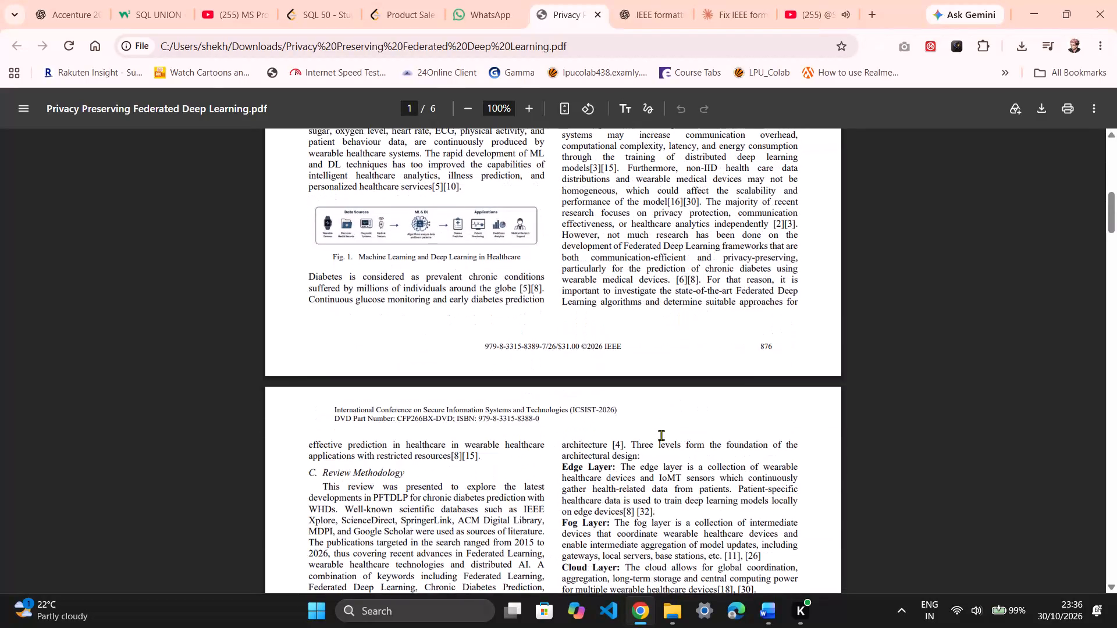
scroll(661, 435, up, 1)
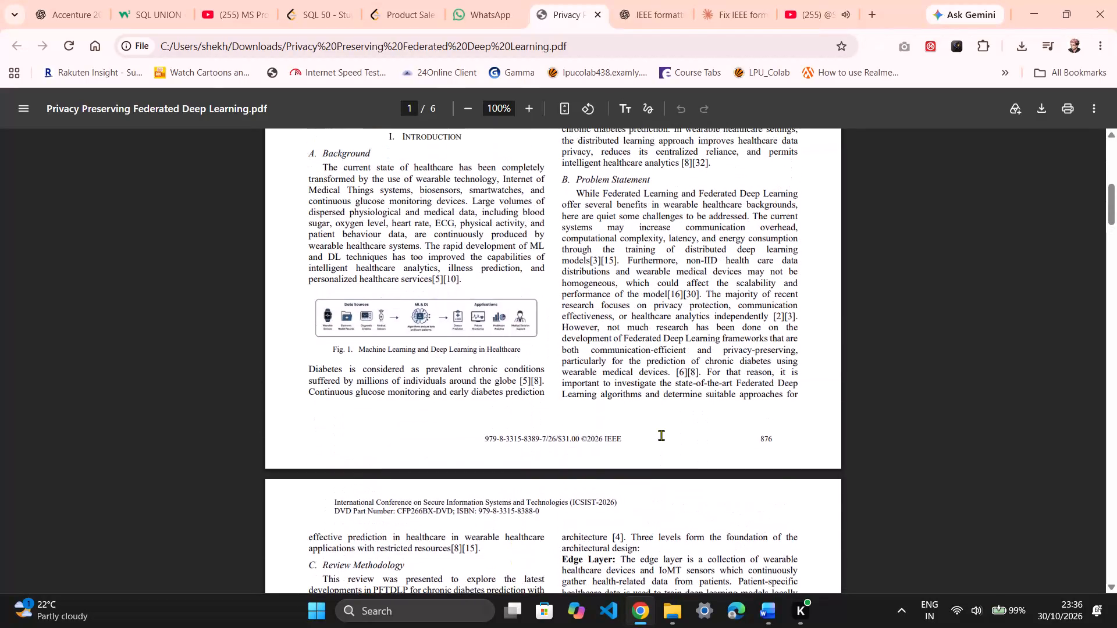
scroll(661, 435, up, 1)
scroll(661, 435, down, 2)
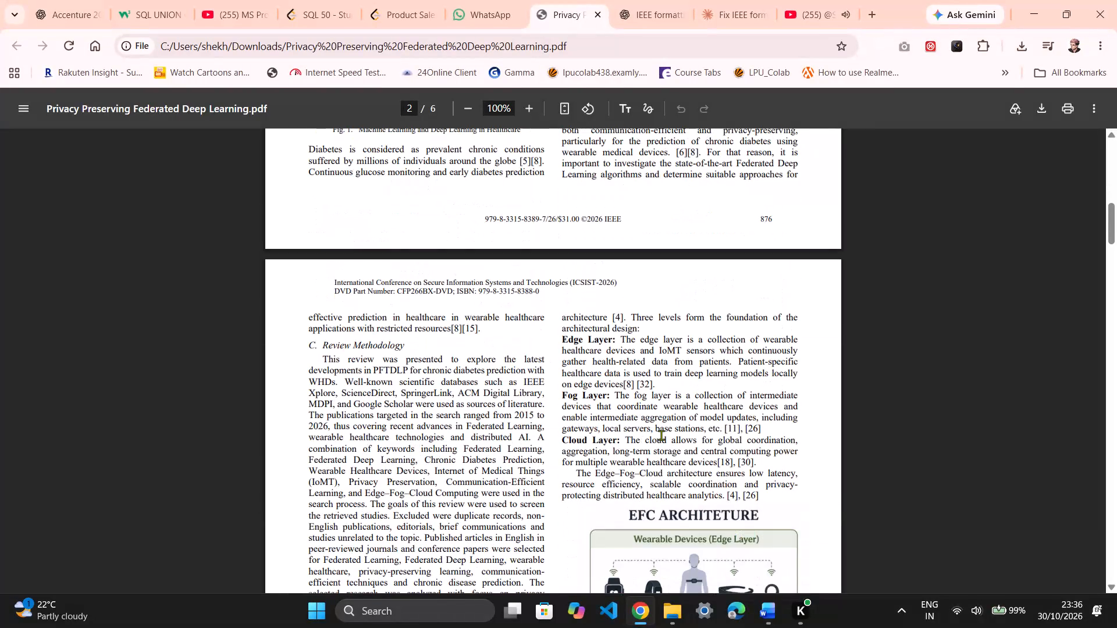
scroll(661, 435, down, 2)
scroll(661, 435, up, 1)
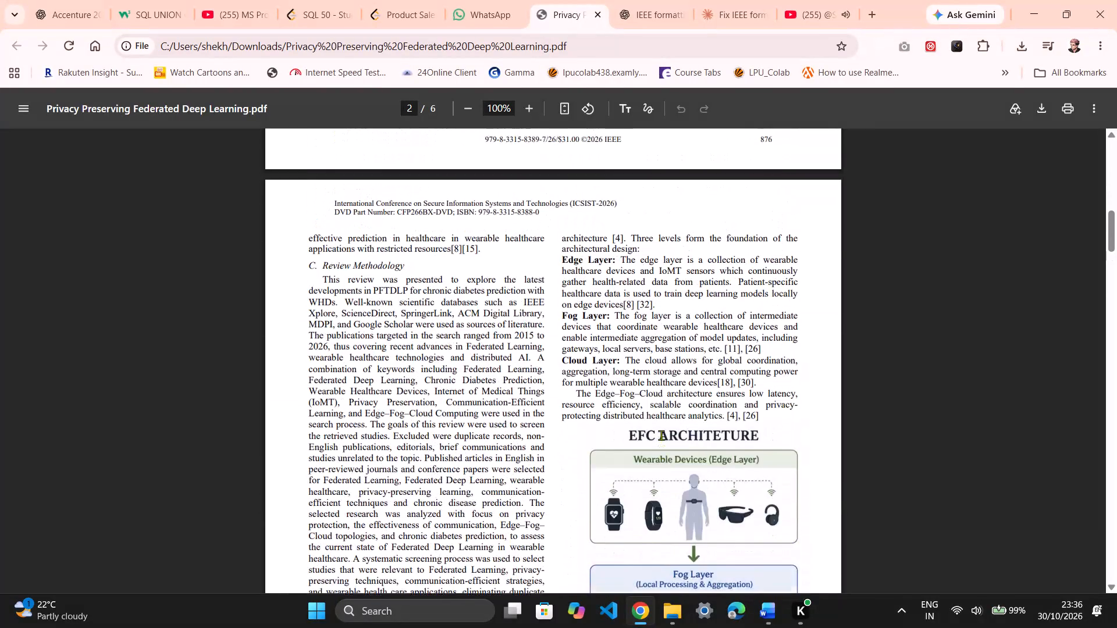
scroll(661, 435, up, 1)
scroll(661, 435, down, 5)
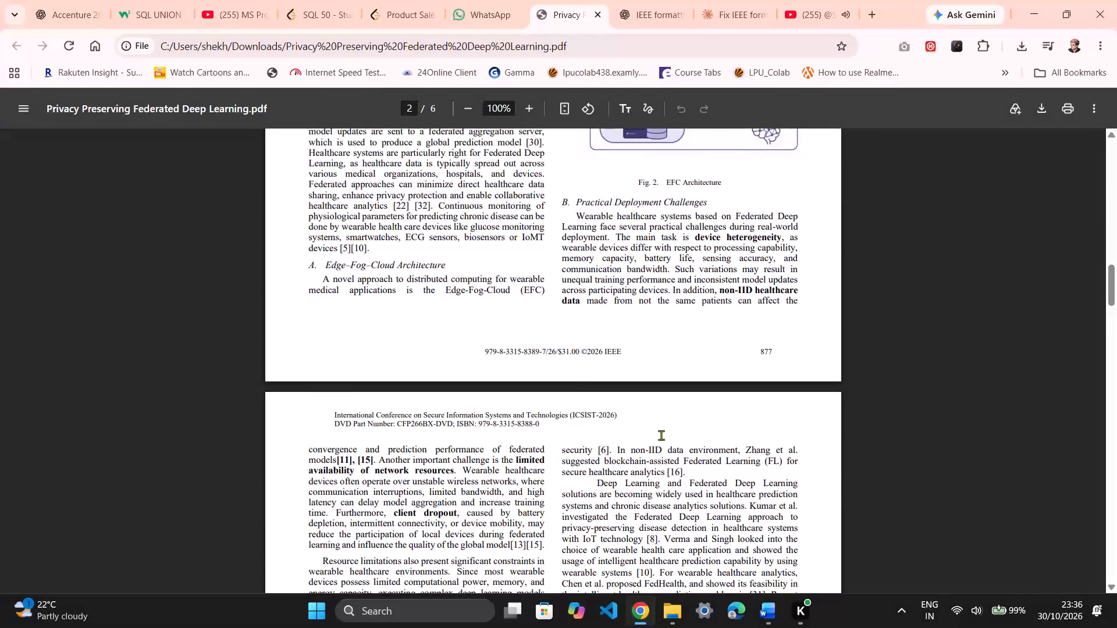
scroll(661, 435, up, 6)
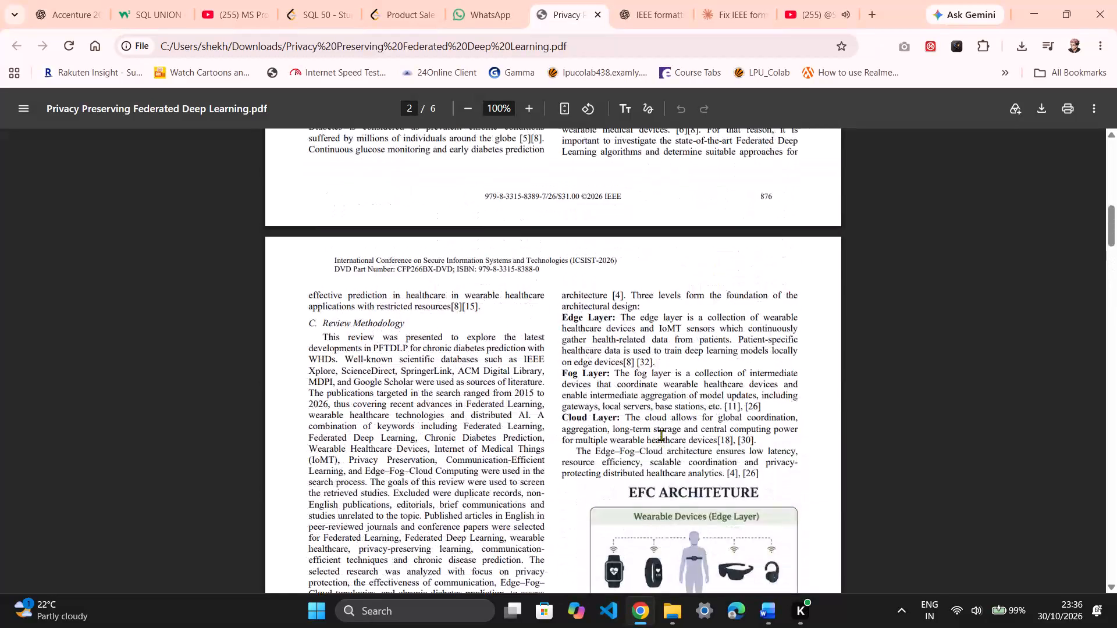
scroll(661, 435, up, 1)
scroll(661, 435, down, 2)
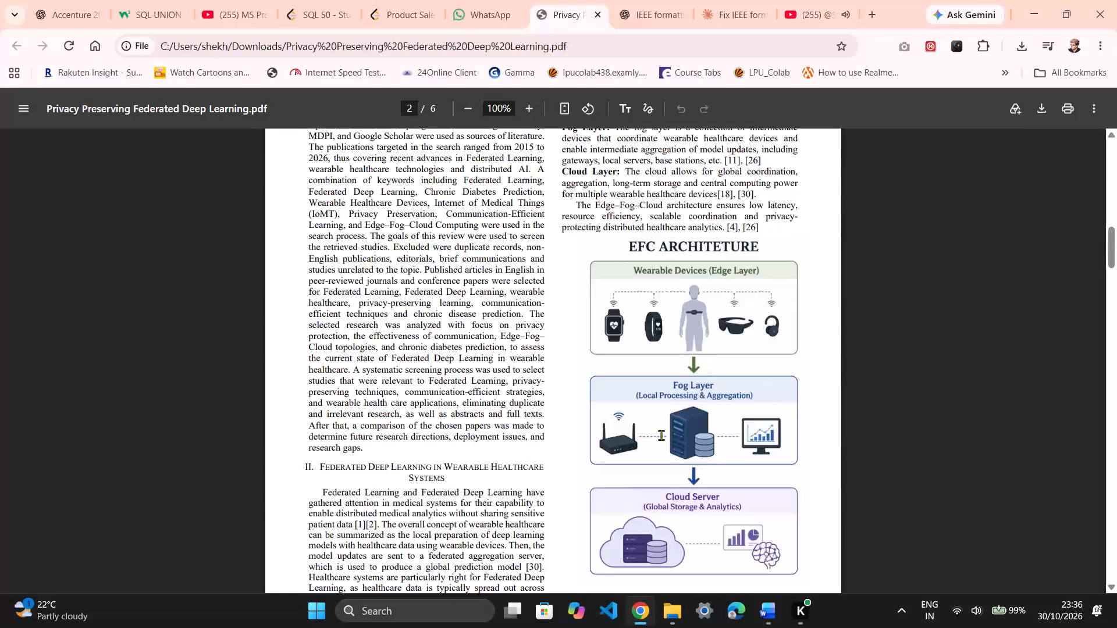
scroll(661, 435, up, 1)
scroll(661, 435, down, 2)
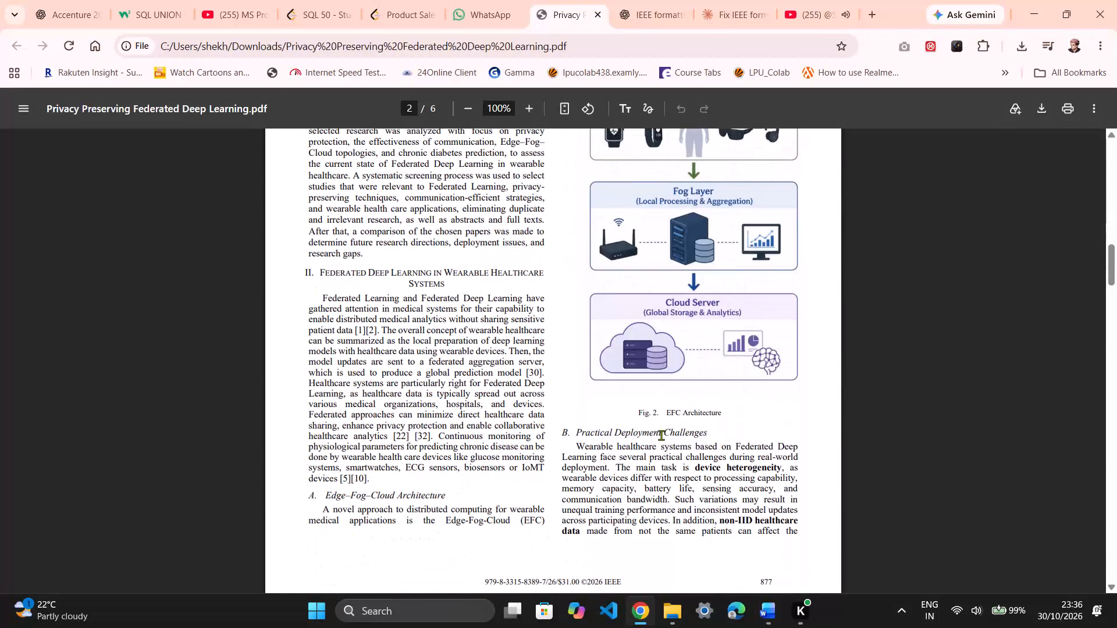
scroll(661, 435, up, 4)
scroll(661, 435, down, 2)
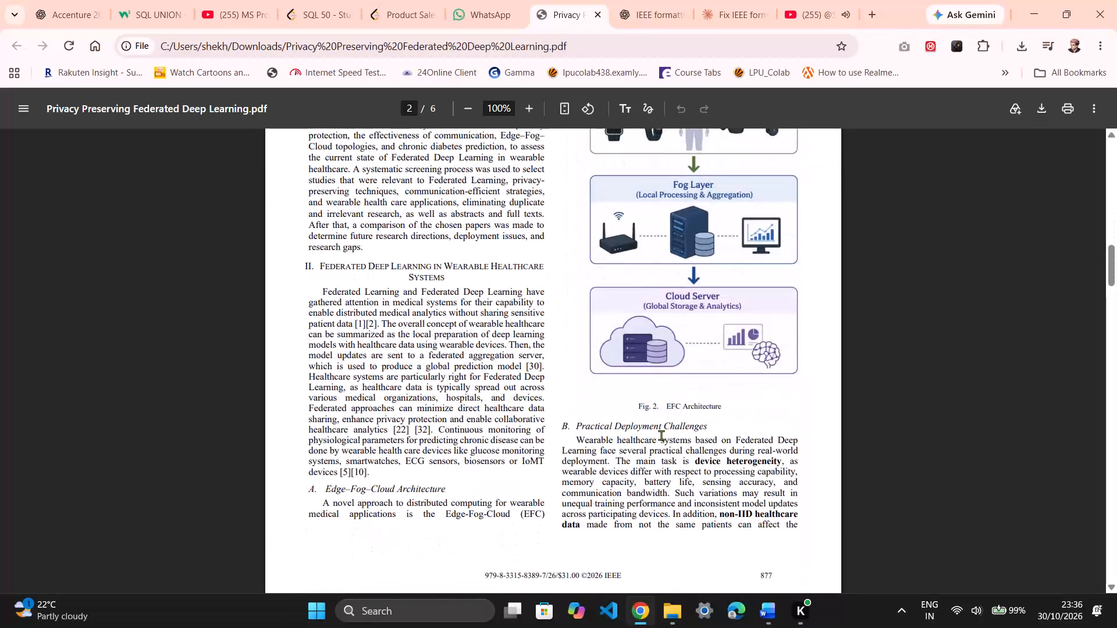
scroll(661, 435, down, 2)
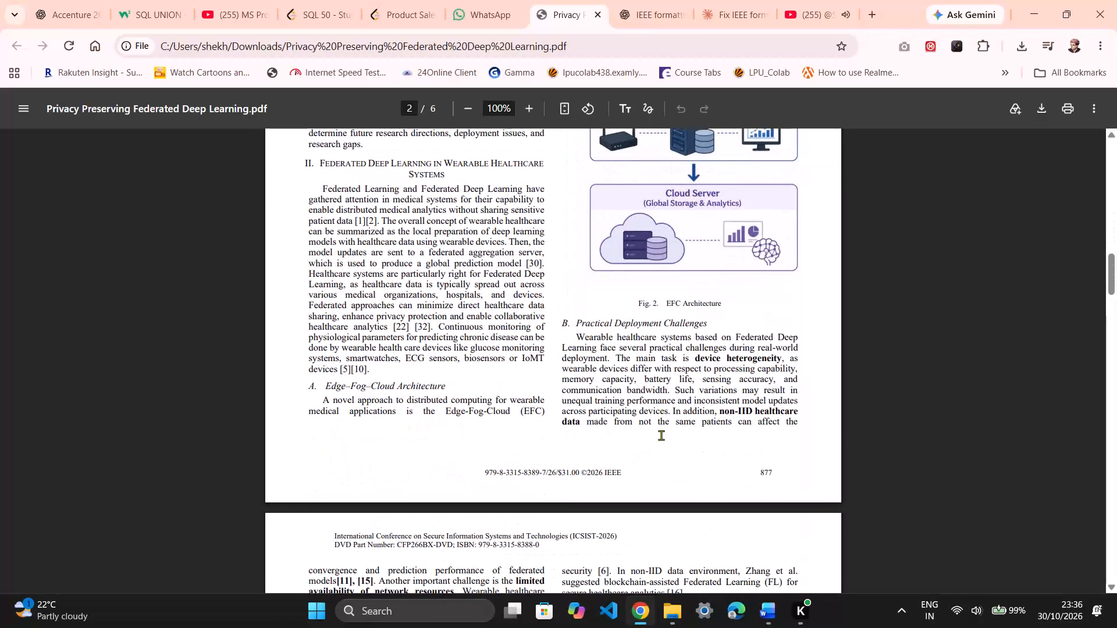
scroll(661, 435, down, 1)
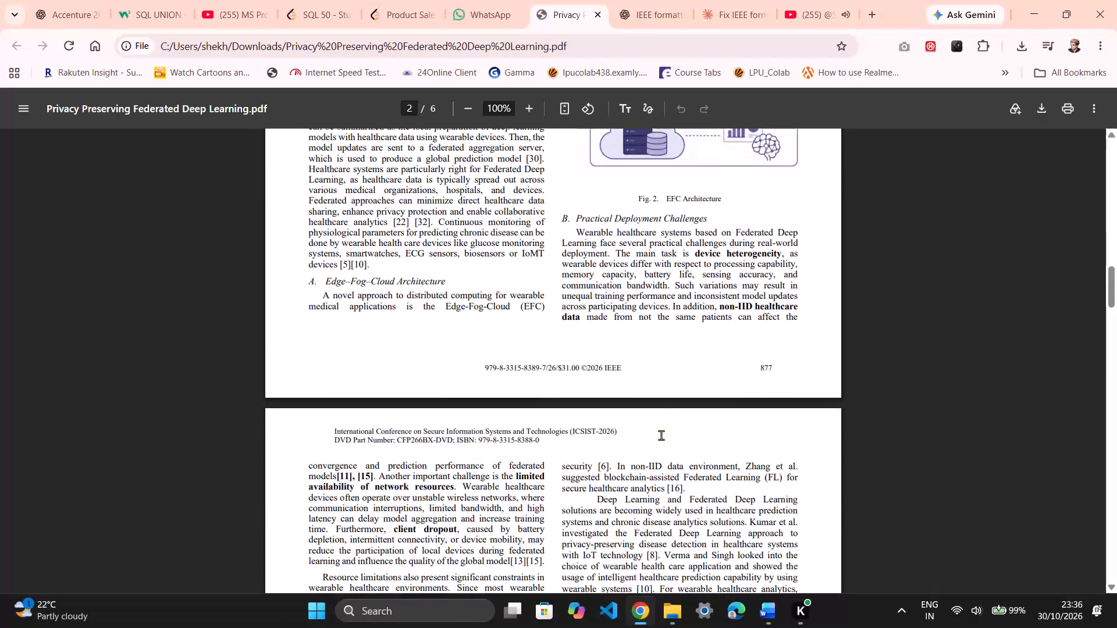
scroll(661, 435, down, 2)
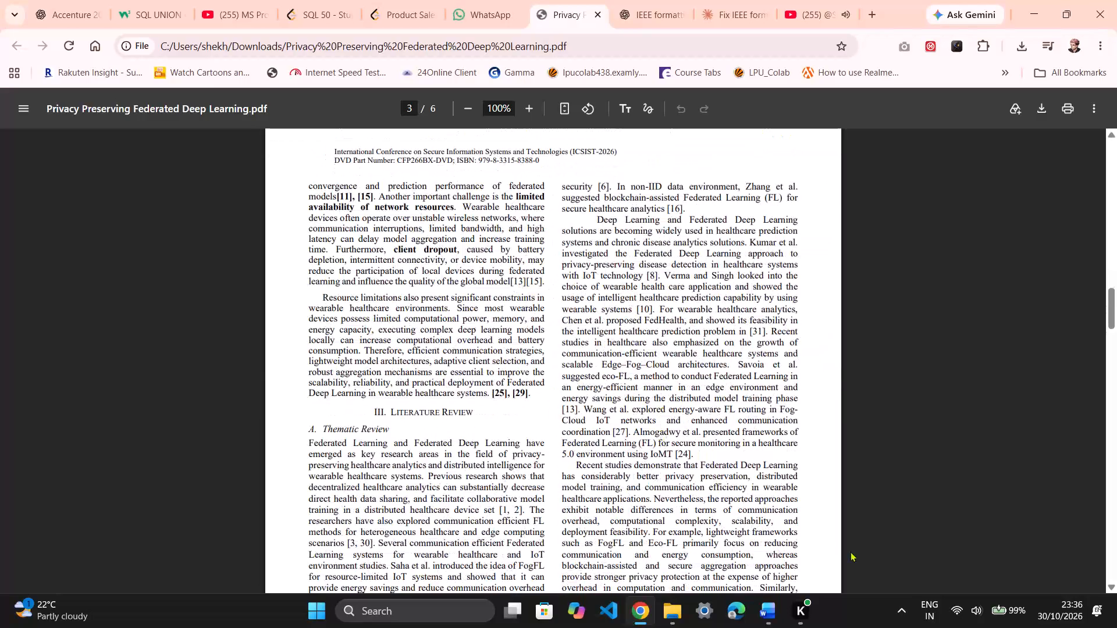
Switch back to the forecasting paper in Word and hide the formatting marks.
click(778, 602)
scroll(500, 347, up, 1)
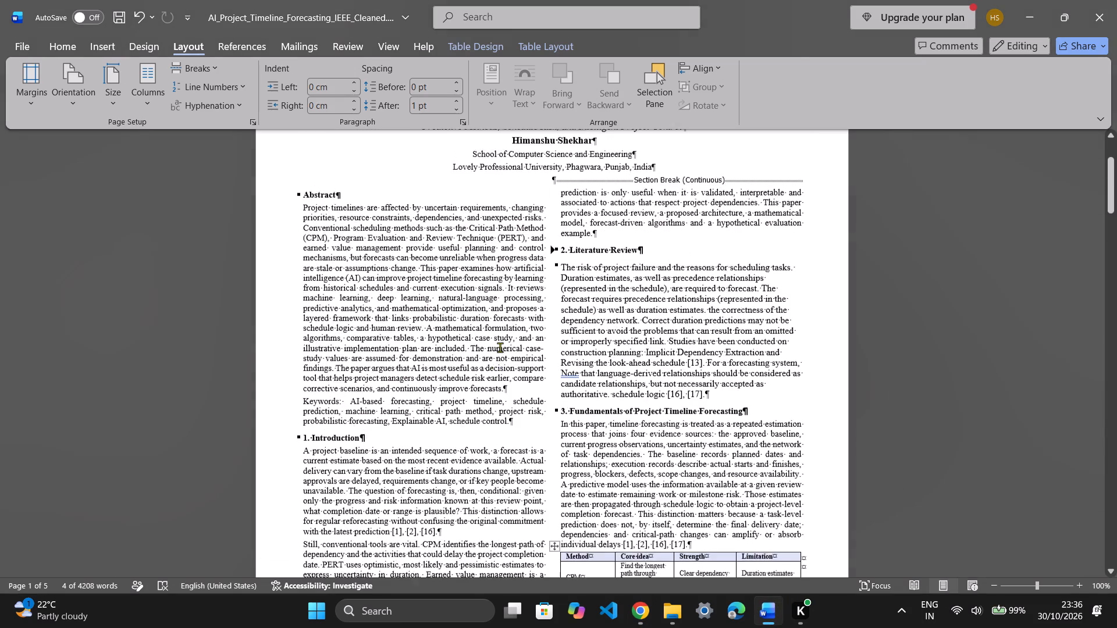
scroll(500, 347, up, 1)
scroll(500, 347, down, 1)
scroll(565, 445, up, 1)
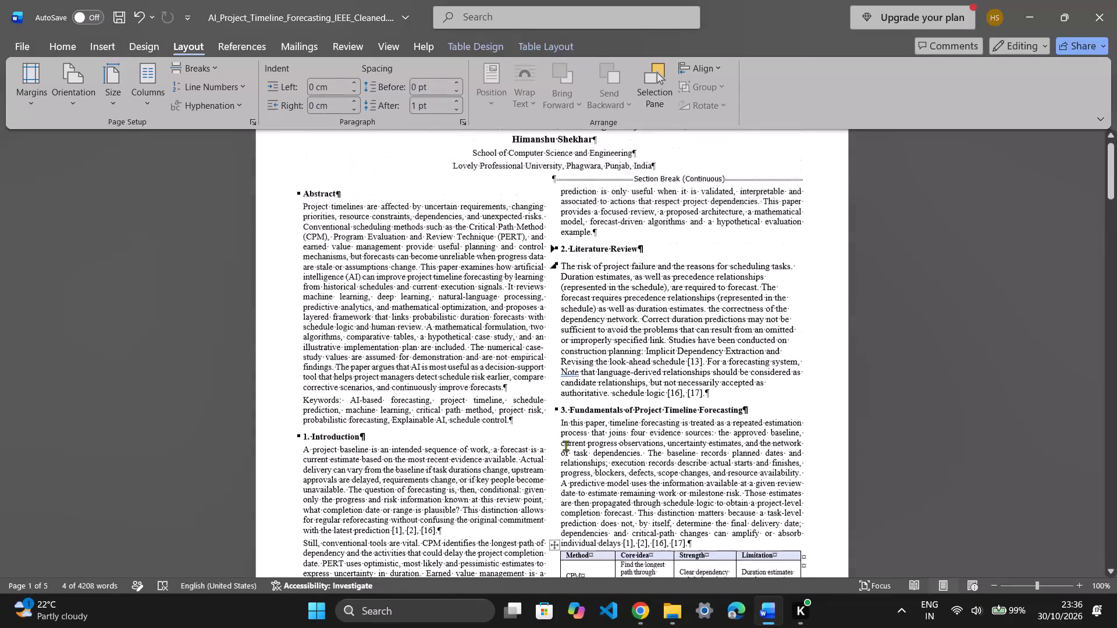
scroll(565, 445, up, 1)
key(ctrl+shift+8)
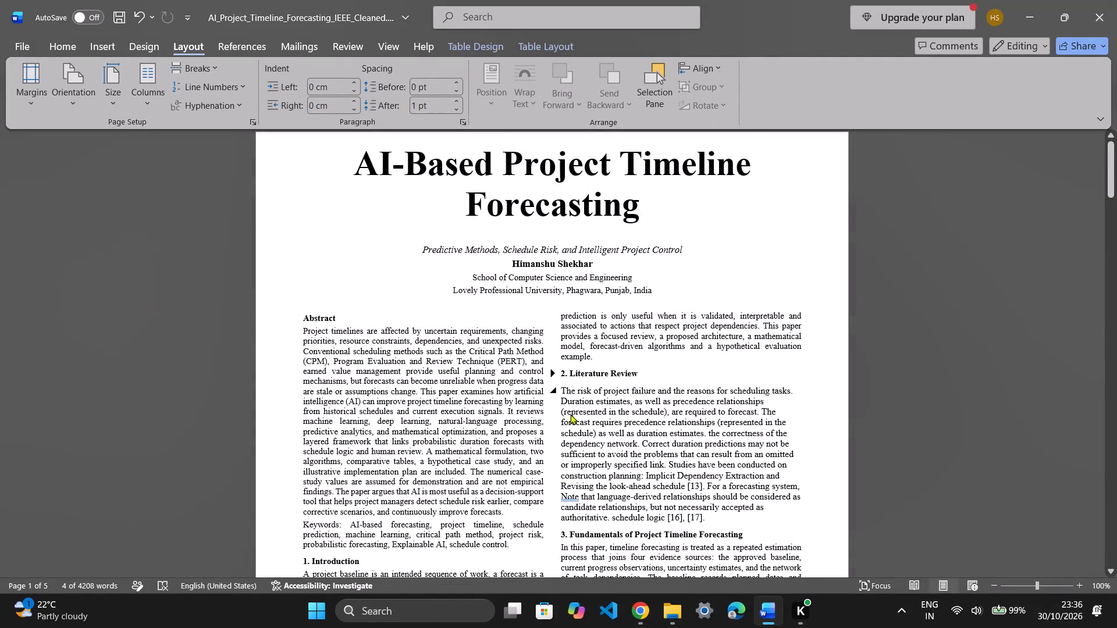
Examine the paper's column flow from the abstract to section 5, probing the area below the AI Techniques Used table.
scroll(742, 363, down, 1)
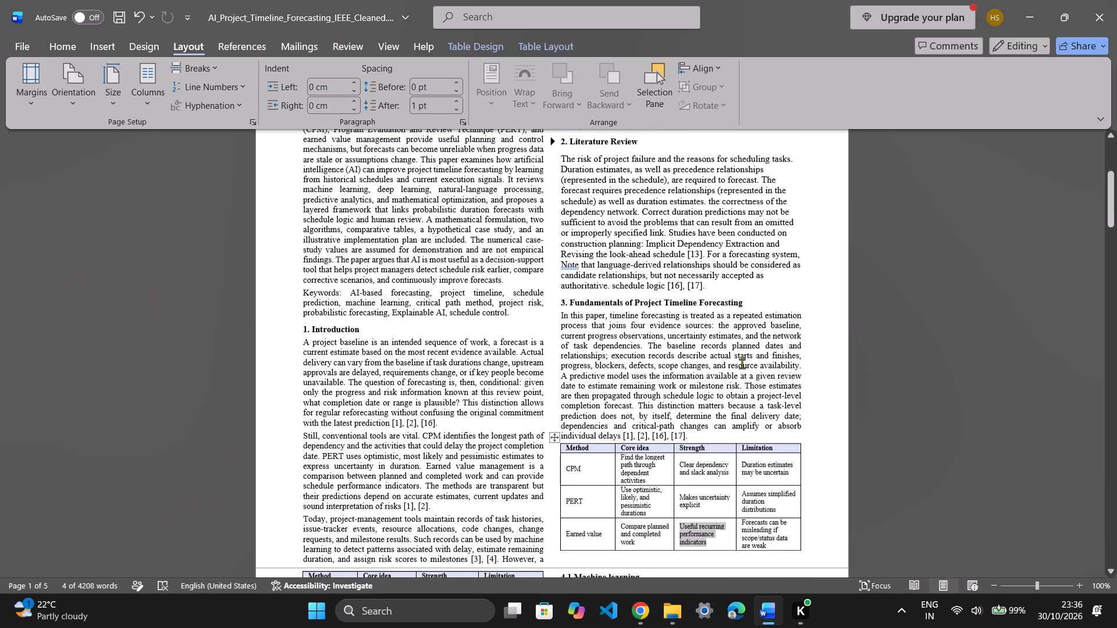
scroll(742, 363, down, 2)
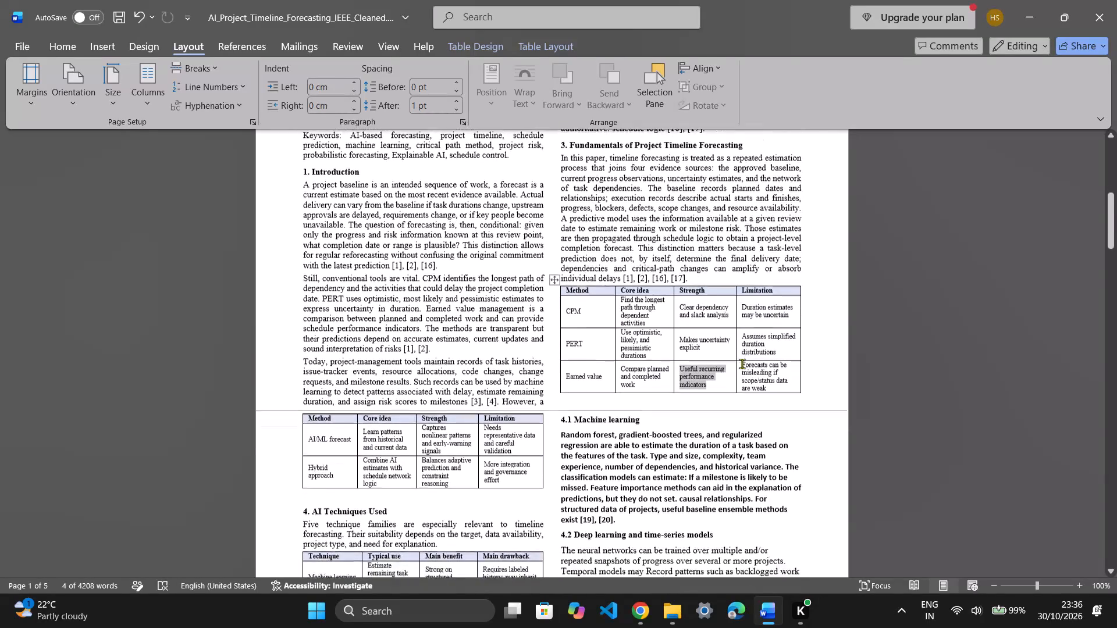
scroll(742, 363, down, 1)
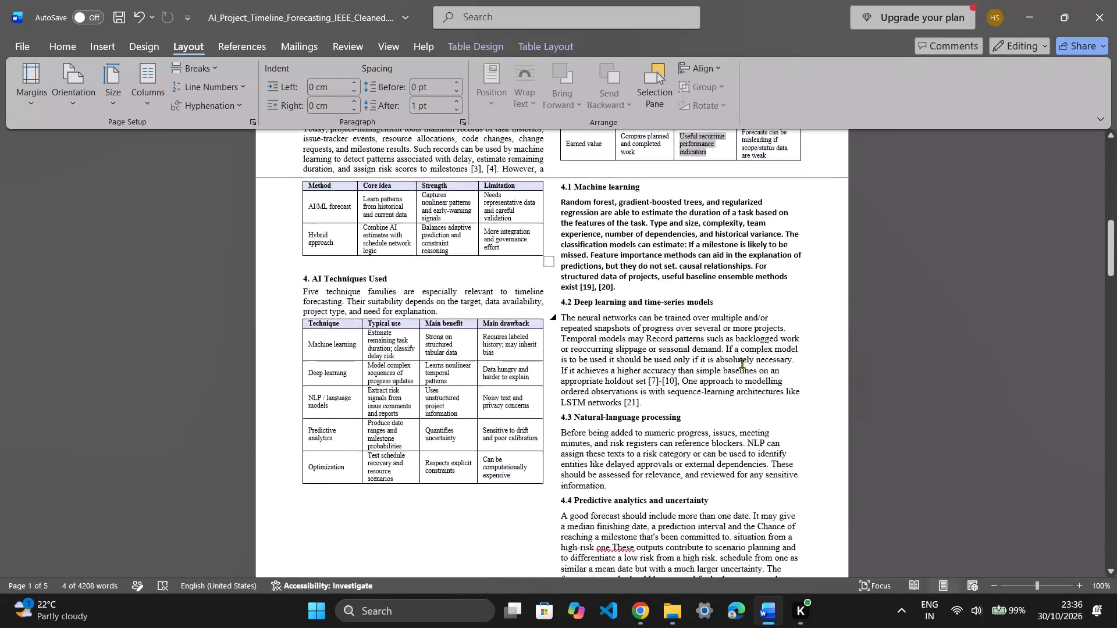
scroll(742, 363, down, 1)
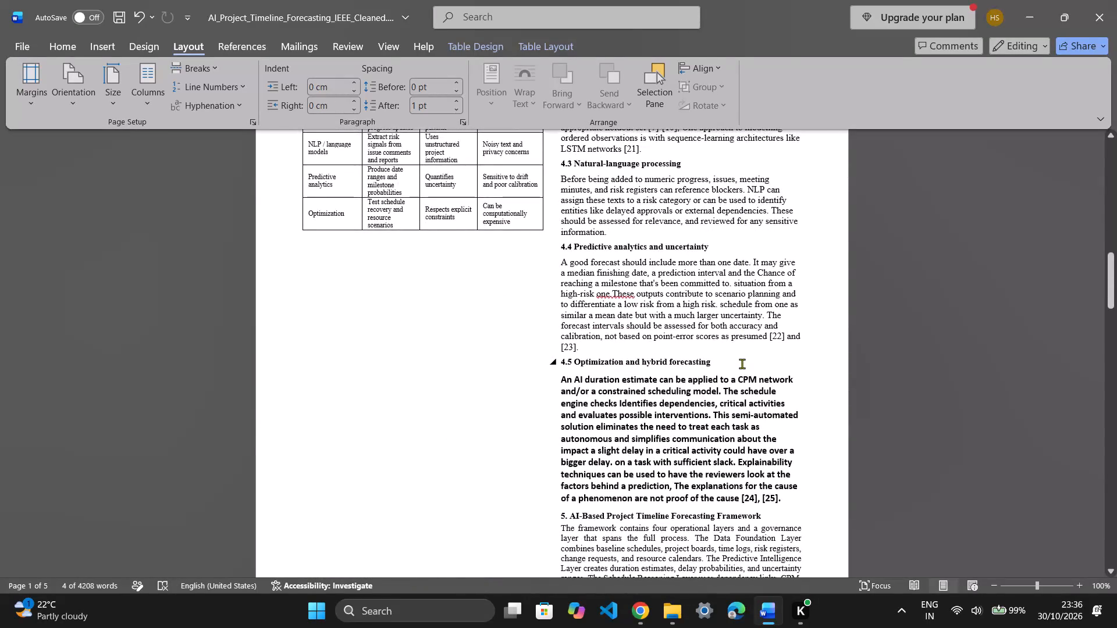
scroll(742, 363, down, 3)
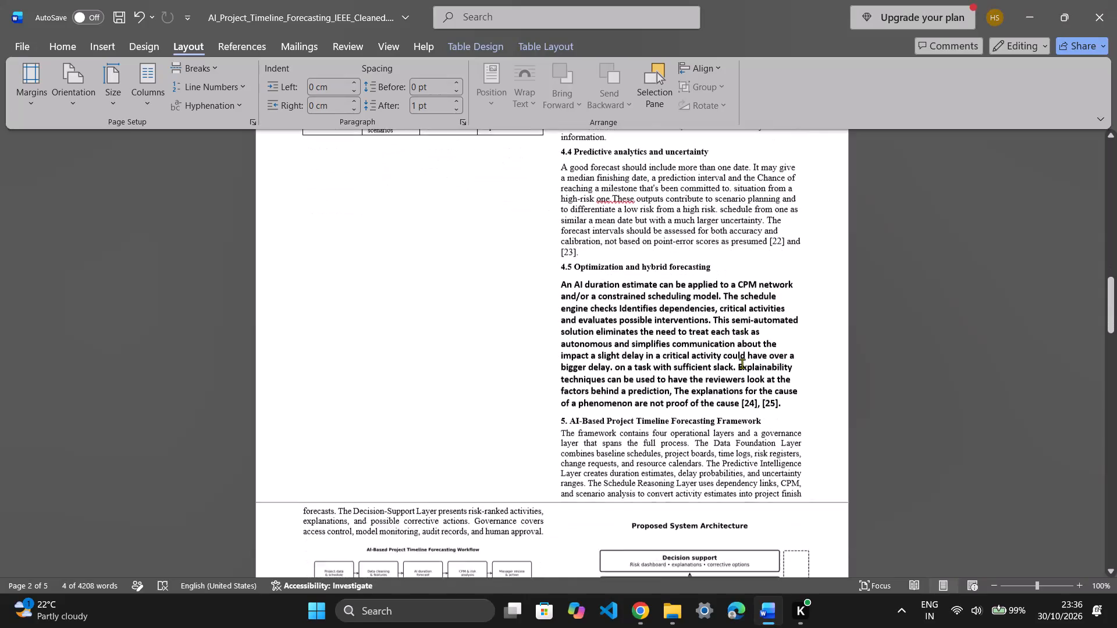
scroll(742, 363, down, 1)
scroll(742, 363, up, 1)
click(417, 450)
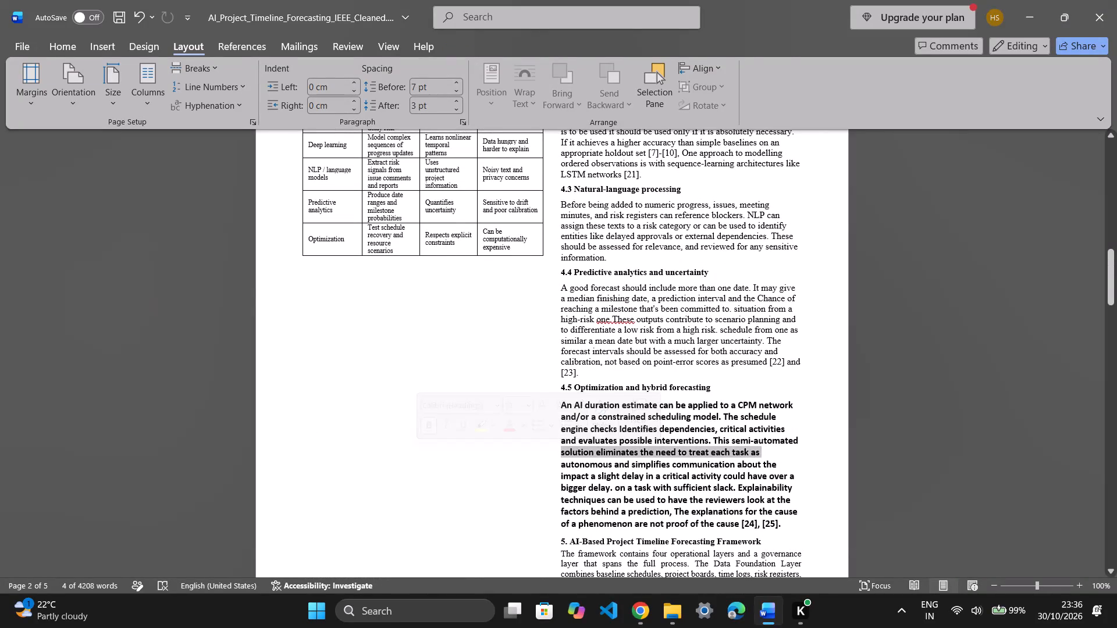
click(382, 491)
click(336, 470)
scroll(336, 470, up, 1)
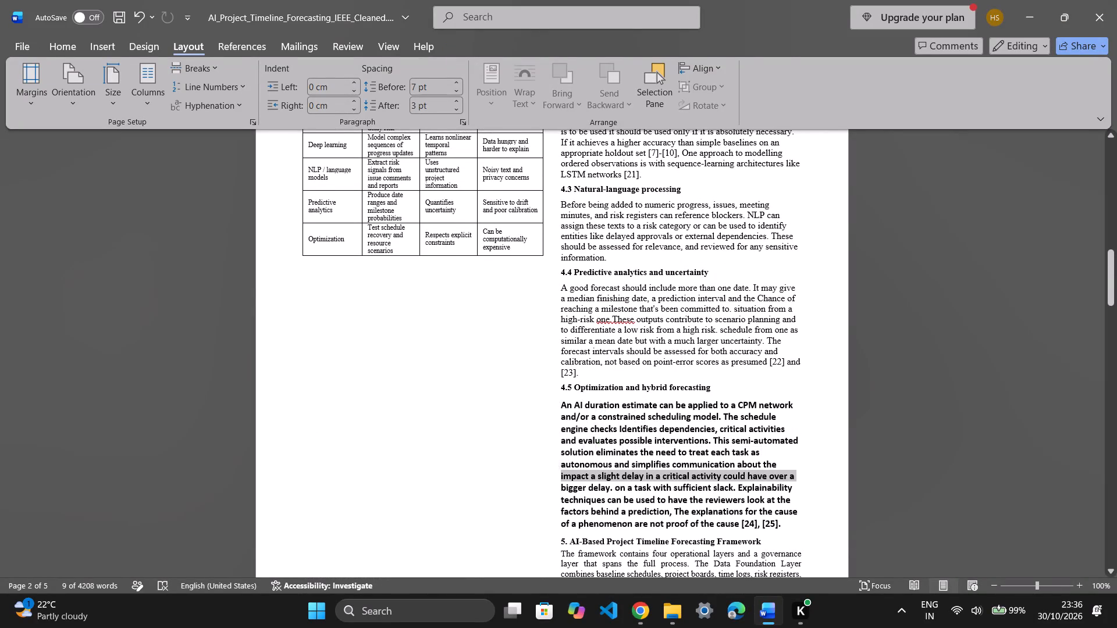
scroll(336, 470, up, 1)
click(334, 408)
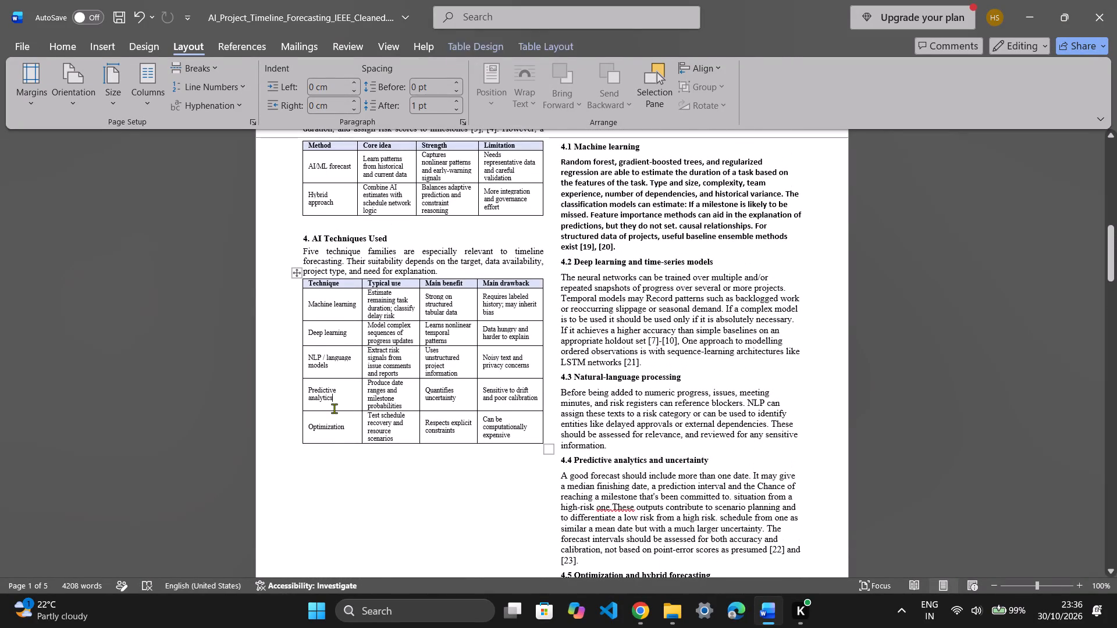
scroll(464, 577, down, 2)
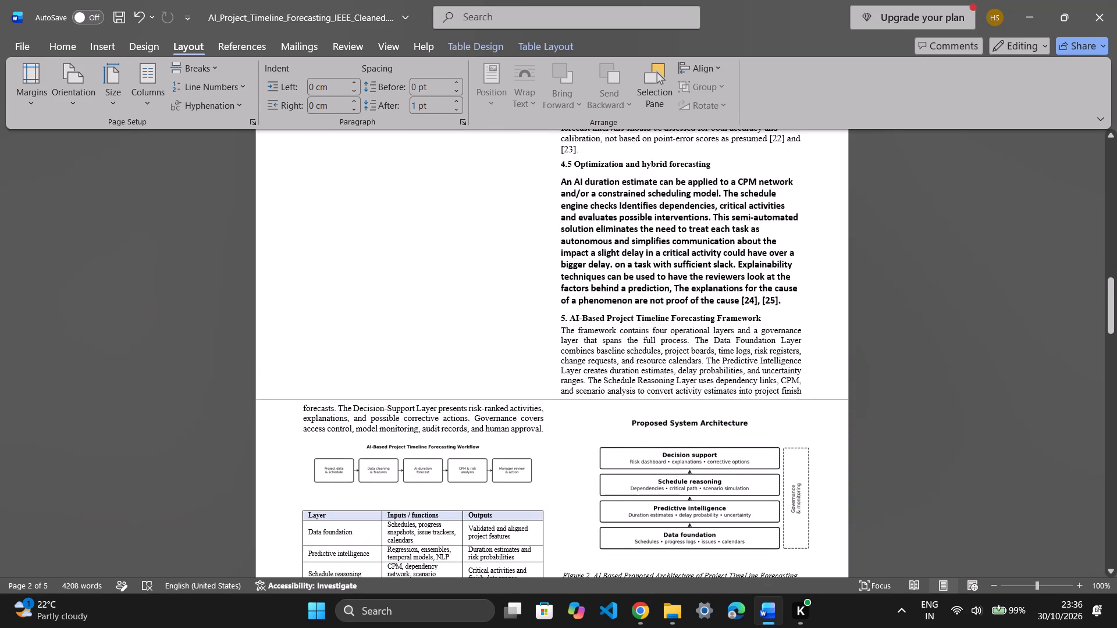
scroll(493, 401, up, 1)
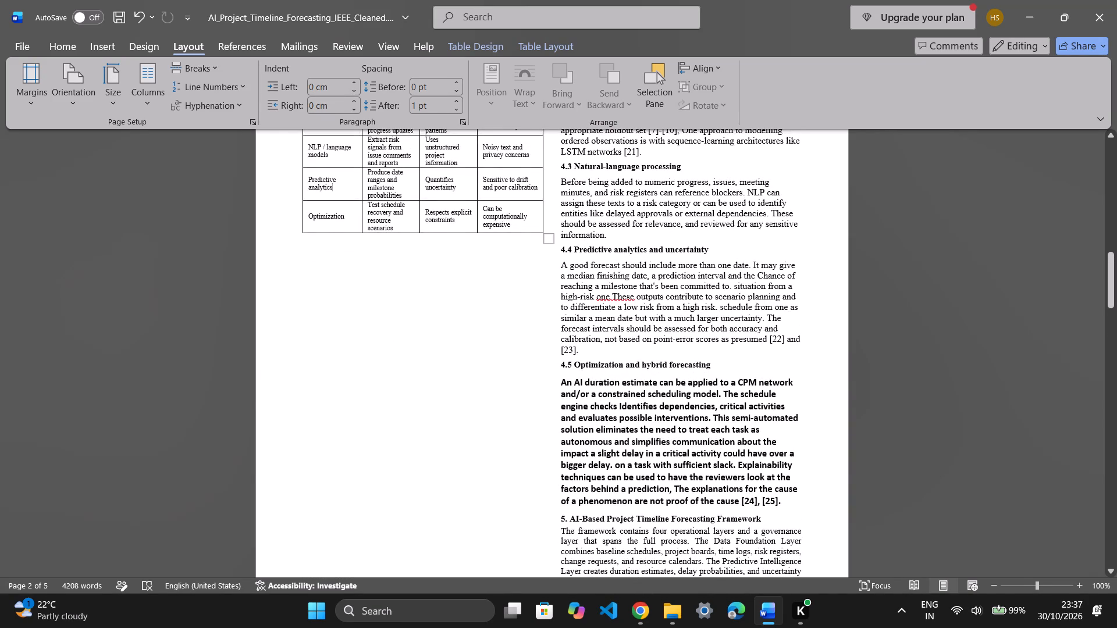
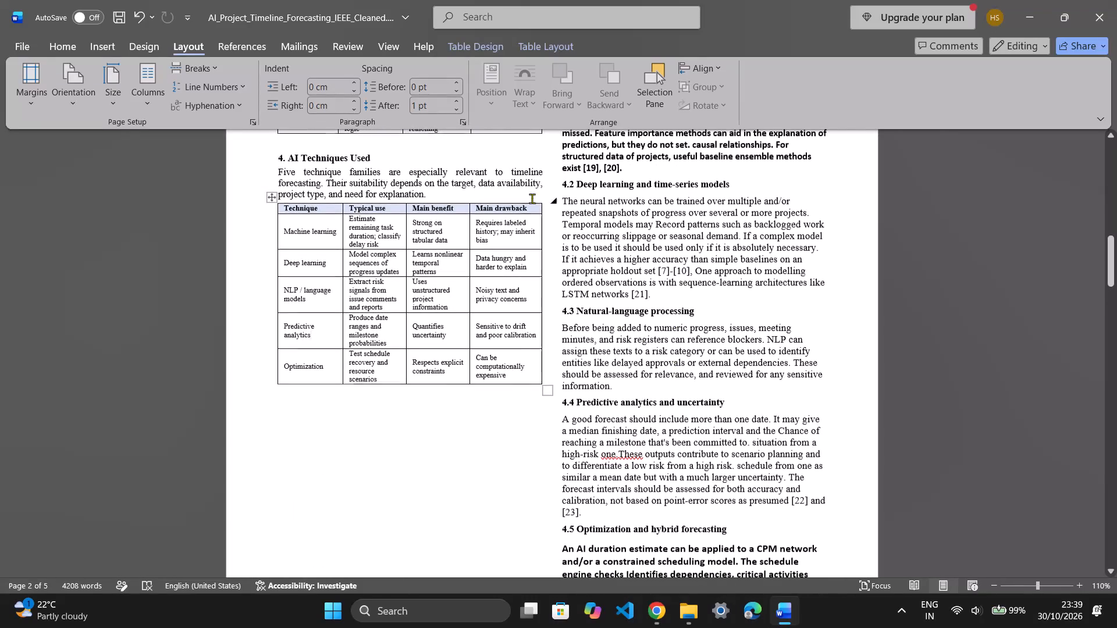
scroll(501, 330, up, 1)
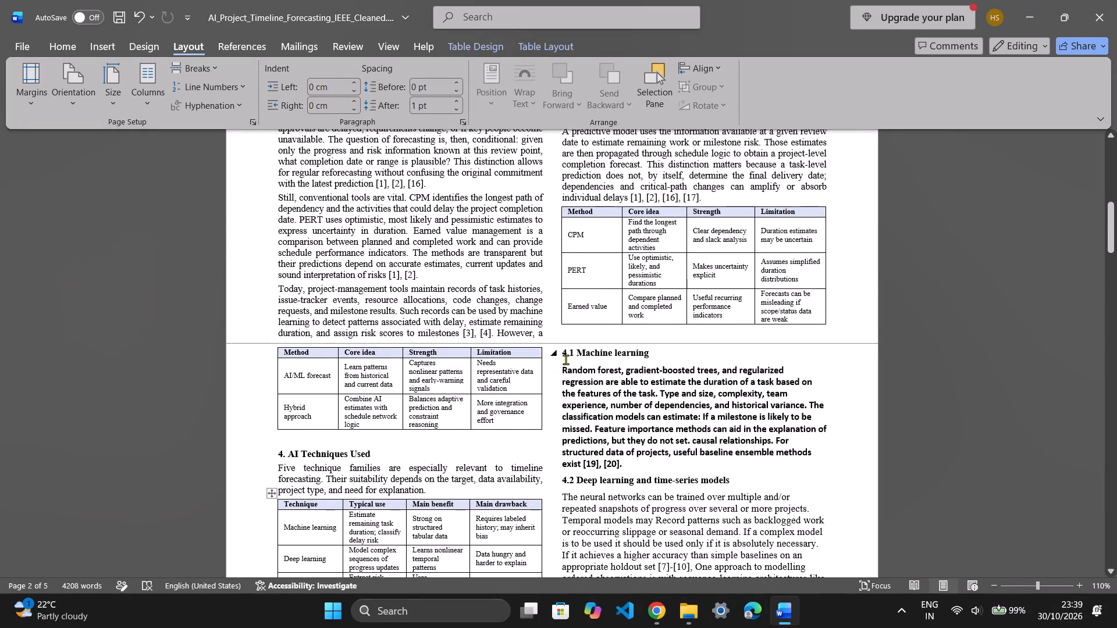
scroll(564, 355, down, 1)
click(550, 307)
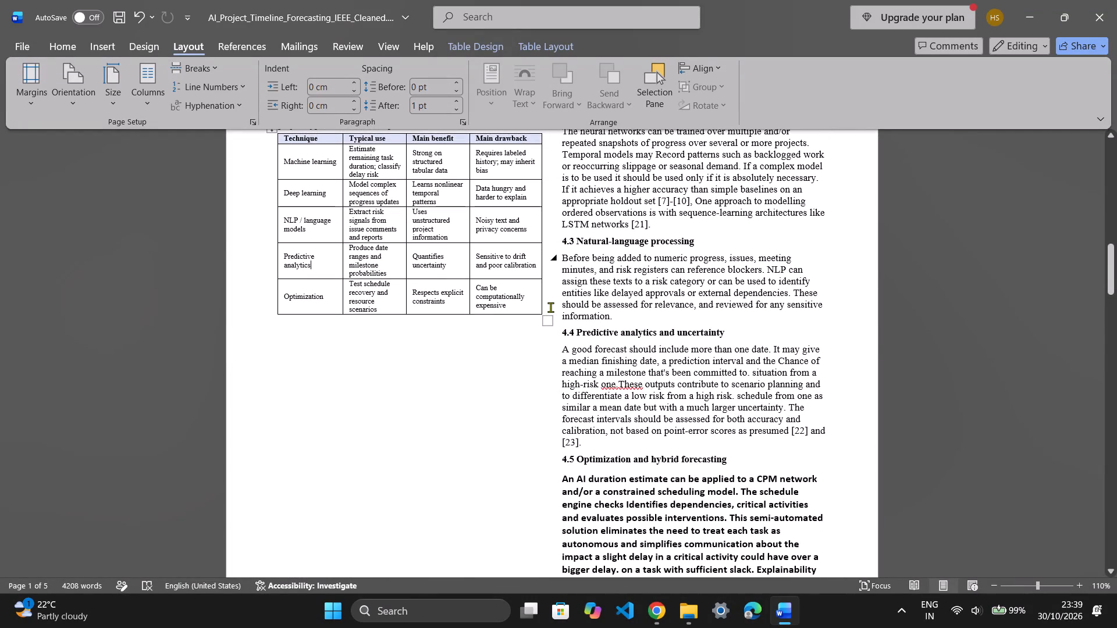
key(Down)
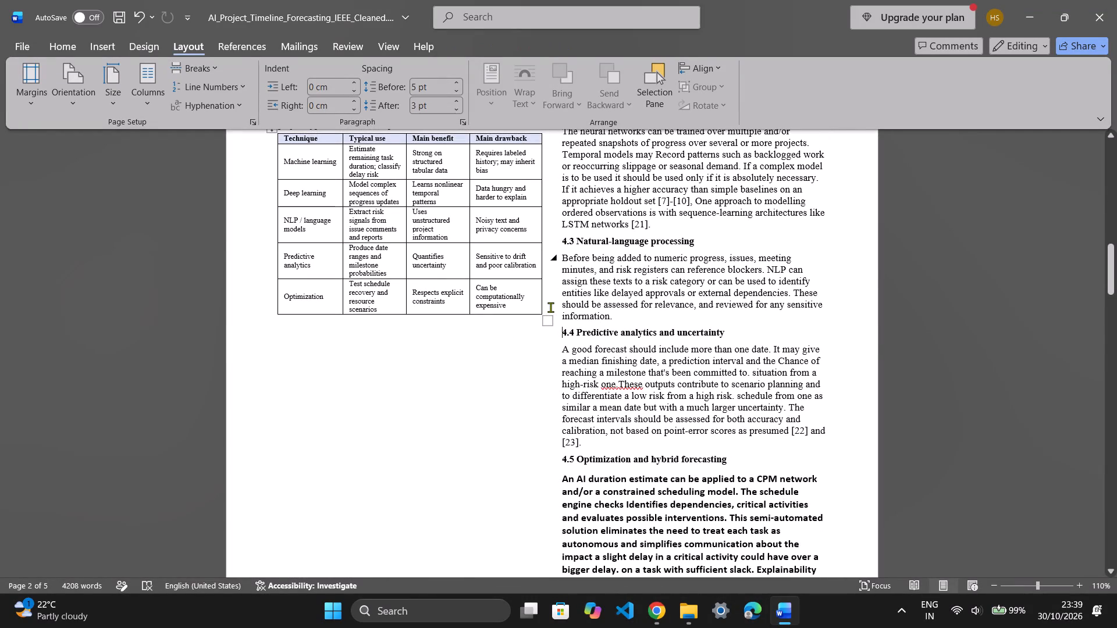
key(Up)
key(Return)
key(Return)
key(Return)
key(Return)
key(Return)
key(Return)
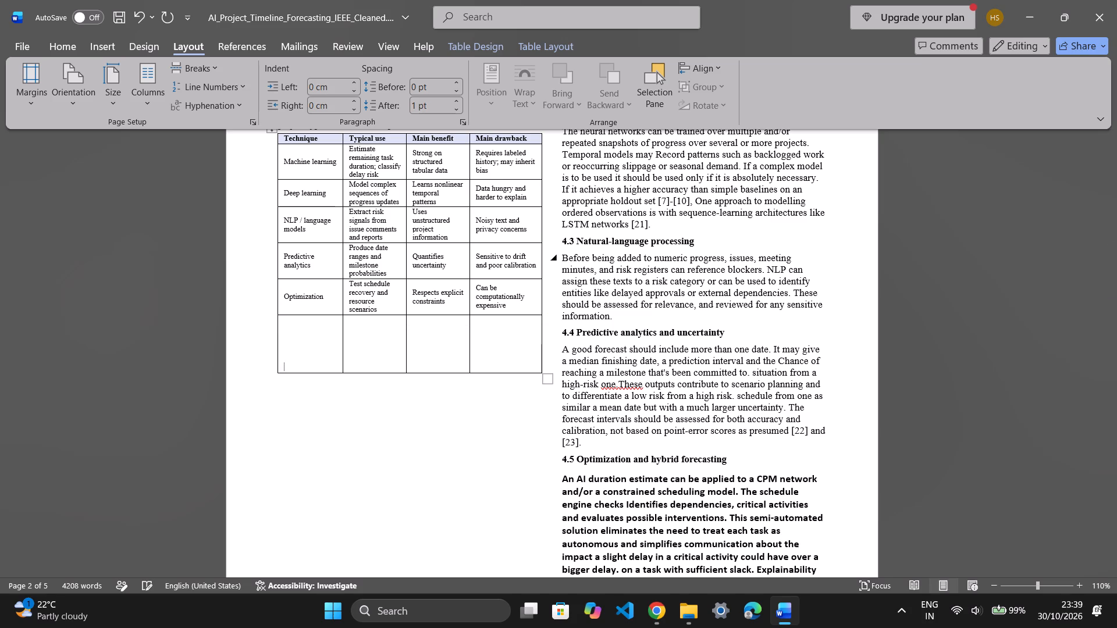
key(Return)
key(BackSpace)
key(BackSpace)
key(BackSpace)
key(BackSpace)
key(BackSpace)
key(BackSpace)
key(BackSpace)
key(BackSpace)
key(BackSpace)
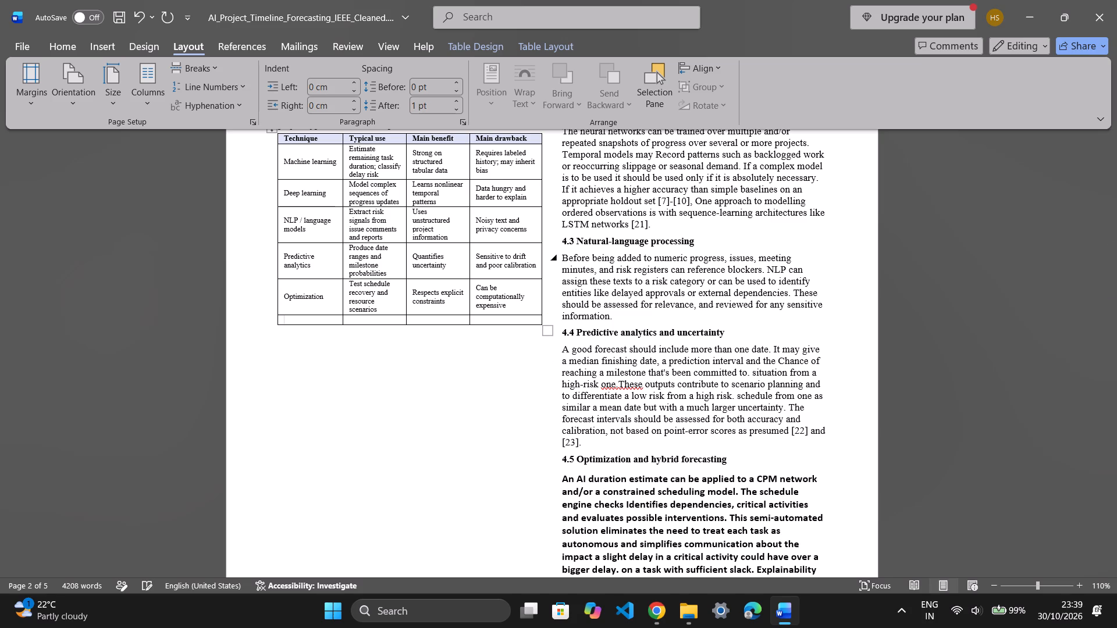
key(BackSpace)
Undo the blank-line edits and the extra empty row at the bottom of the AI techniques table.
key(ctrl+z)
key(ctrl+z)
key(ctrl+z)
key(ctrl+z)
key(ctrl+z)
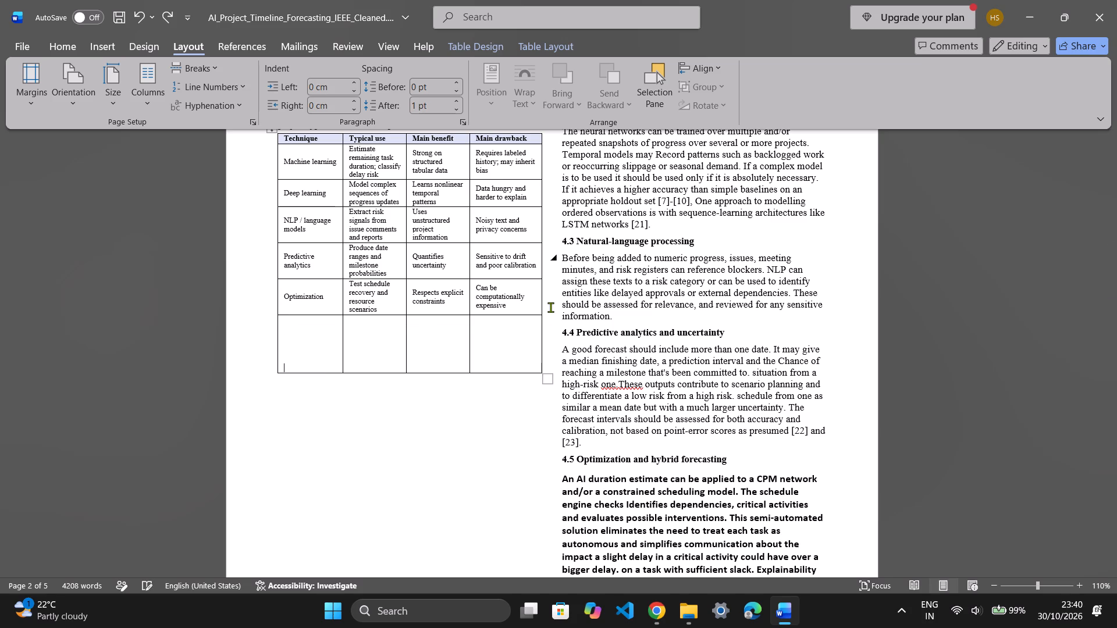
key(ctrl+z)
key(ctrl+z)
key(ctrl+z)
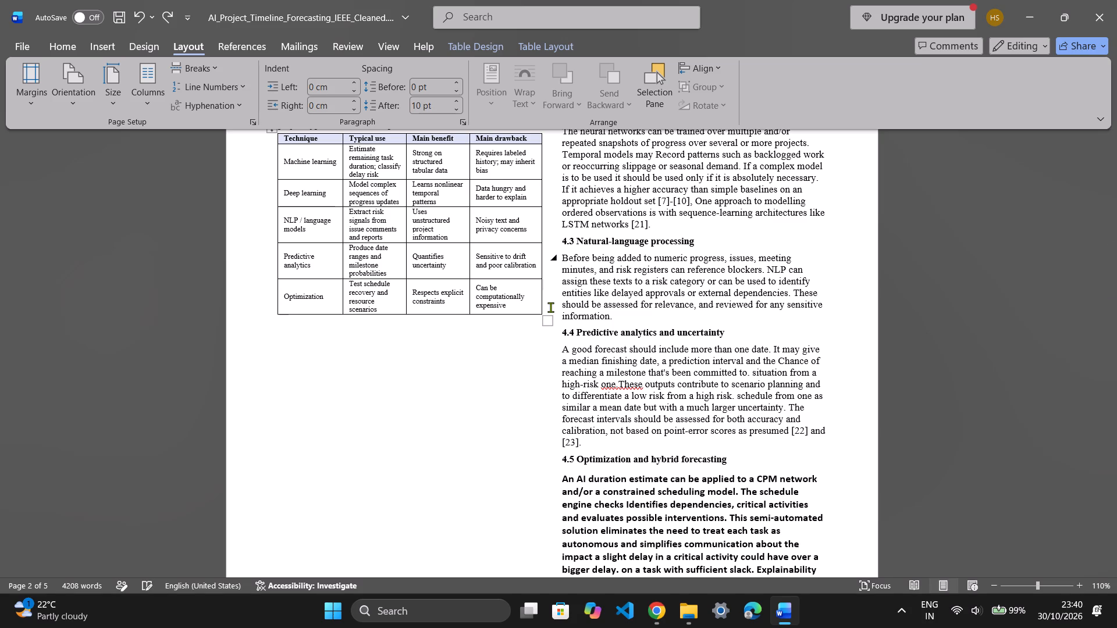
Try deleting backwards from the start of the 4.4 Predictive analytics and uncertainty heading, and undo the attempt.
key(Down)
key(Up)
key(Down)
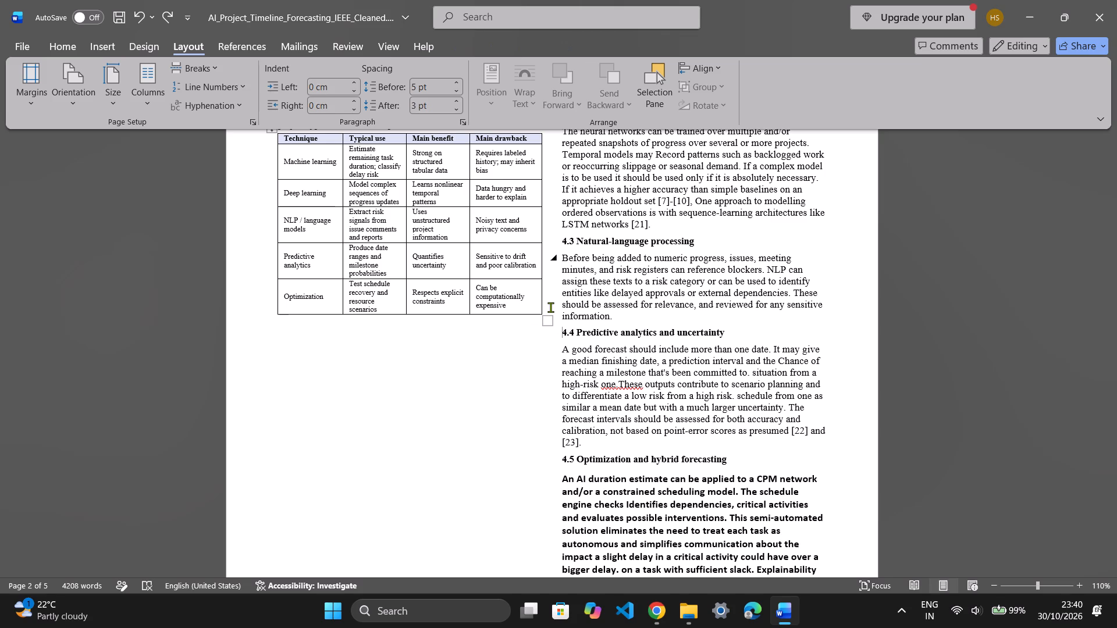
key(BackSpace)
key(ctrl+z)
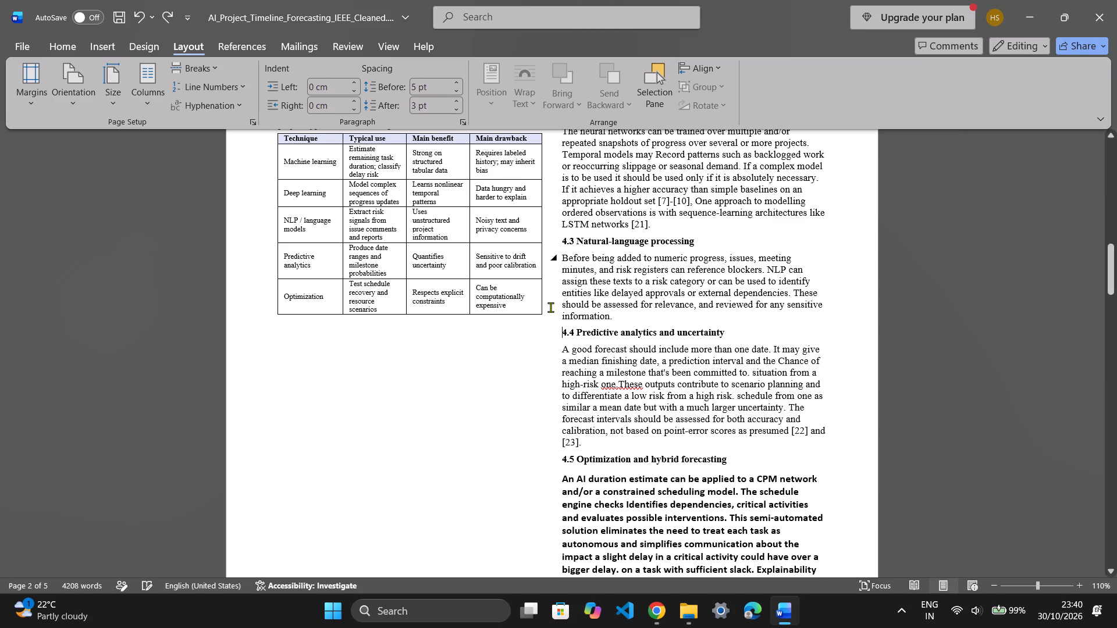
Examine pages 1 to 3 for how the tables, diagrams and column text flow around the blank space on page 2.
scroll(550, 307, up, 1)
scroll(560, 398, up, 1)
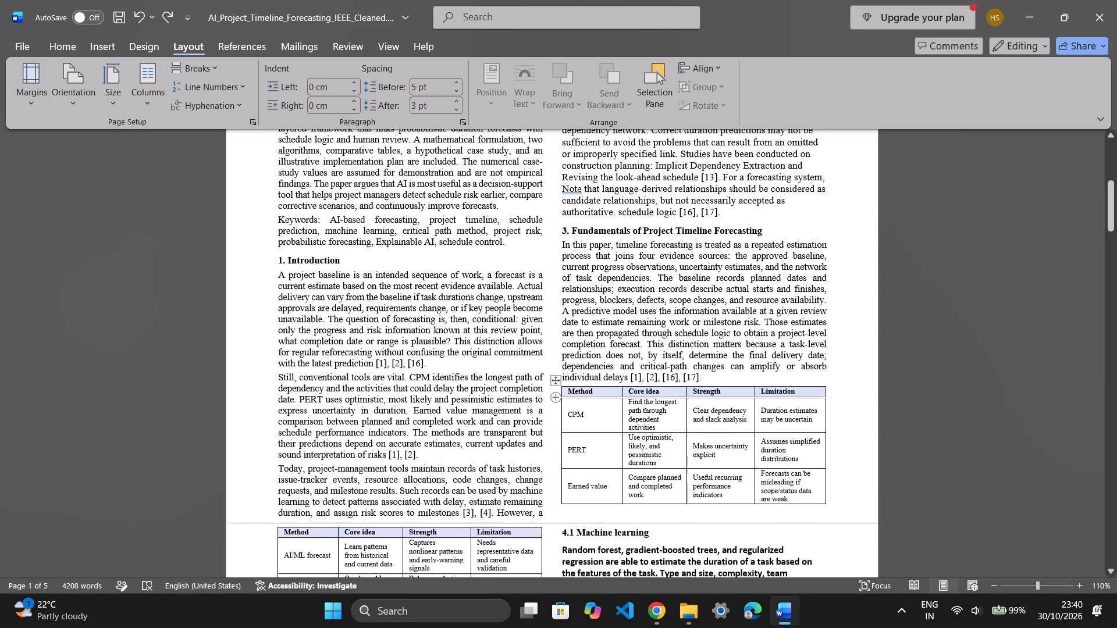
scroll(561, 402, down, 2)
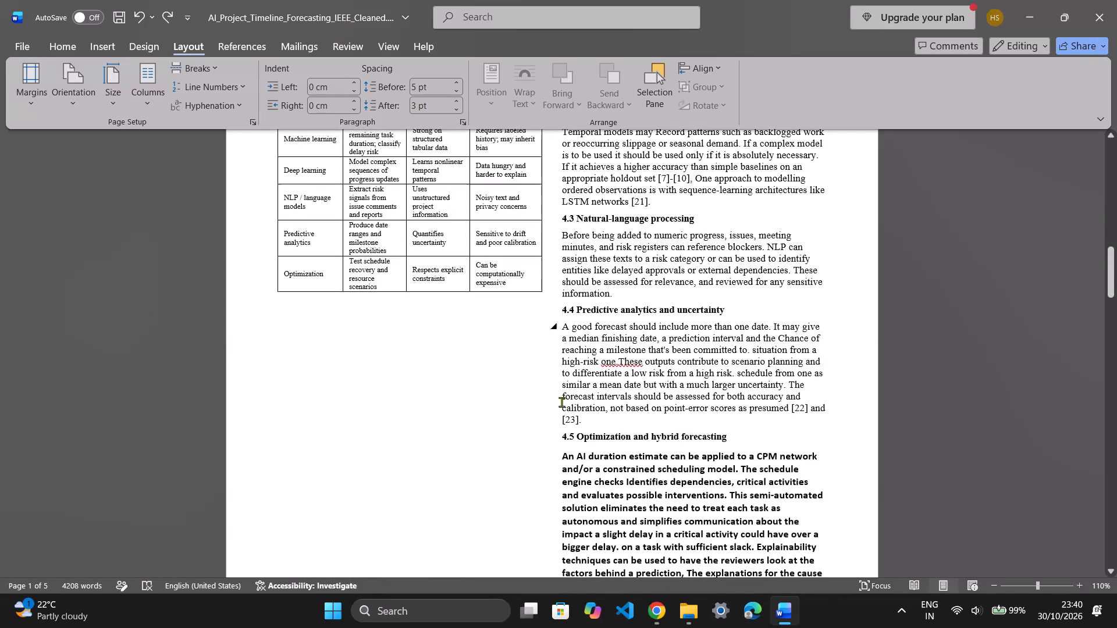
scroll(552, 312, down, 1)
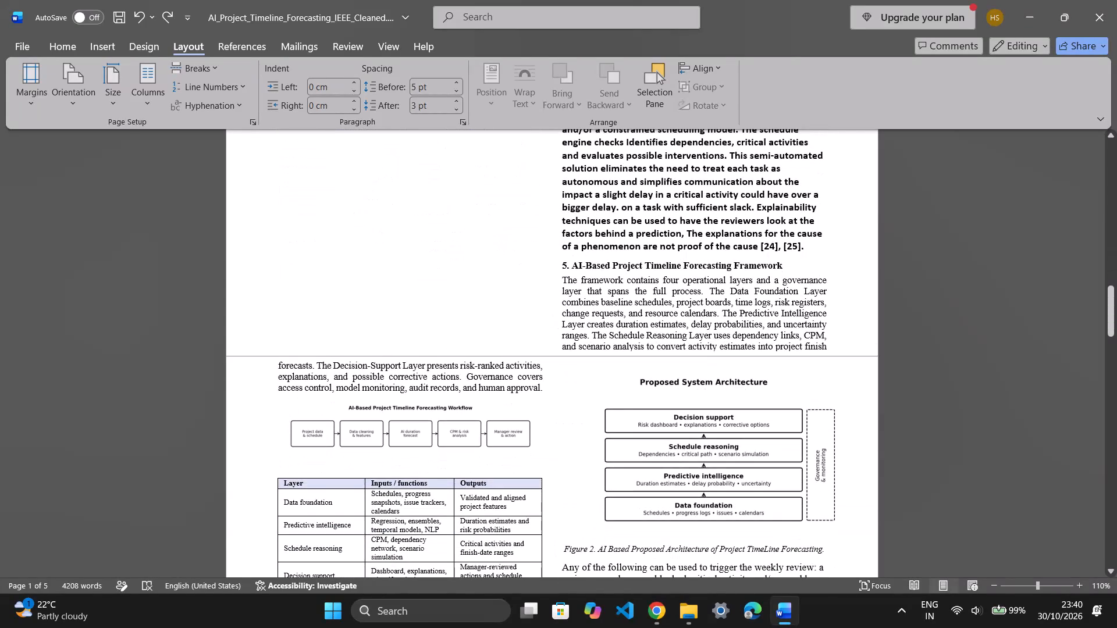
scroll(552, 312, down, 1)
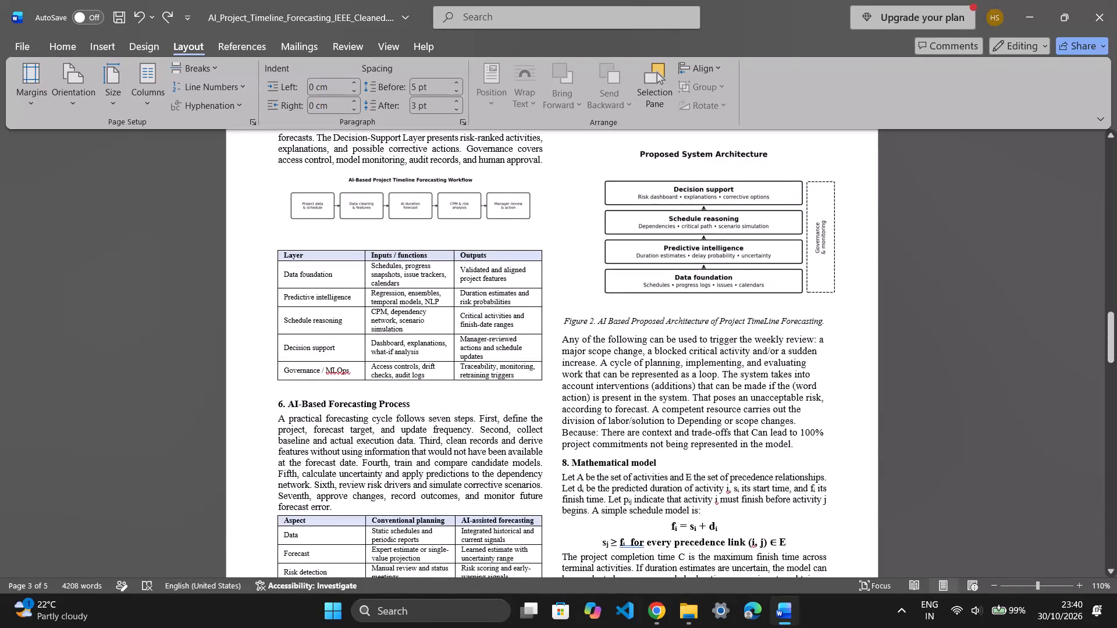
click(450, 192)
click(561, 240)
scroll(561, 240, up, 1)
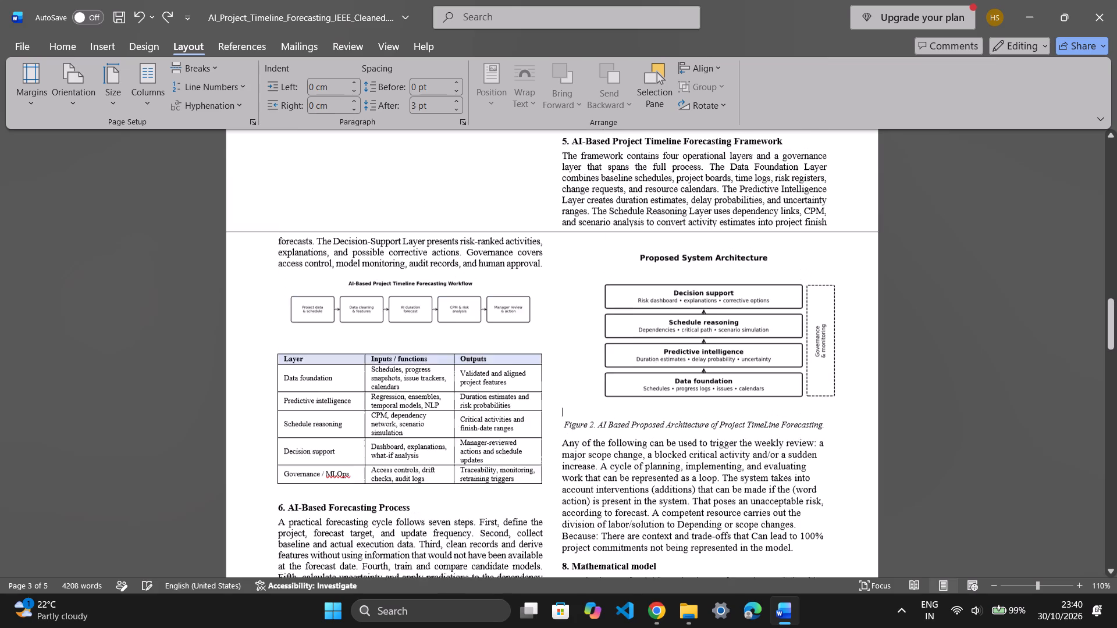
scroll(561, 240, up, 2)
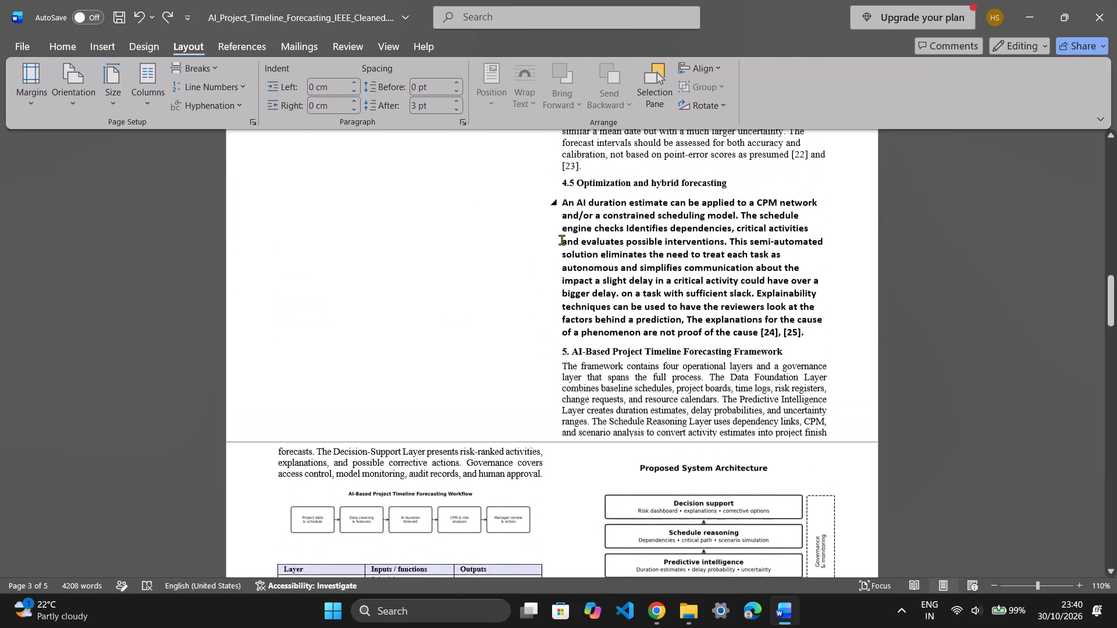
scroll(561, 240, up, 1)
scroll(561, 240, down, 1)
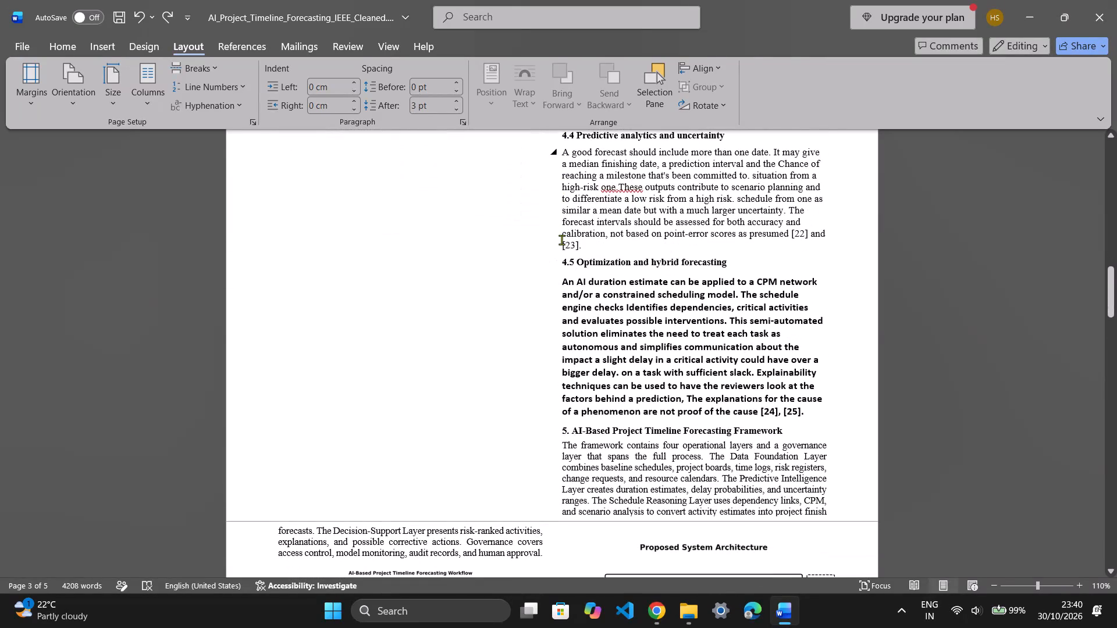
scroll(561, 240, up, 1)
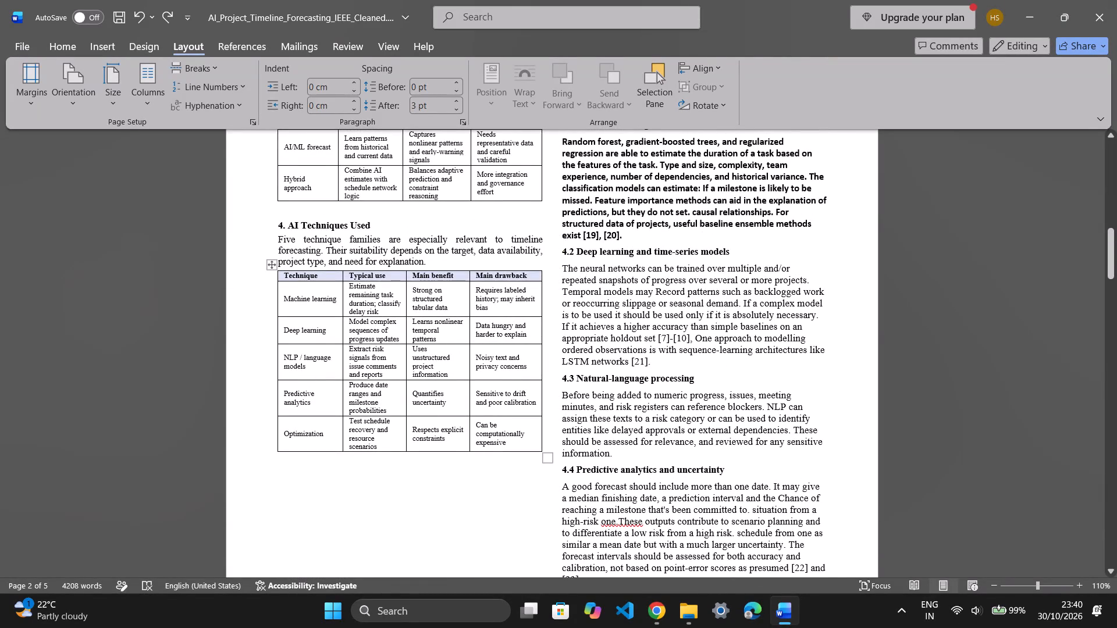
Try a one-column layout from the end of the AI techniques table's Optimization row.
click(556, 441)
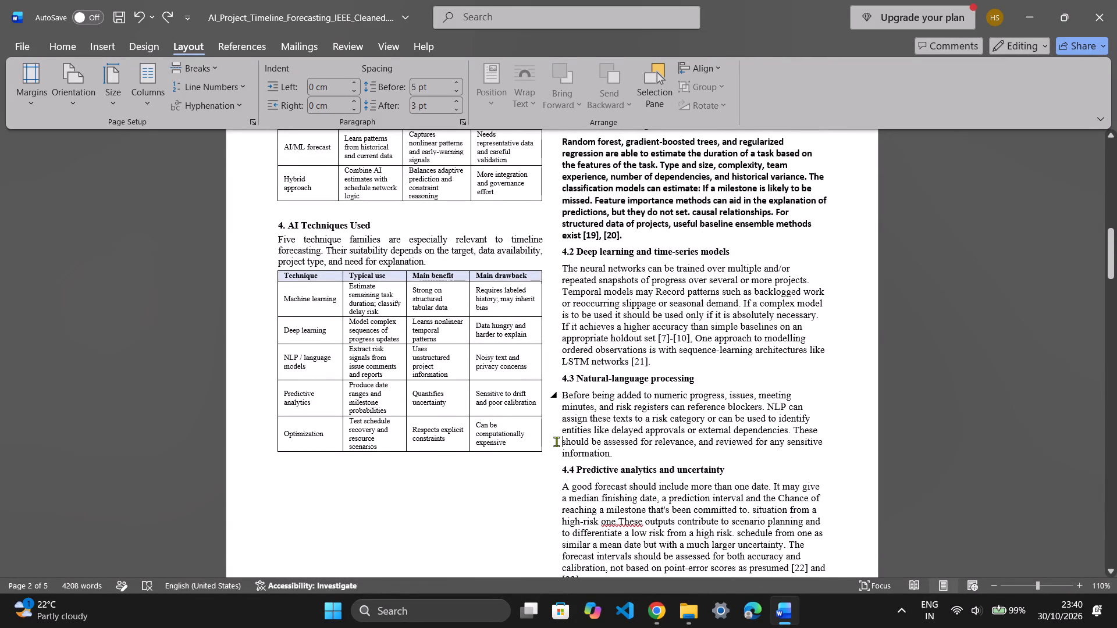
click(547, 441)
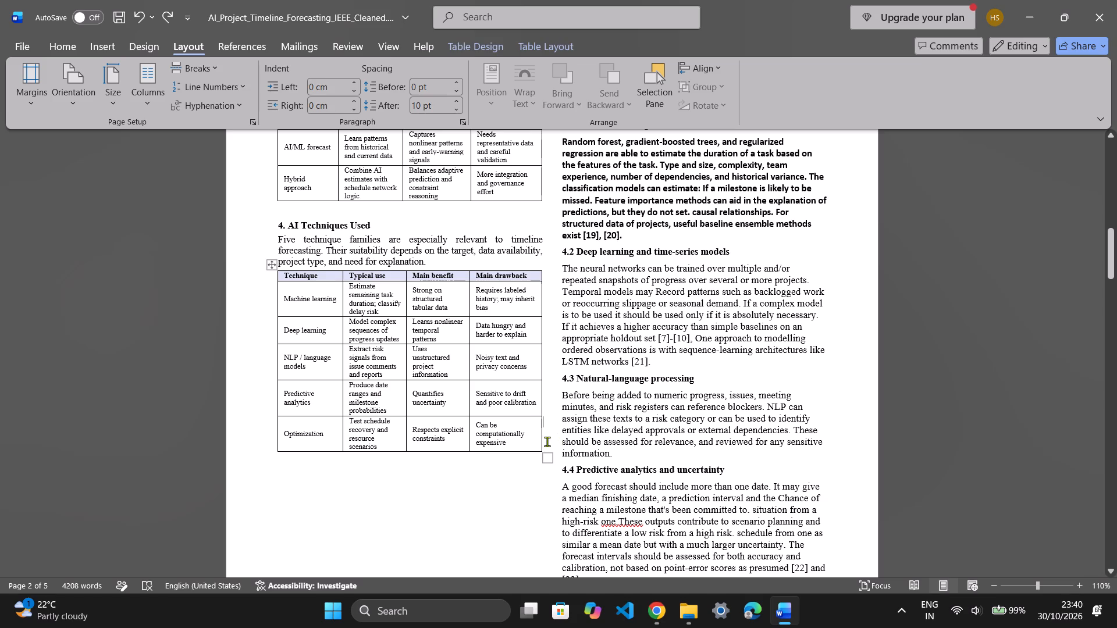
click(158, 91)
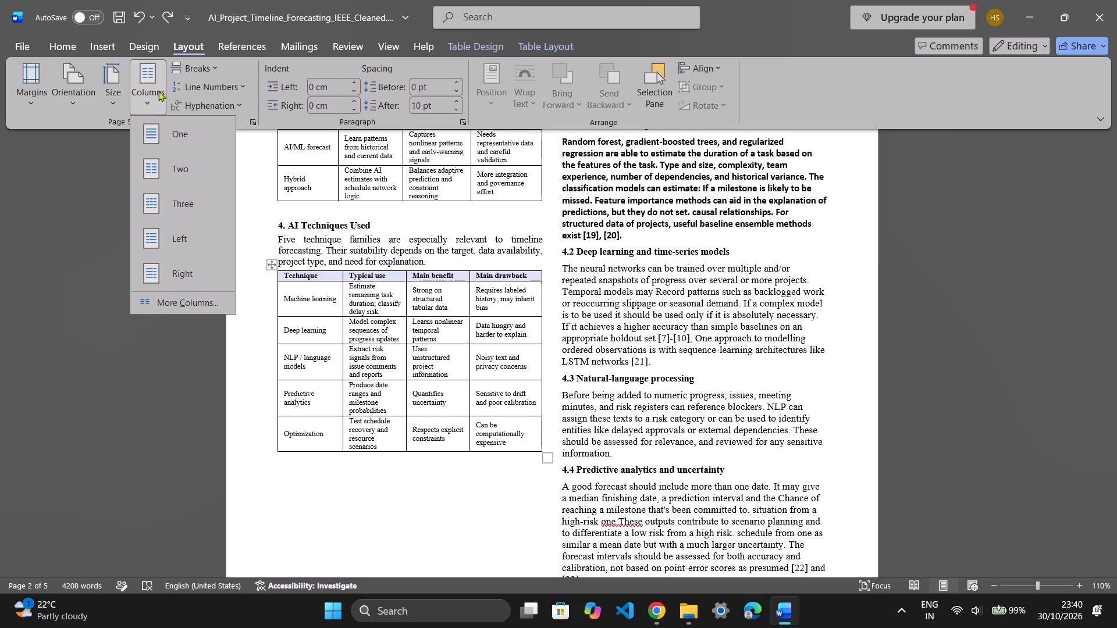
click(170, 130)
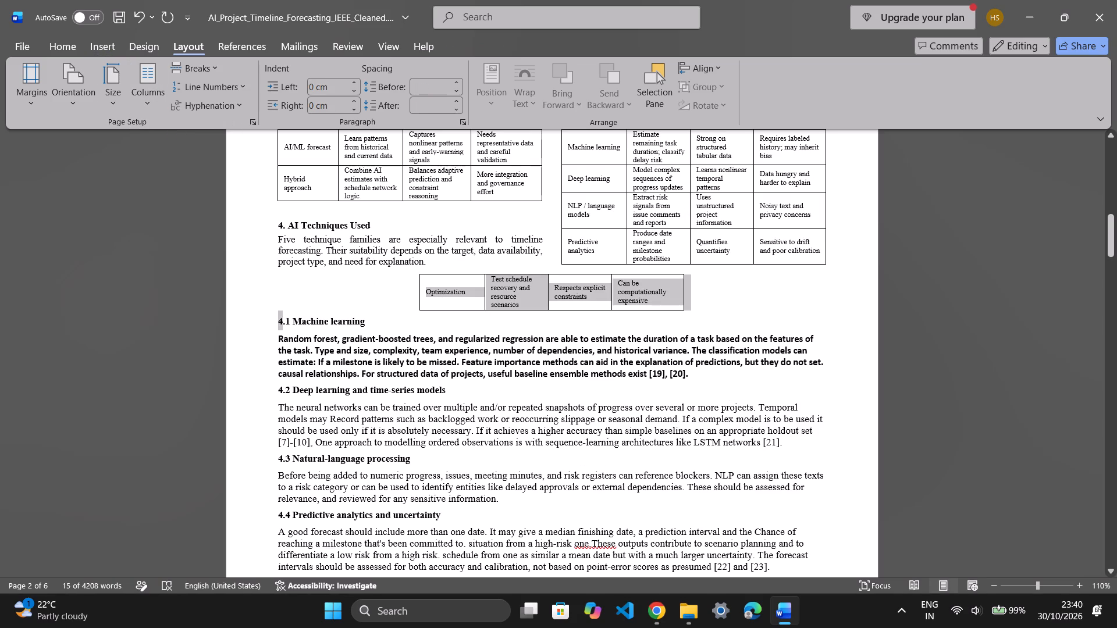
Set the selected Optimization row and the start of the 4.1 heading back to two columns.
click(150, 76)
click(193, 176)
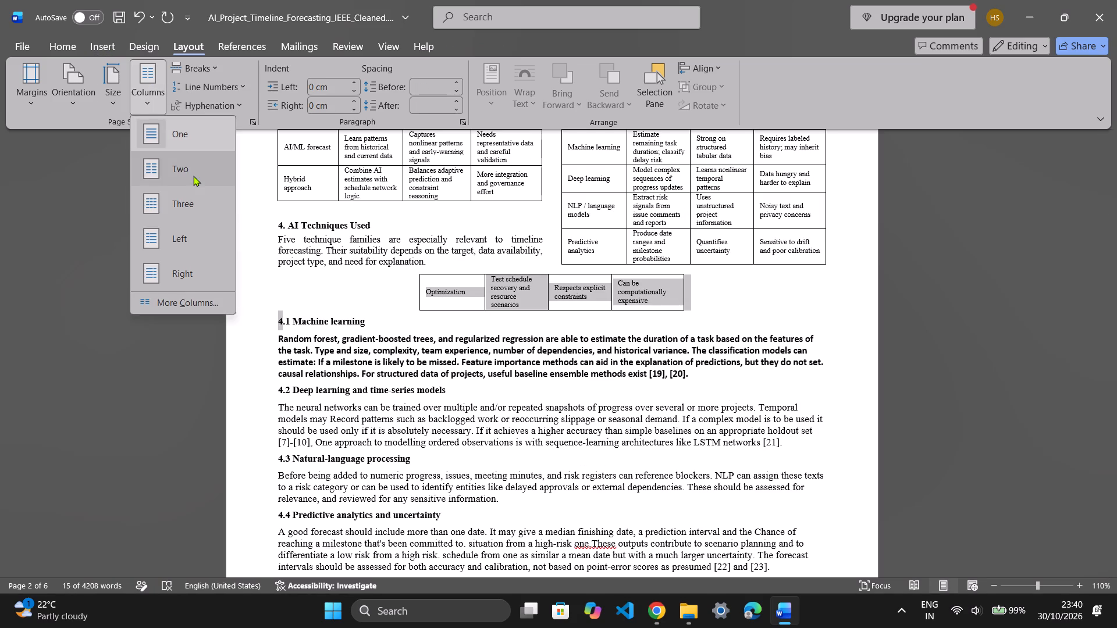
Check how the column changes affect the split table, the 4.1 Machine learning heading and the surrounding pages.
scroll(371, 363, up, 1)
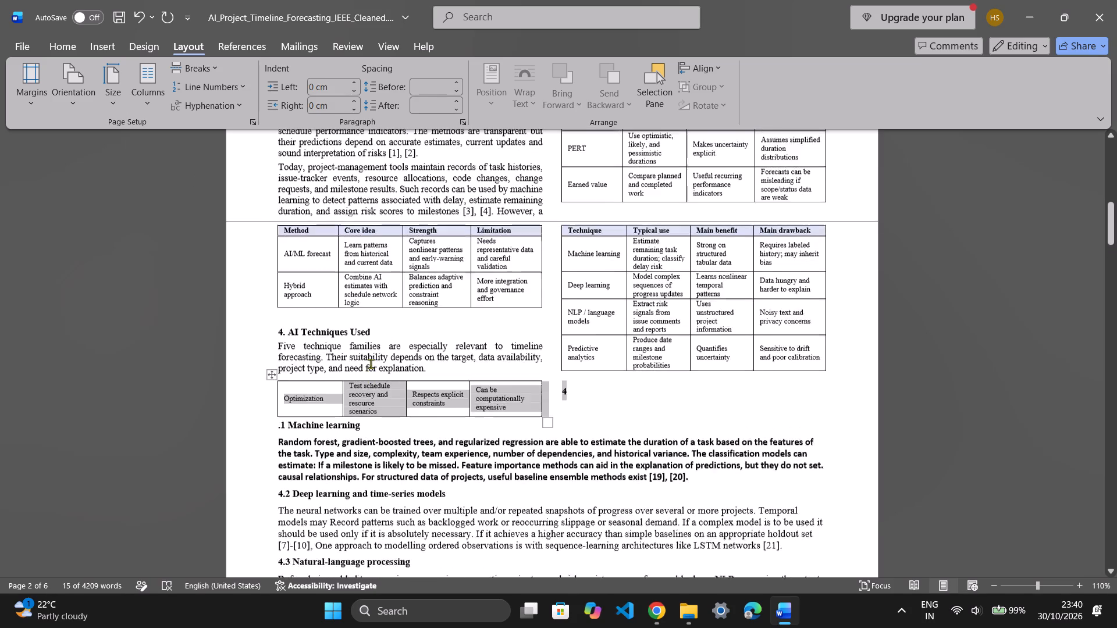
scroll(371, 363, up, 1)
scroll(371, 363, left, 1)
scroll(371, 363, right, 1)
scroll(371, 363, left, 1)
ctrl+scroll(371, 363, down, 1)
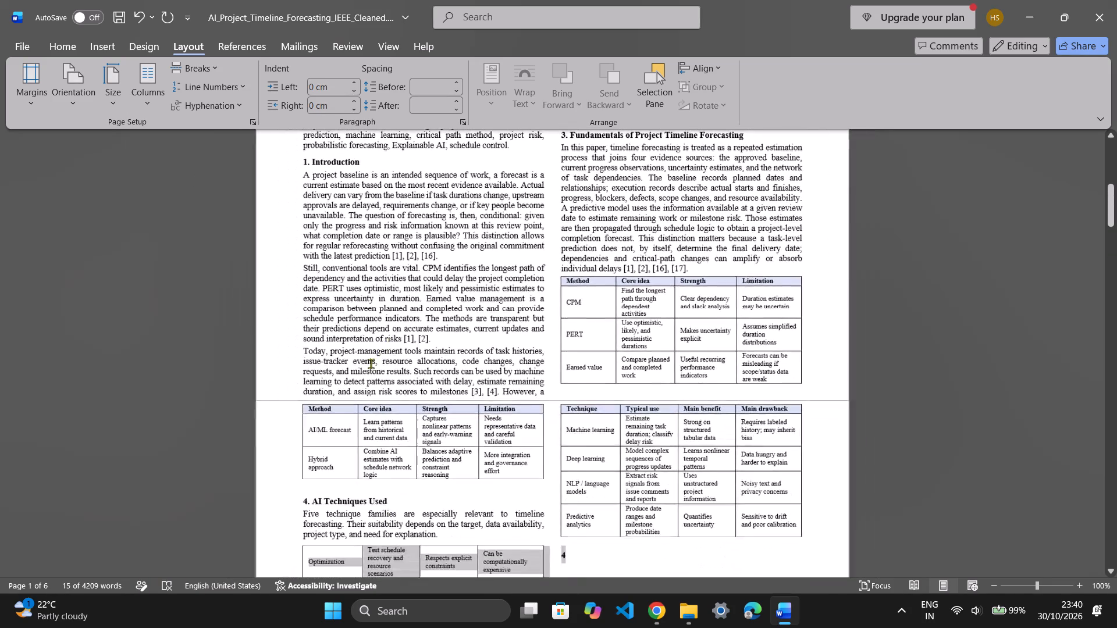
scroll(371, 363, down, 2)
scroll(462, 344, up, 1)
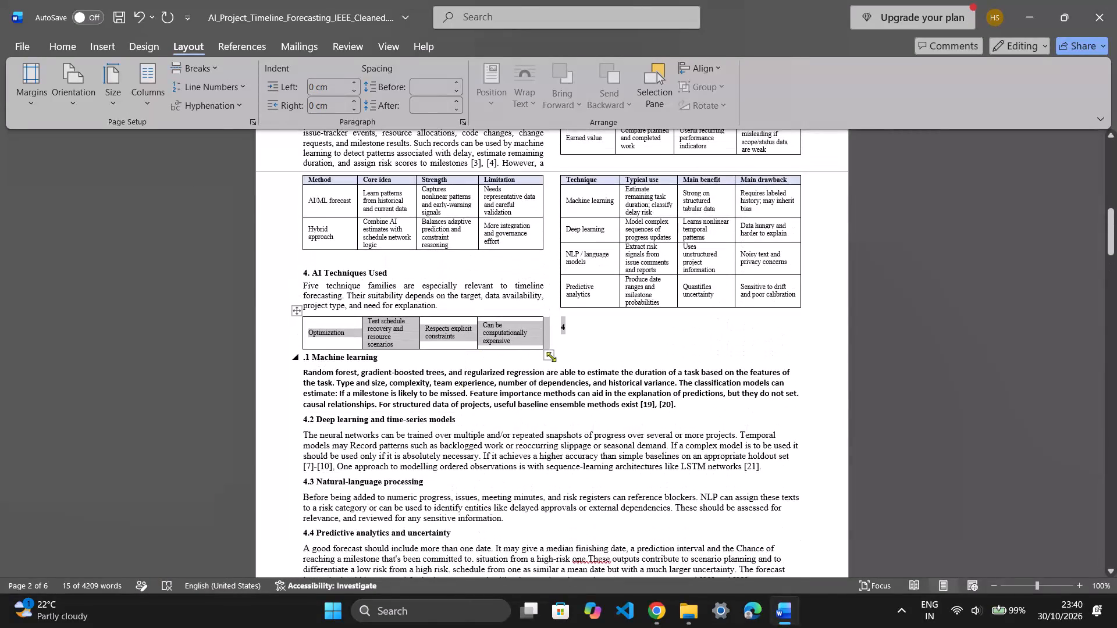
click(563, 351)
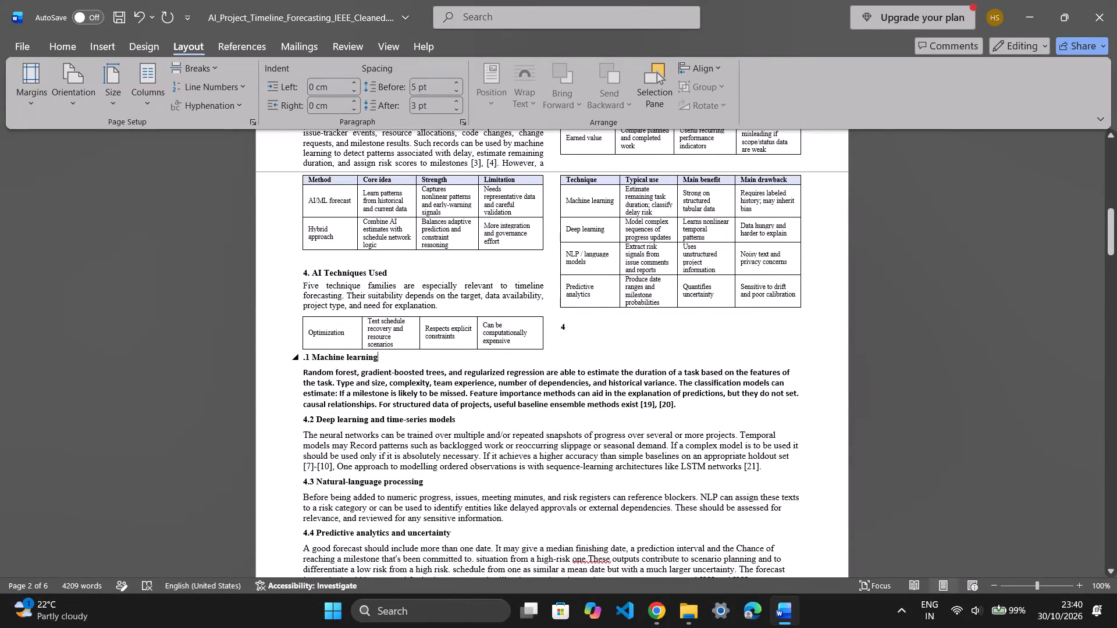
scroll(563, 351, up, 2)
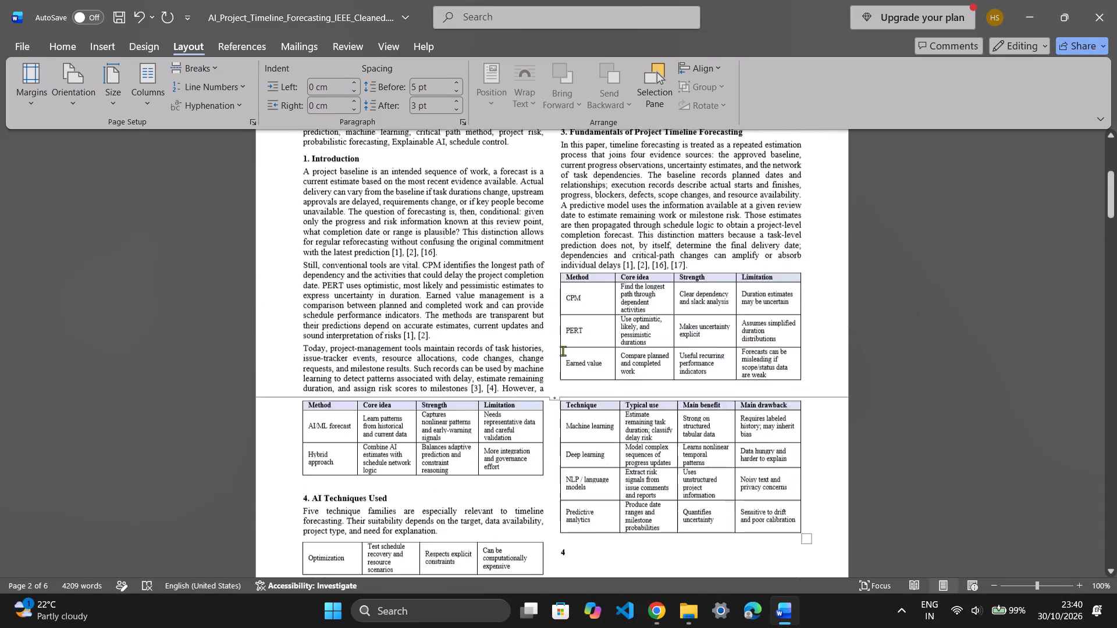
scroll(563, 351, up, 2)
scroll(563, 351, down, 2)
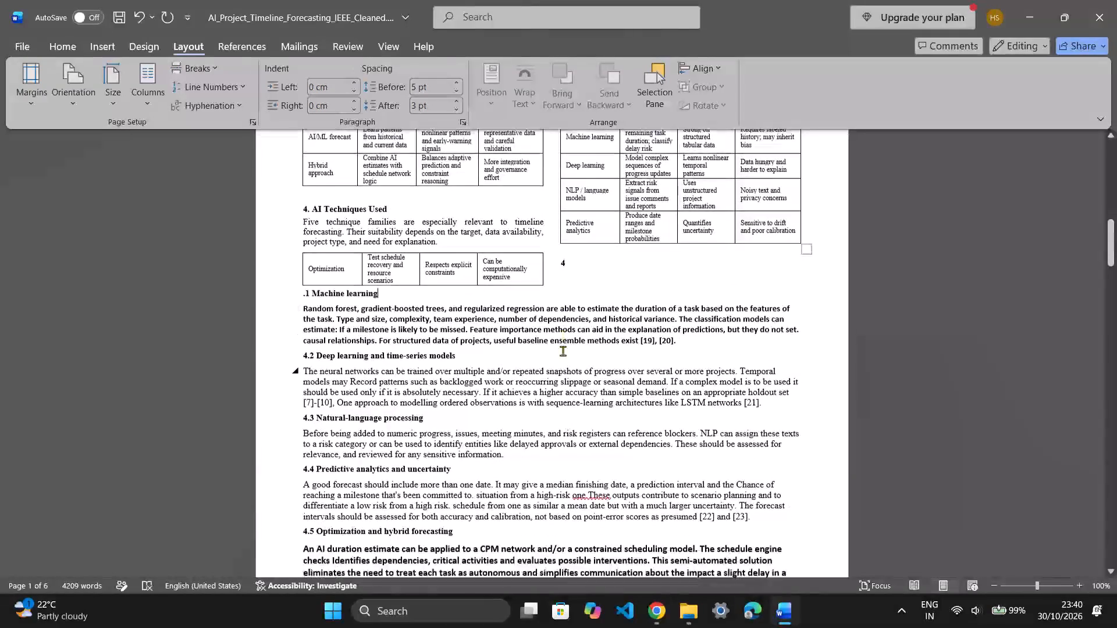
scroll(563, 351, down, 1)
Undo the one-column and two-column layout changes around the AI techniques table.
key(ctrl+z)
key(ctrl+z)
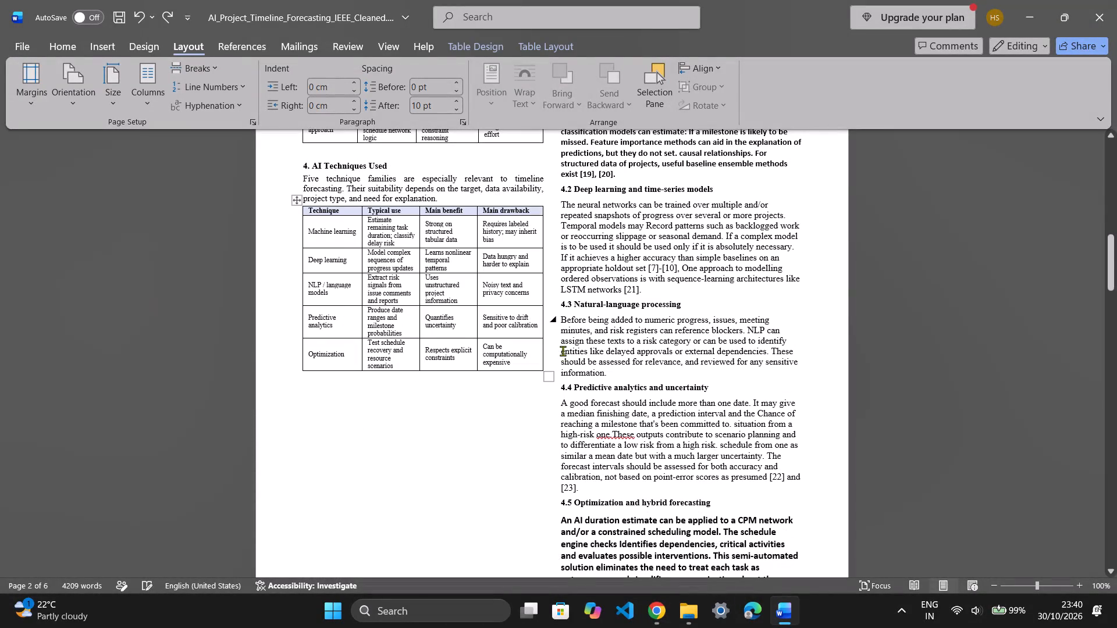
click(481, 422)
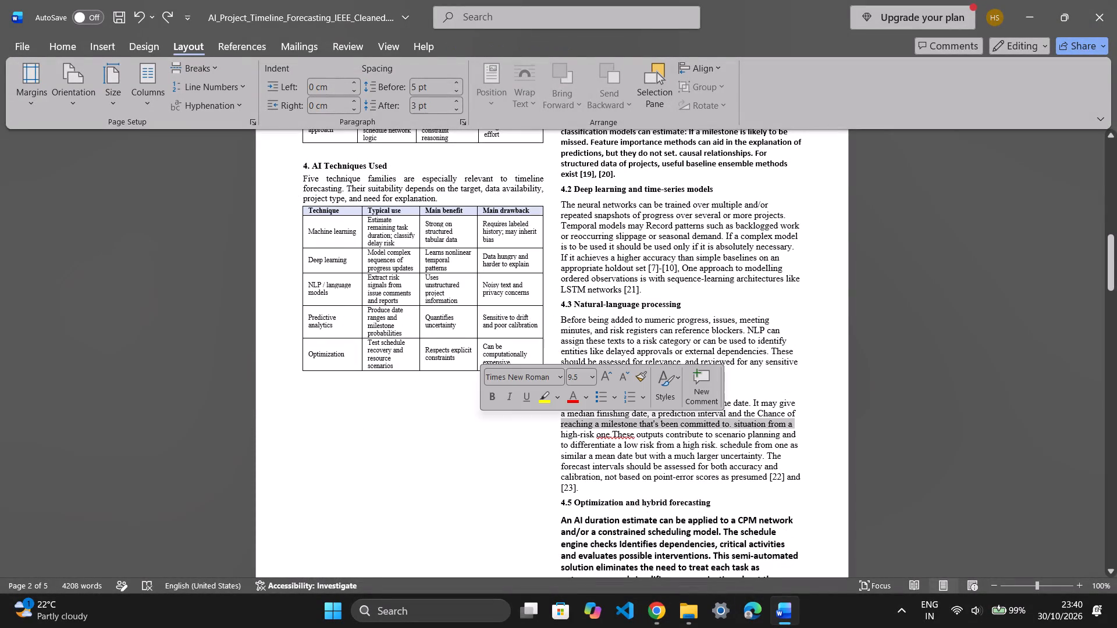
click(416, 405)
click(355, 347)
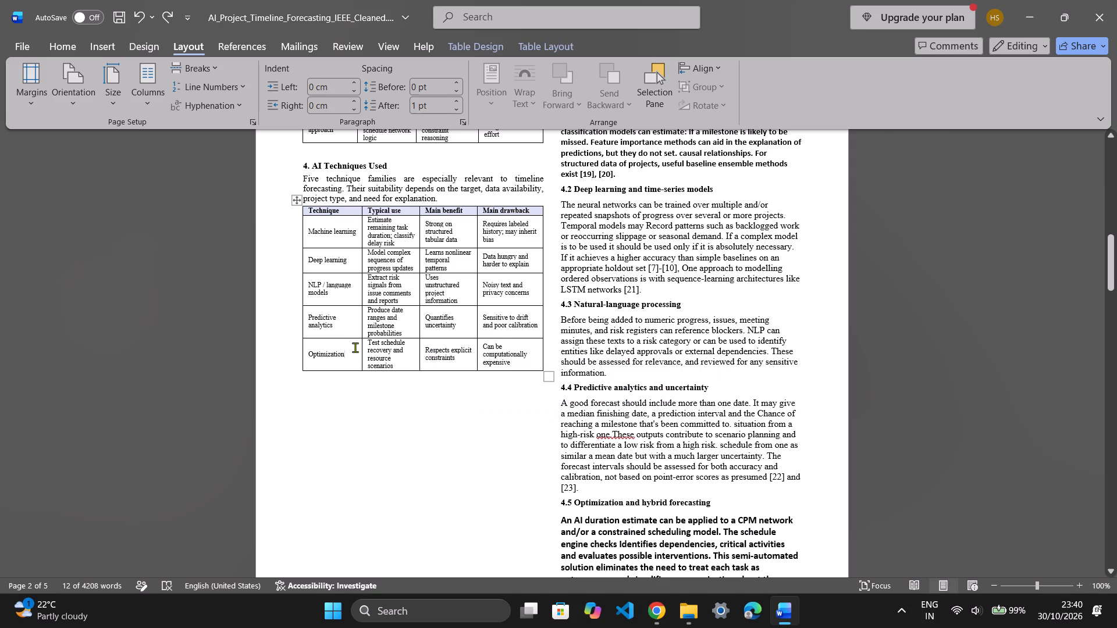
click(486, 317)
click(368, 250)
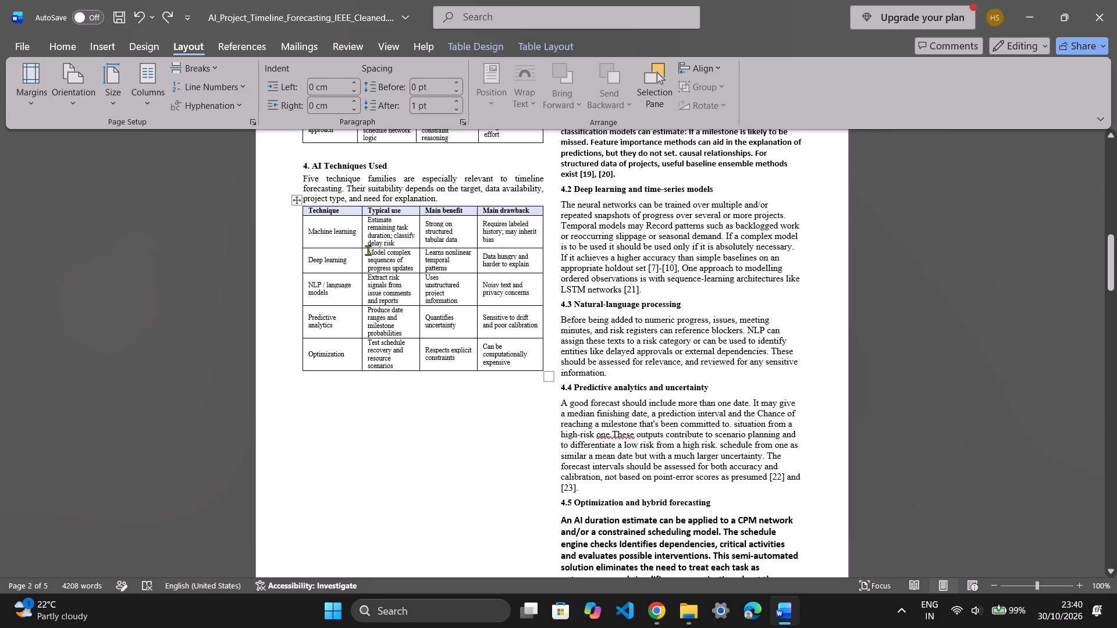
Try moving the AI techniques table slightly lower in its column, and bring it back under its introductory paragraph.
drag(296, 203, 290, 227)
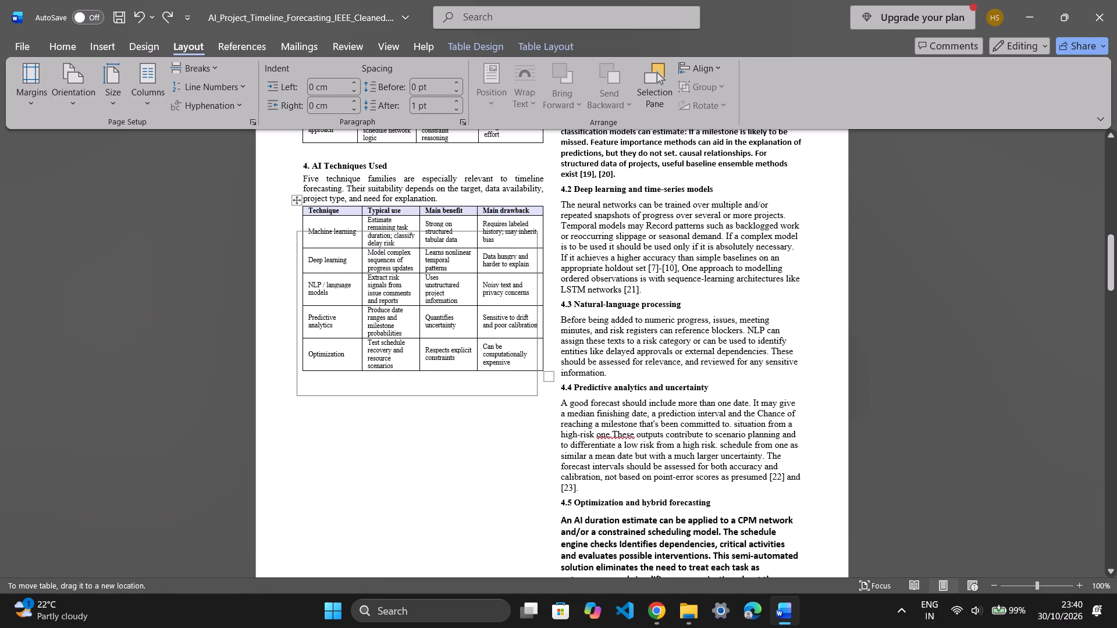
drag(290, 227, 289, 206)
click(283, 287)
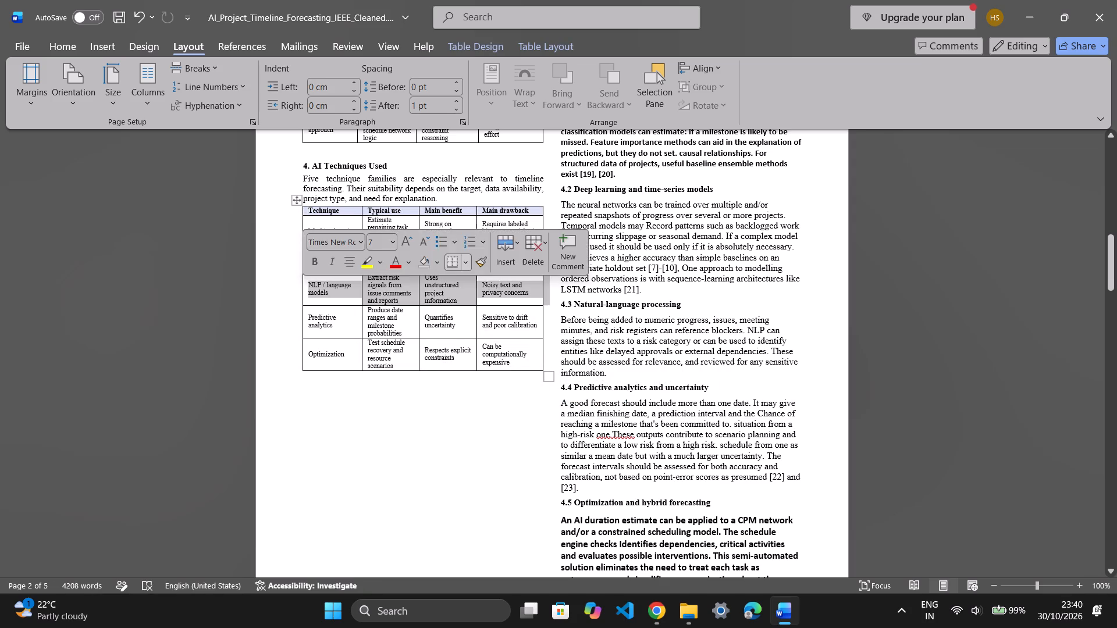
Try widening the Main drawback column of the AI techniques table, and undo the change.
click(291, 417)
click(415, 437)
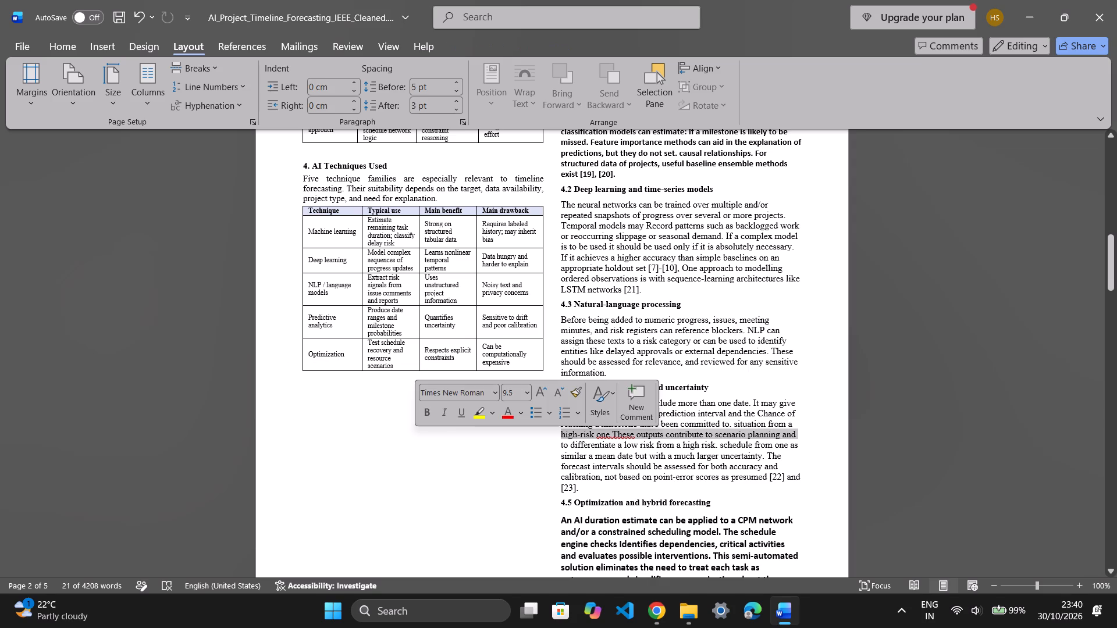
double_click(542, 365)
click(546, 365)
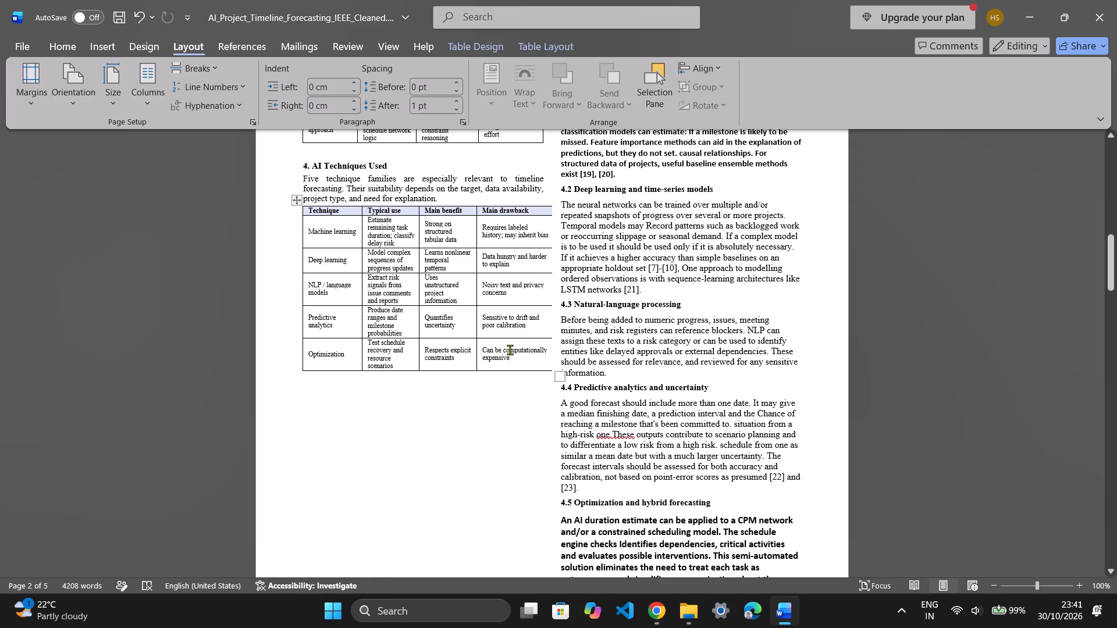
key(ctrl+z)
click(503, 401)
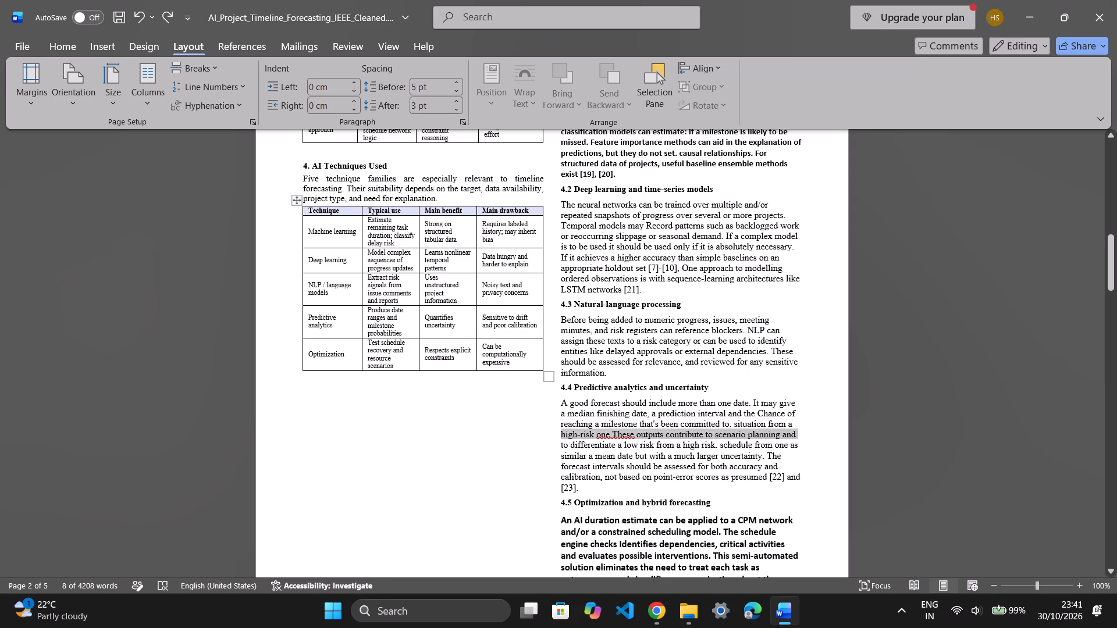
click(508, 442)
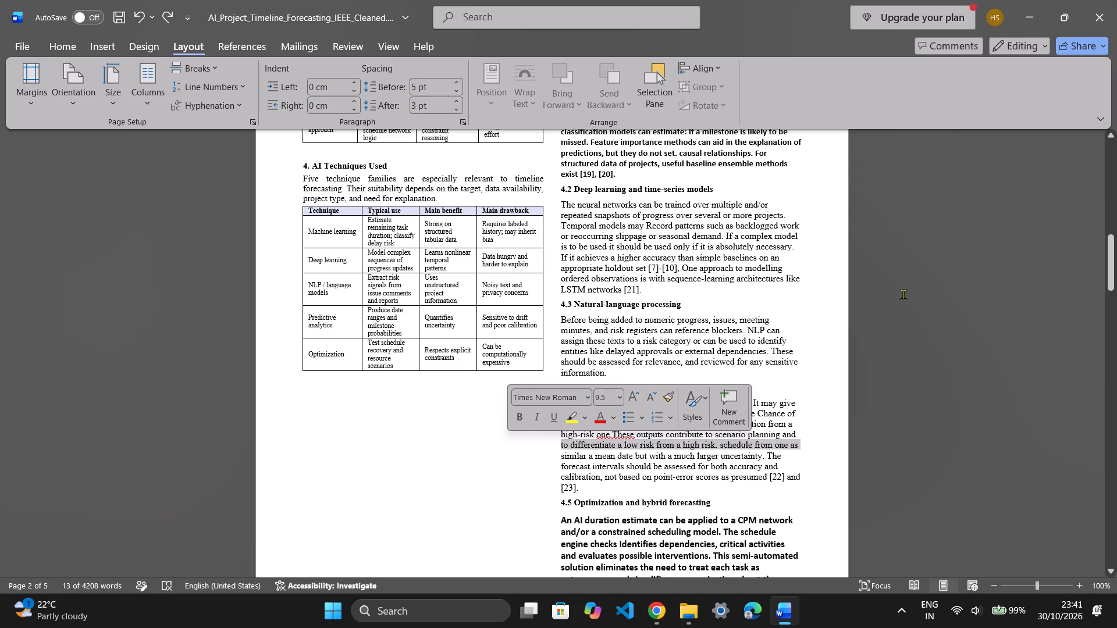
Examine the column layout and spacing from the empty area on page 2 through the tables and equations on the following pages.
click(830, 354)
scroll(756, 347, down, 1)
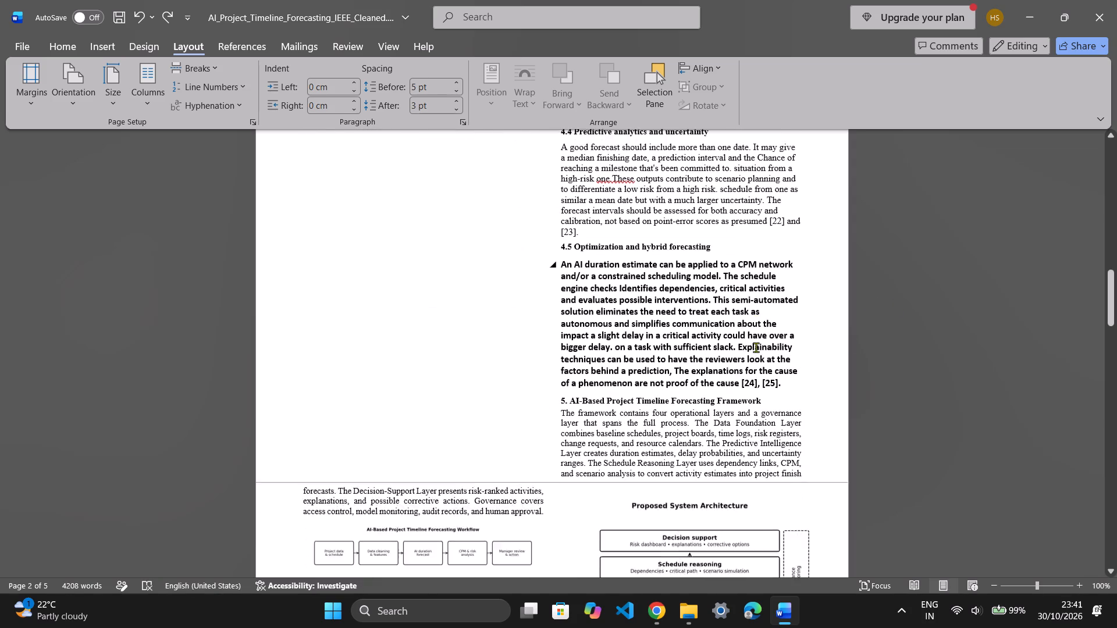
scroll(756, 347, down, 2)
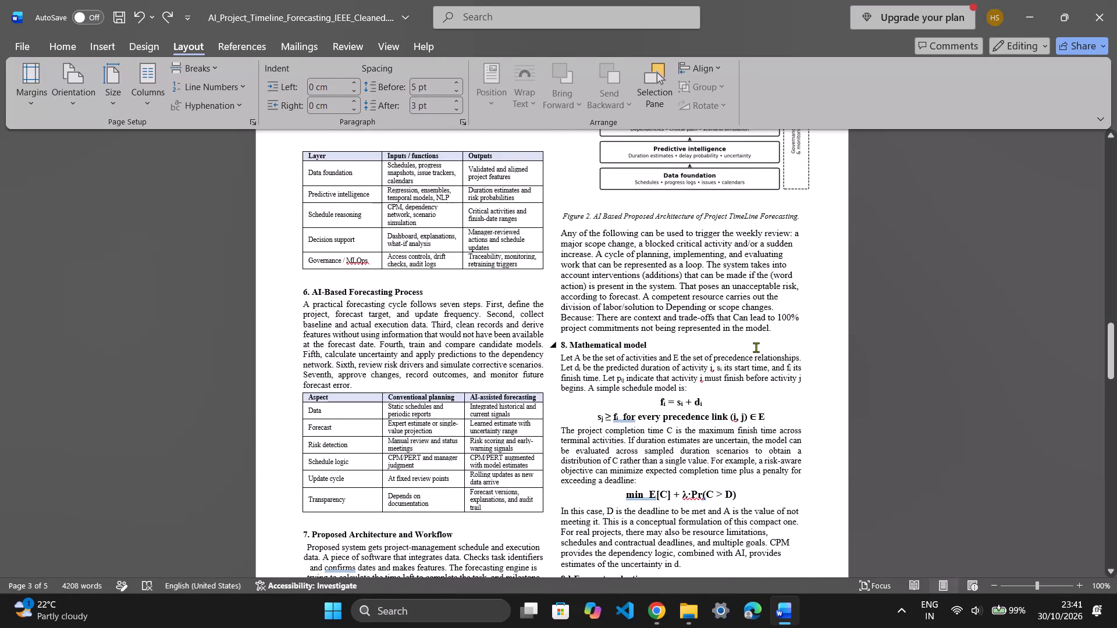
scroll(756, 347, down, 4)
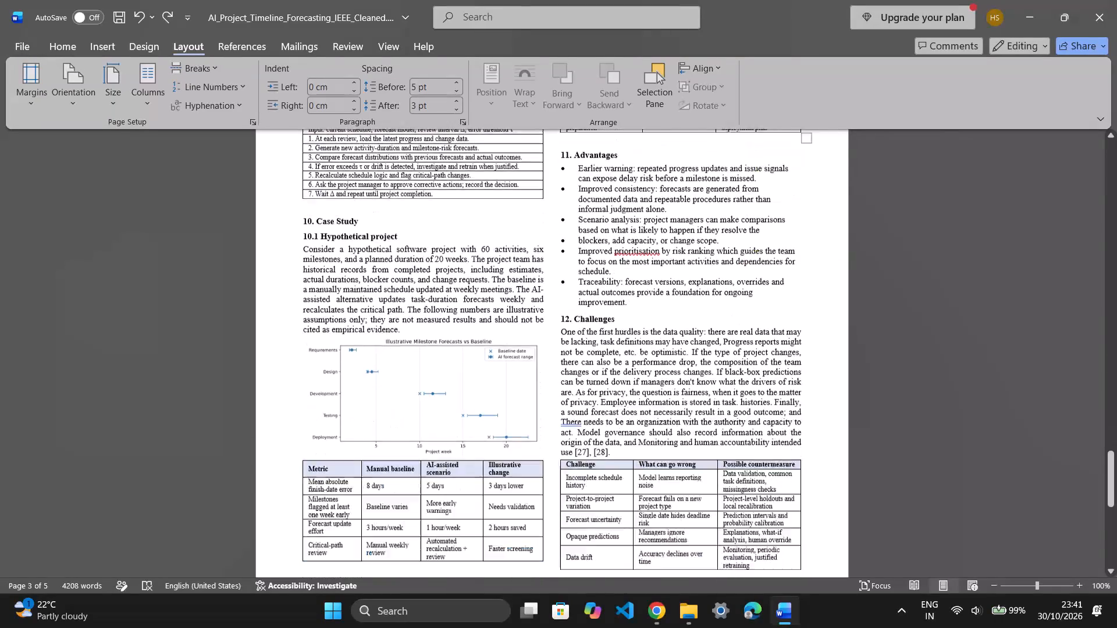
scroll(756, 347, down, 5)
scroll(756, 347, up, 4)
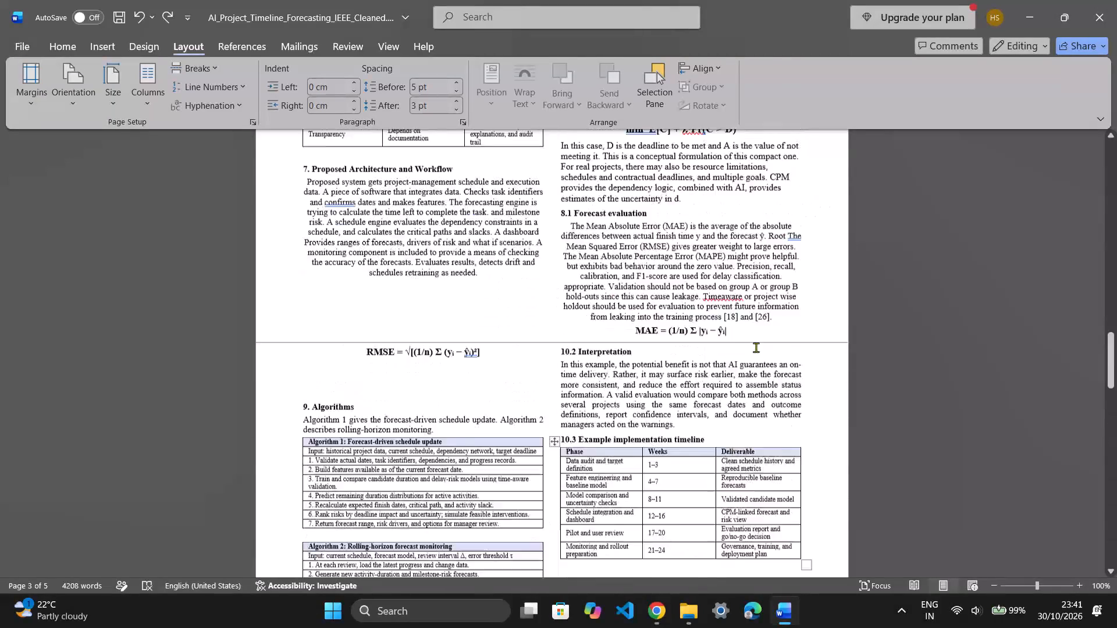
scroll(756, 347, up, 5)
scroll(756, 347, down, 7)
scroll(756, 347, up, 4)
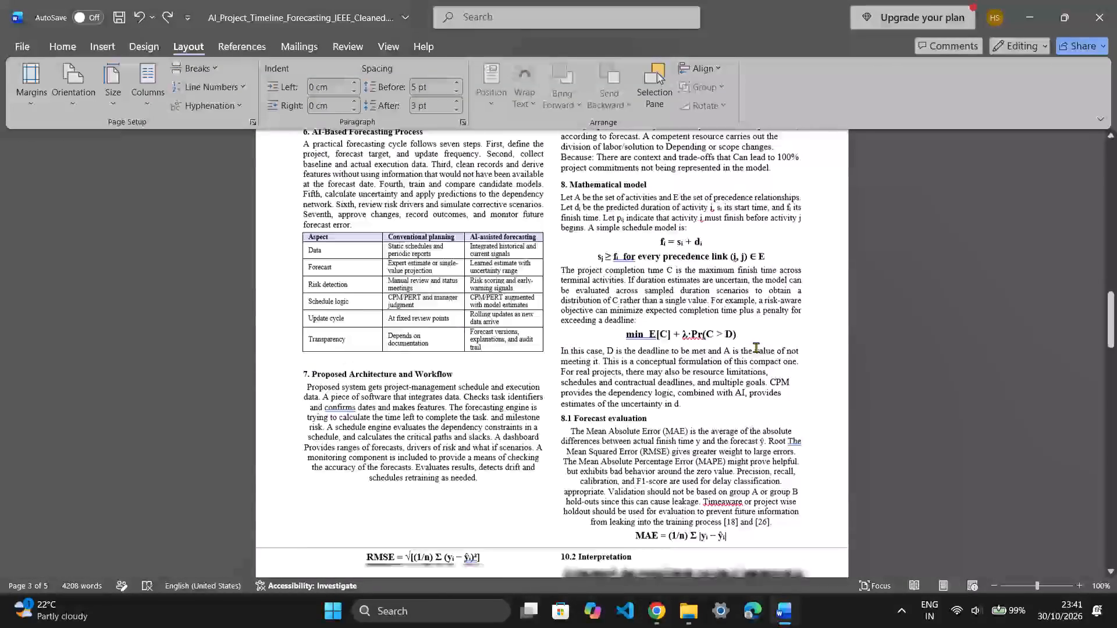
scroll(756, 347, up, 2)
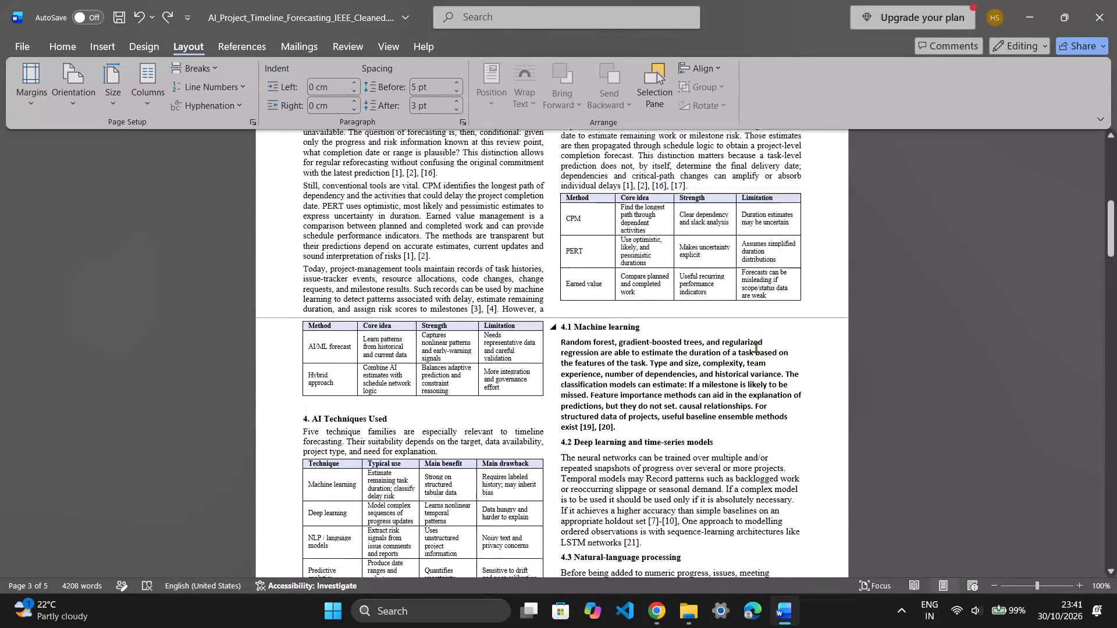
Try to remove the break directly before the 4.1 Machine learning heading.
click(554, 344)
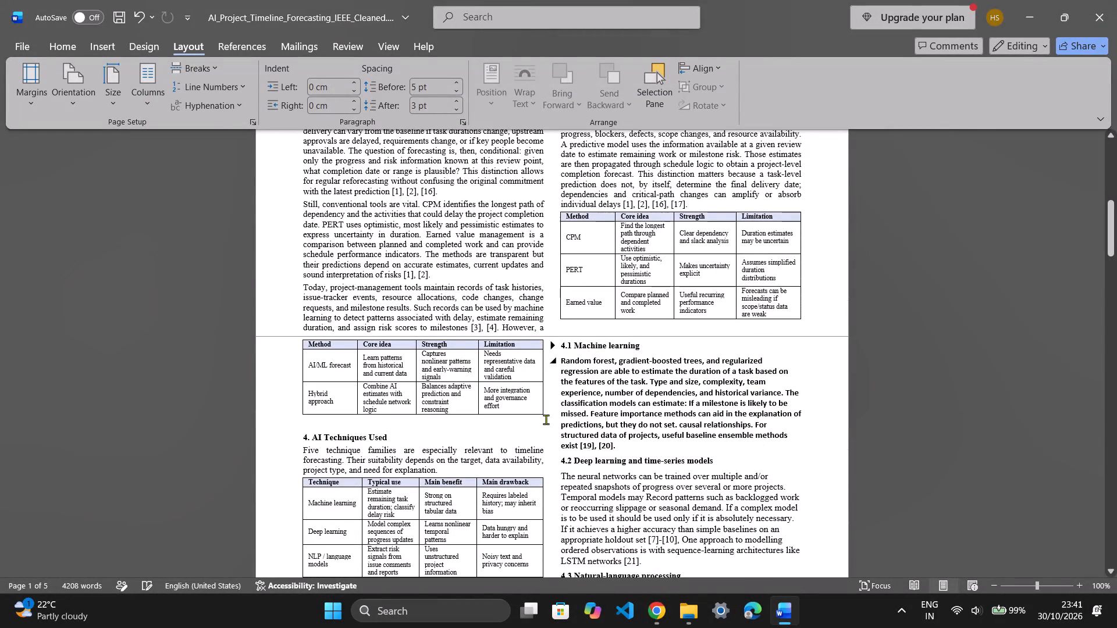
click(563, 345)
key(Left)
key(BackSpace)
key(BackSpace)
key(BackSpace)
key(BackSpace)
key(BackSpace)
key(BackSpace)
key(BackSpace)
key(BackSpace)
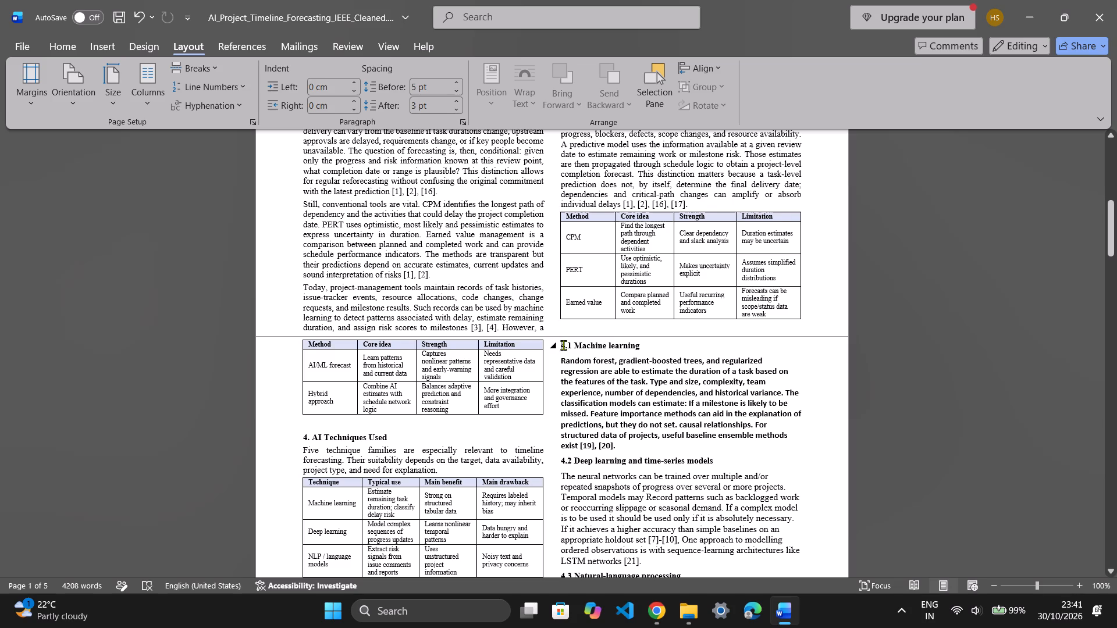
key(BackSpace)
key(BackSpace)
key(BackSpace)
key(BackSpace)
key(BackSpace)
Inspect the empty area below the AI techniques table and the sections beside it on page 2.
scroll(563, 345, down, 1)
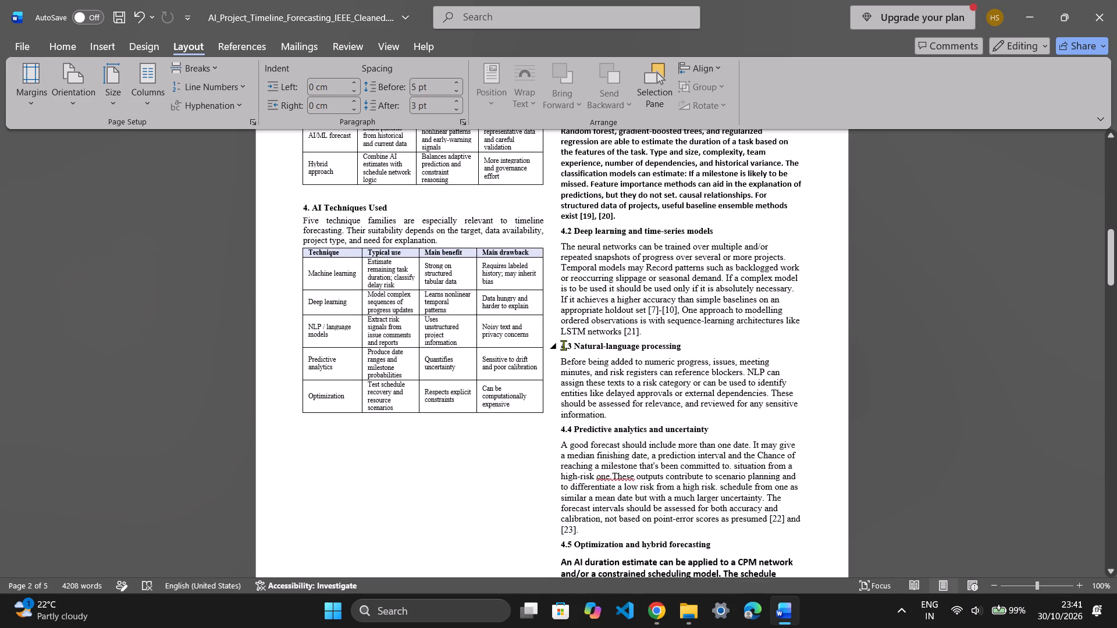
scroll(563, 345, down, 1)
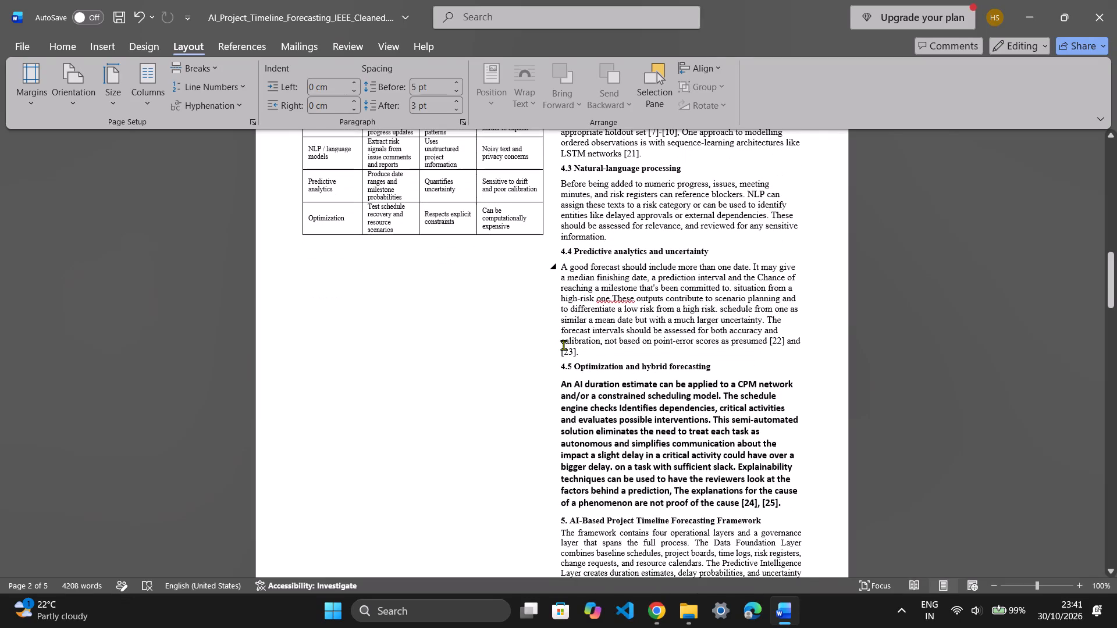
scroll(563, 345, down, 1)
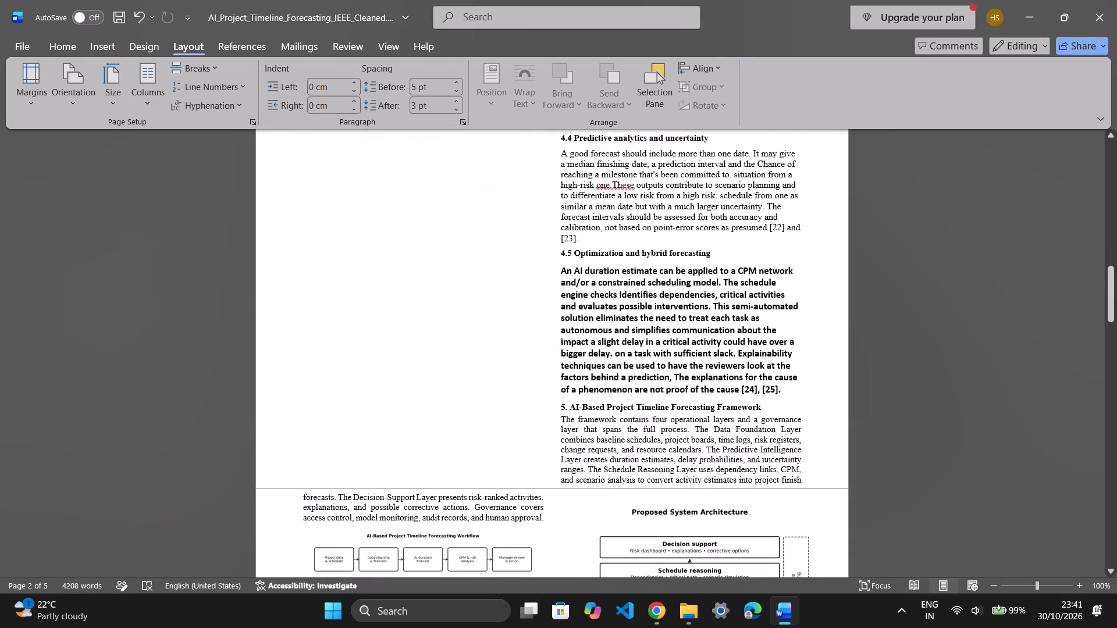
click(455, 447)
click(347, 420)
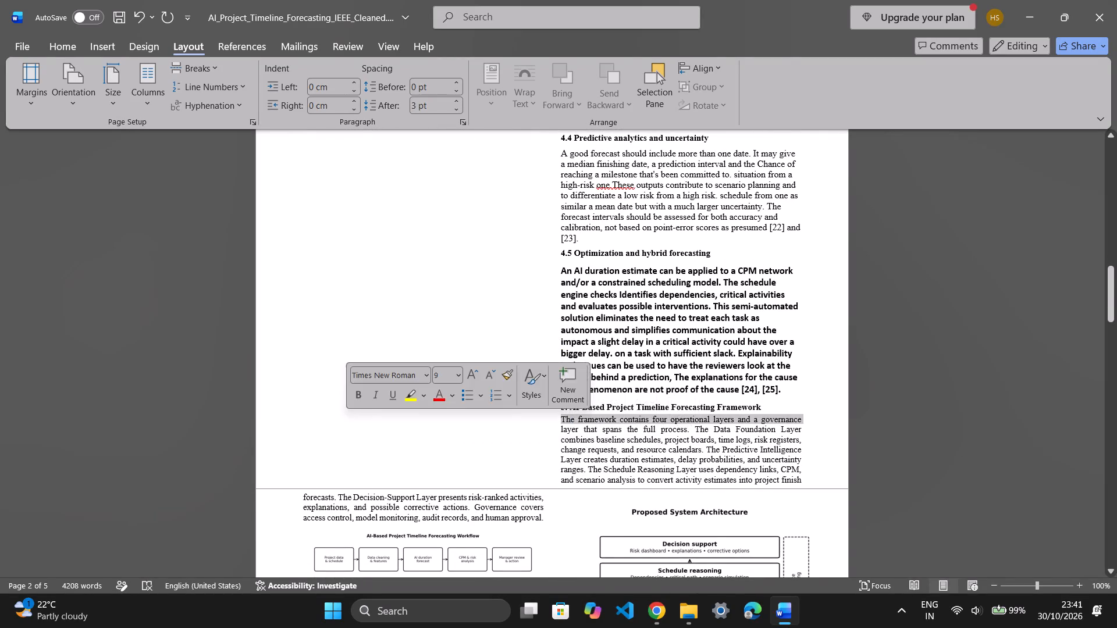
scroll(347, 420, up, 1)
double_click(347, 420)
right_click(347, 420)
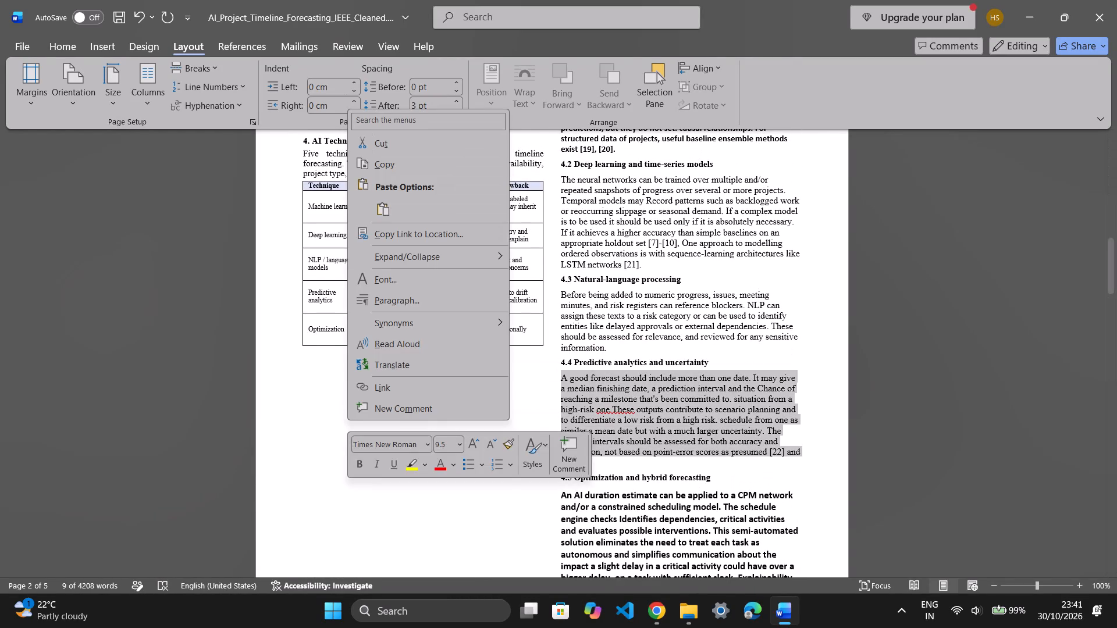
click(315, 433)
scroll(315, 433, up, 1)
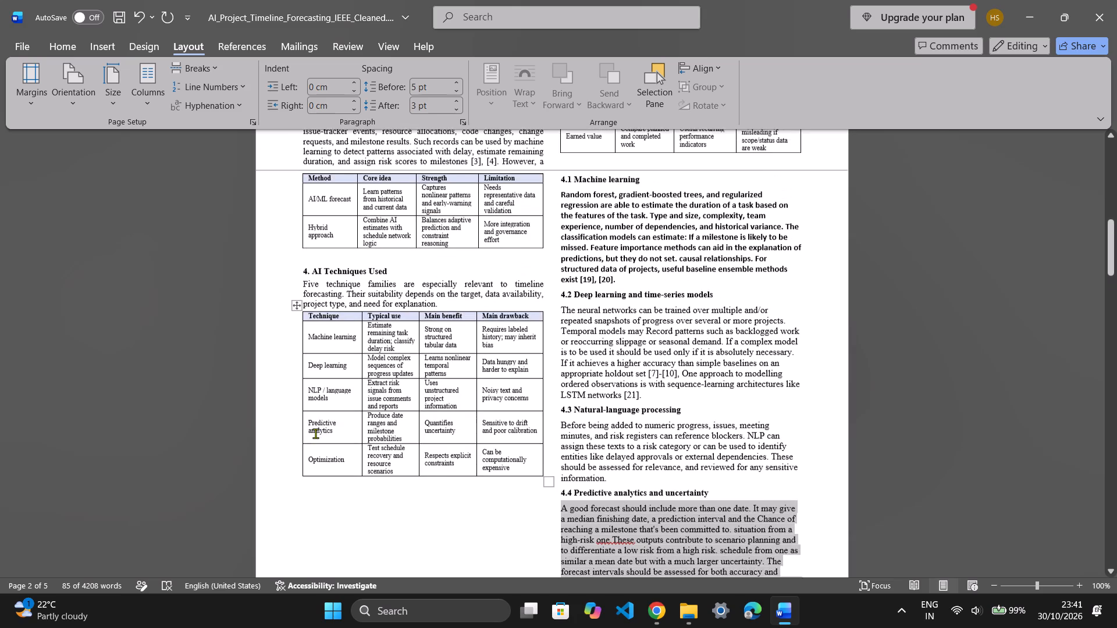
click(602, 392)
scroll(602, 392, up, 1)
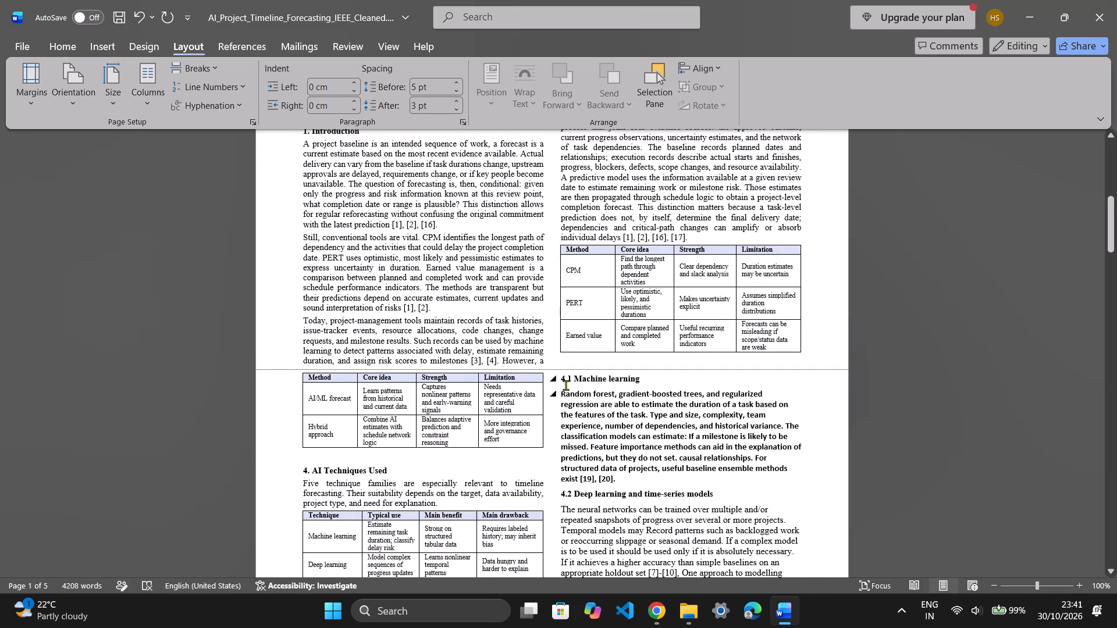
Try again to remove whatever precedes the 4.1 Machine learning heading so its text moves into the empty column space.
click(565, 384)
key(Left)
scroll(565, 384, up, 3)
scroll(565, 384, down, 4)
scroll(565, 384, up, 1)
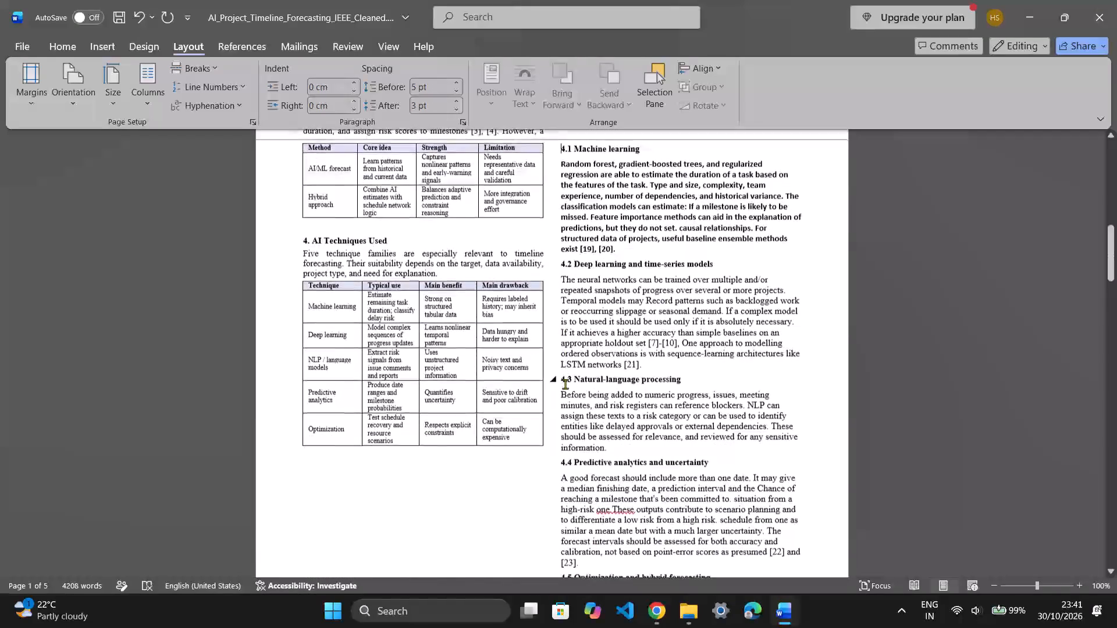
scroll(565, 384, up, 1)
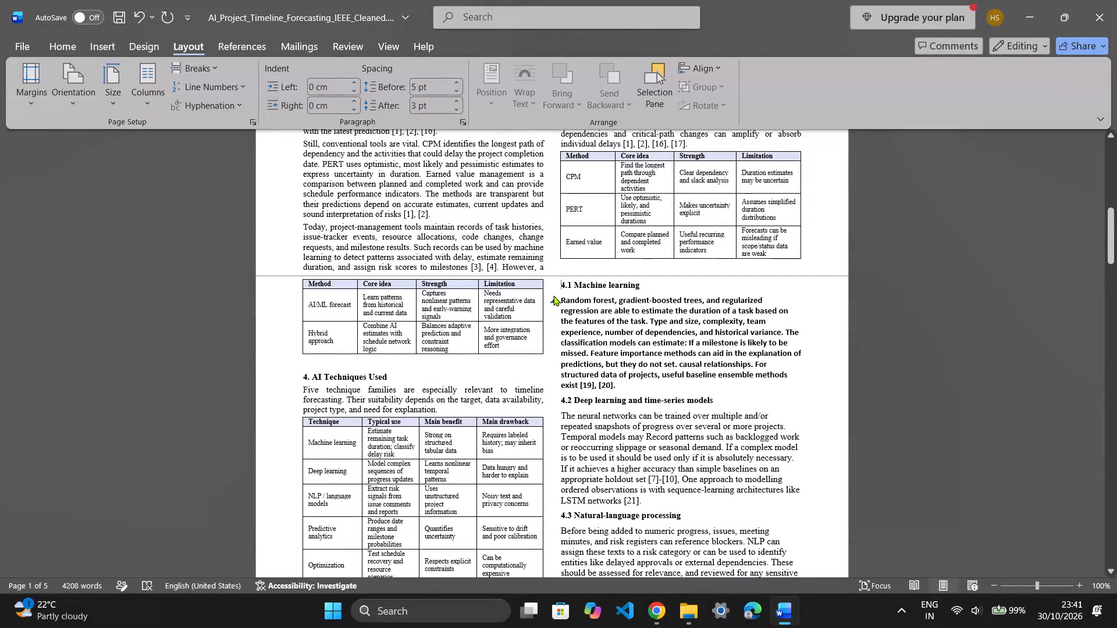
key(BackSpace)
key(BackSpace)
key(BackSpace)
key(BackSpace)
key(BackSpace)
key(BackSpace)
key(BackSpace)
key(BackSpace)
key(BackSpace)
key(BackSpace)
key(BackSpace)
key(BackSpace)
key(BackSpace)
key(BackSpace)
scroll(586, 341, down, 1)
key(alt+Tab)
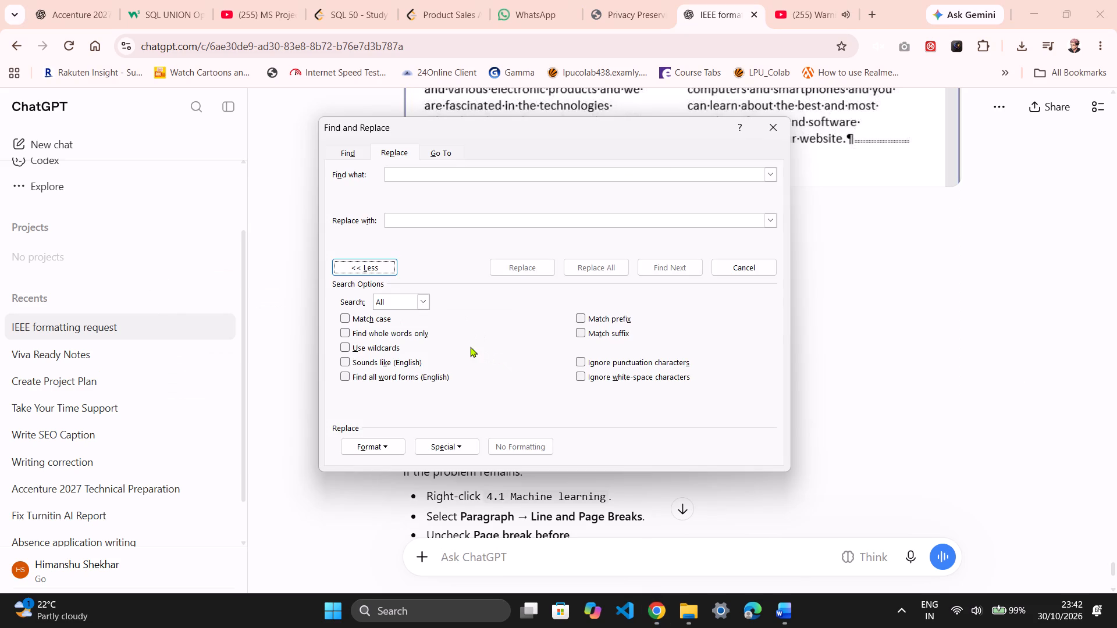
key(alt+Tab)
key(alt+Tab)
key(alt+Tab)
key(alt+Tab)
key(alt+Tab)
key(alt+Tab)
key(alt+Tab)
key(alt+Tab)
key(alt+Tab)
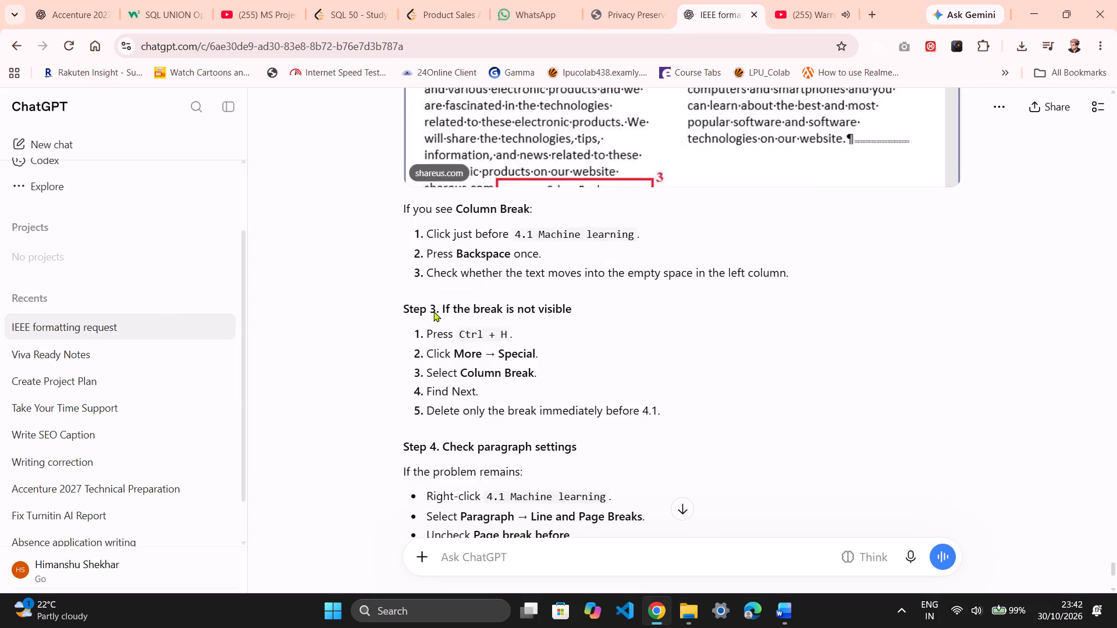
key(alt+Tab)
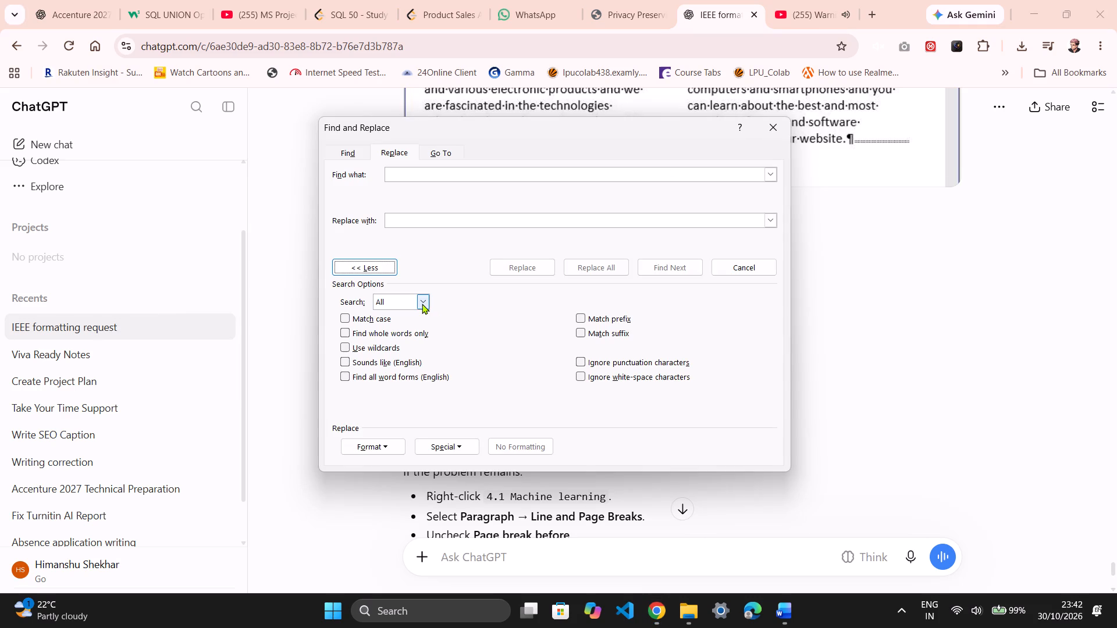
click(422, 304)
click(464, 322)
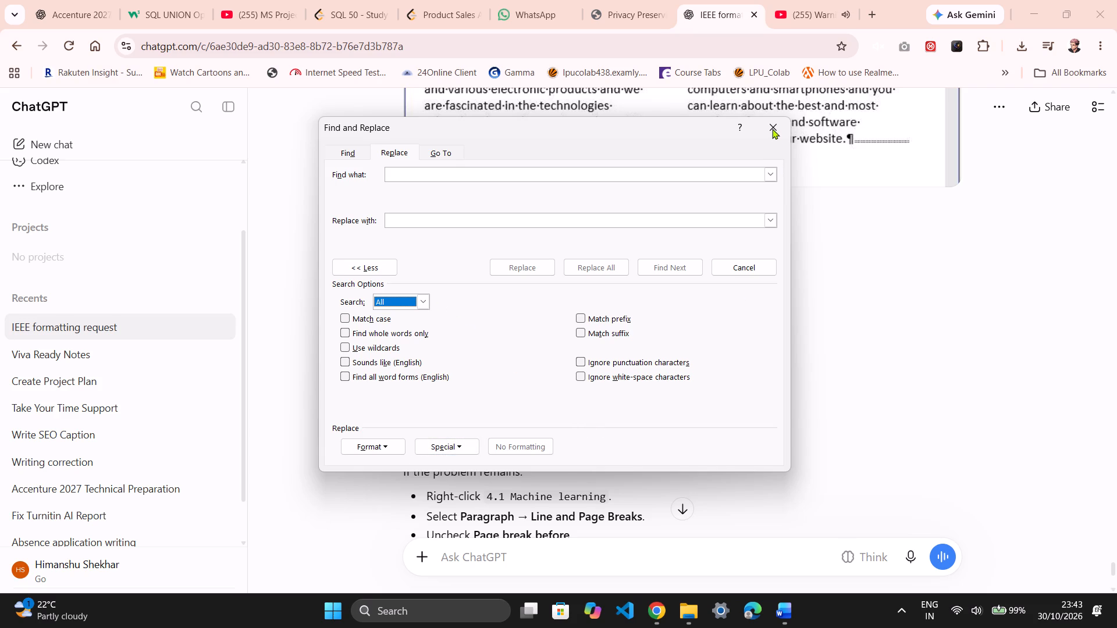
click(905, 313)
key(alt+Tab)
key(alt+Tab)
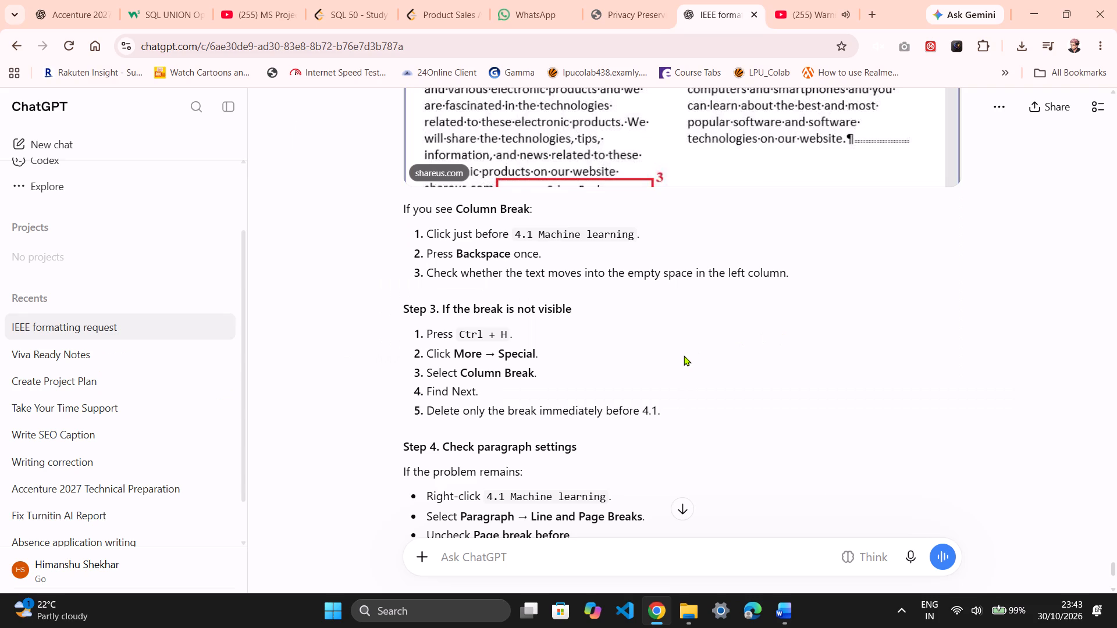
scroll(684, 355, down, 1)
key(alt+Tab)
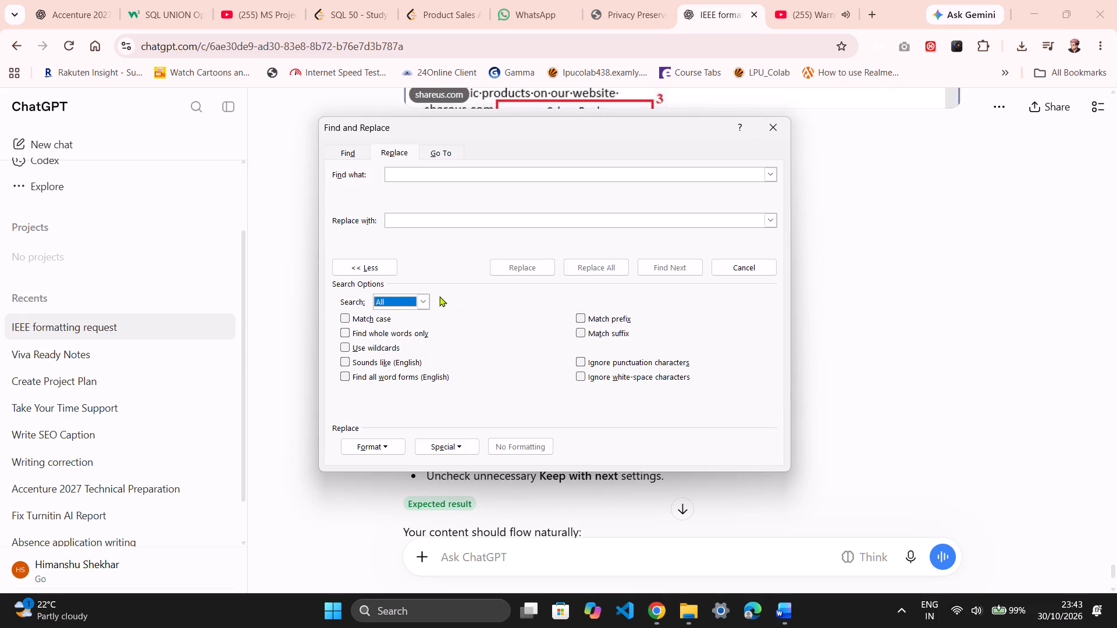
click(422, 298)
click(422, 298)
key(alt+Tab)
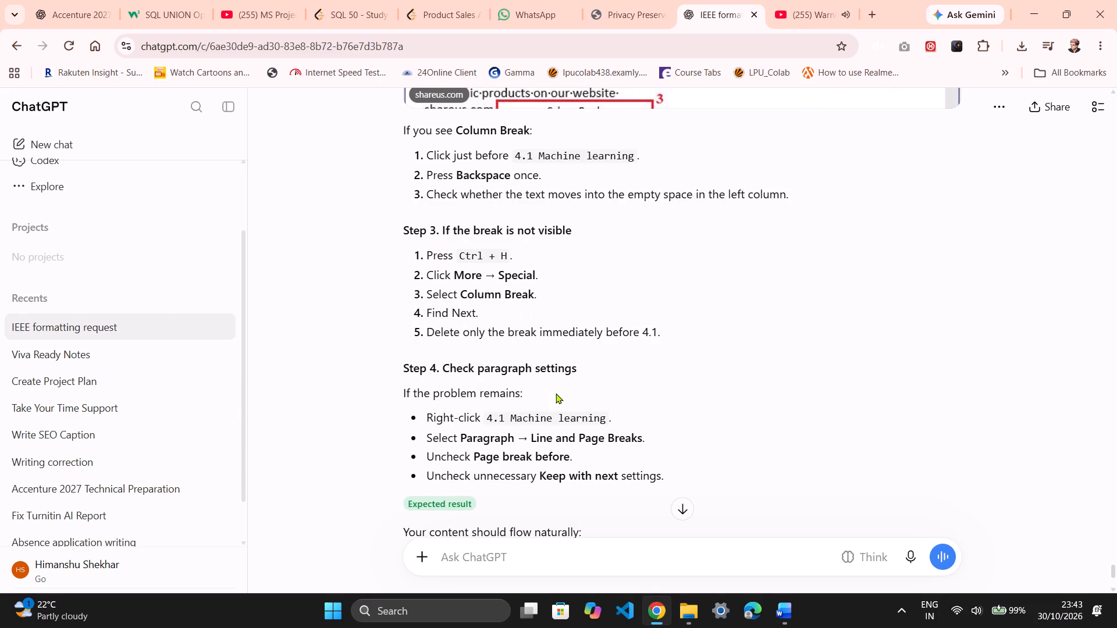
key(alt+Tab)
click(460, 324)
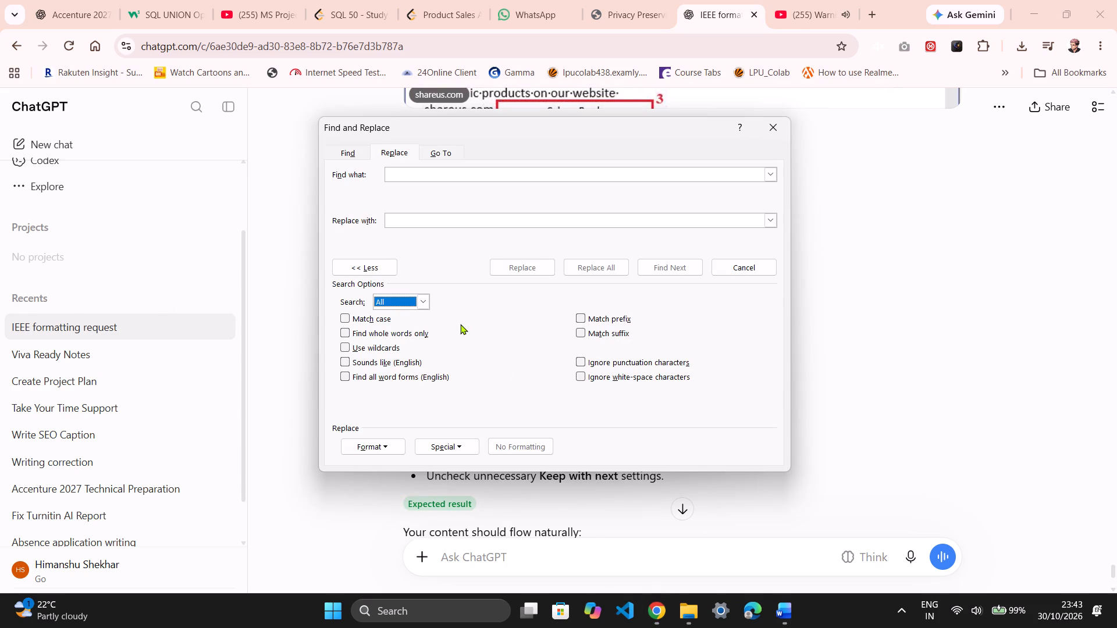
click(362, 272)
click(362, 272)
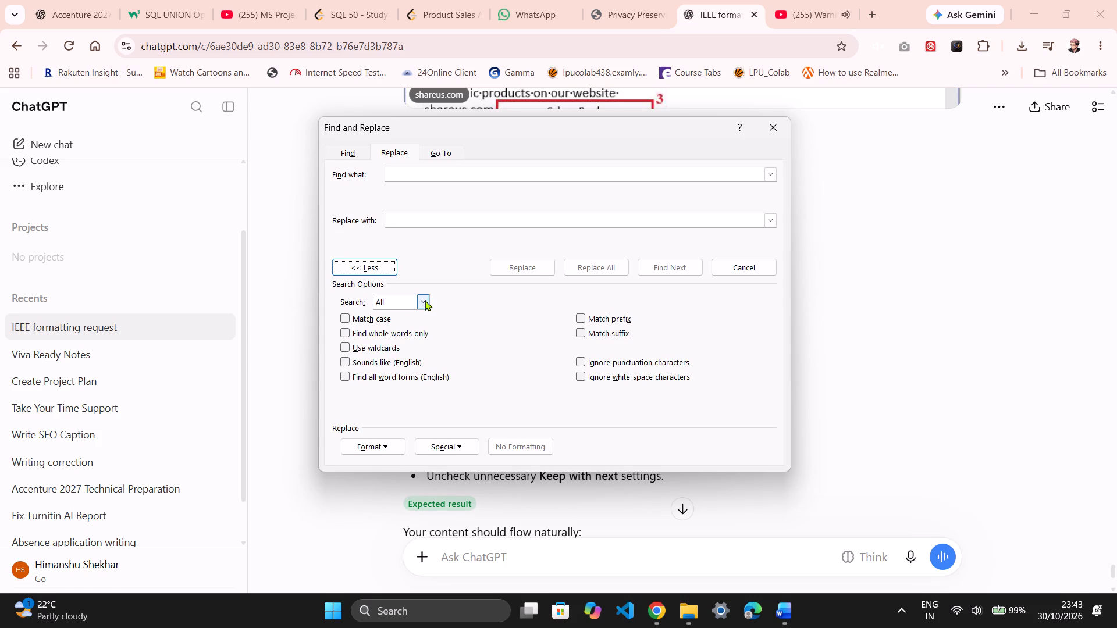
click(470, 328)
Search the paper for the next Column Break using the special search code in Find and Replace.
click(443, 451)
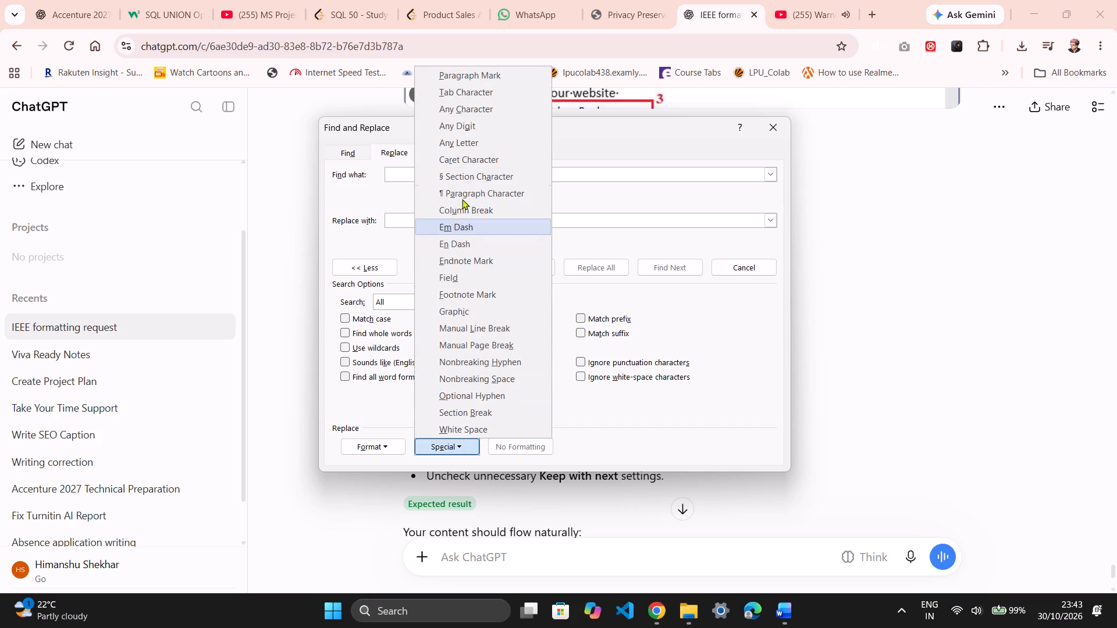
scroll(487, 351, down, 1)
scroll(487, 351, up, 1)
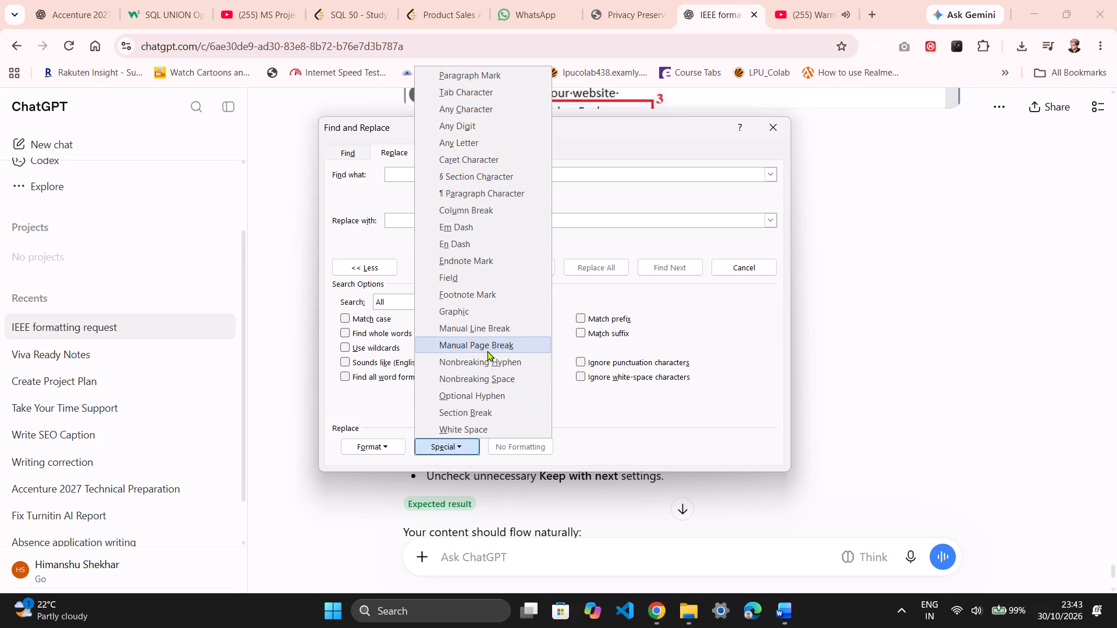
scroll(487, 351, up, 1)
scroll(487, 351, down, 1)
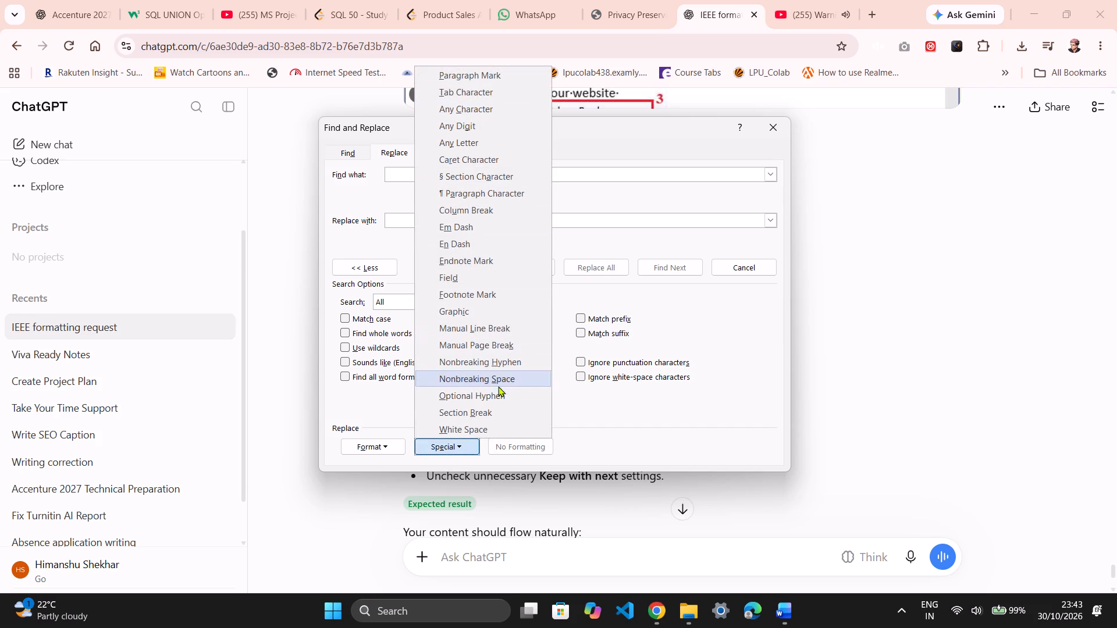
click(501, 208)
key(alt+Tab)
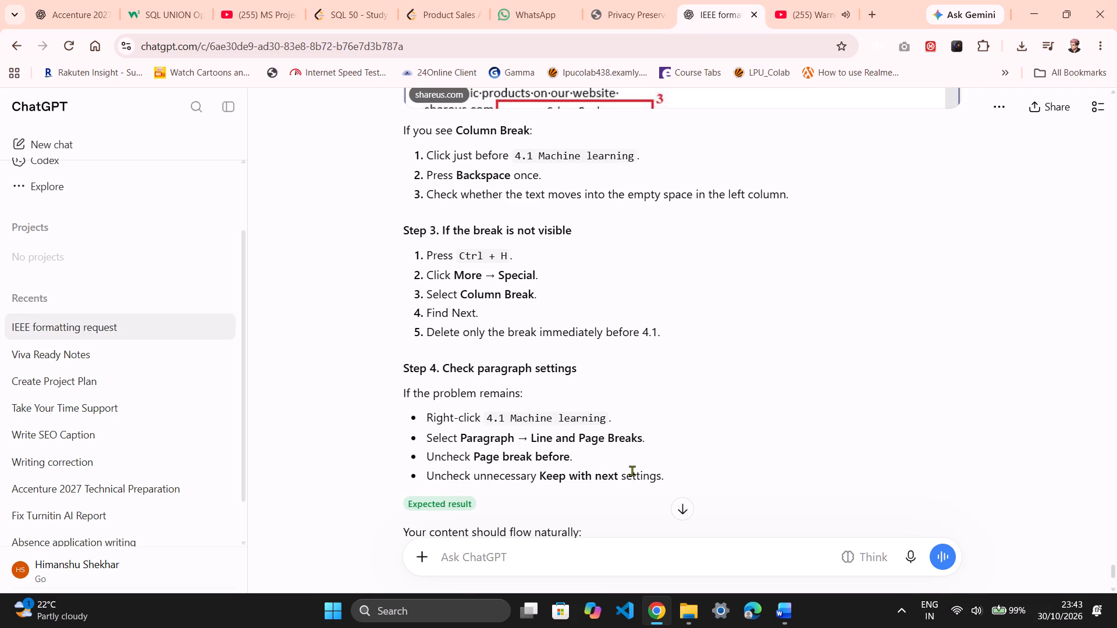
key(alt+Tab)
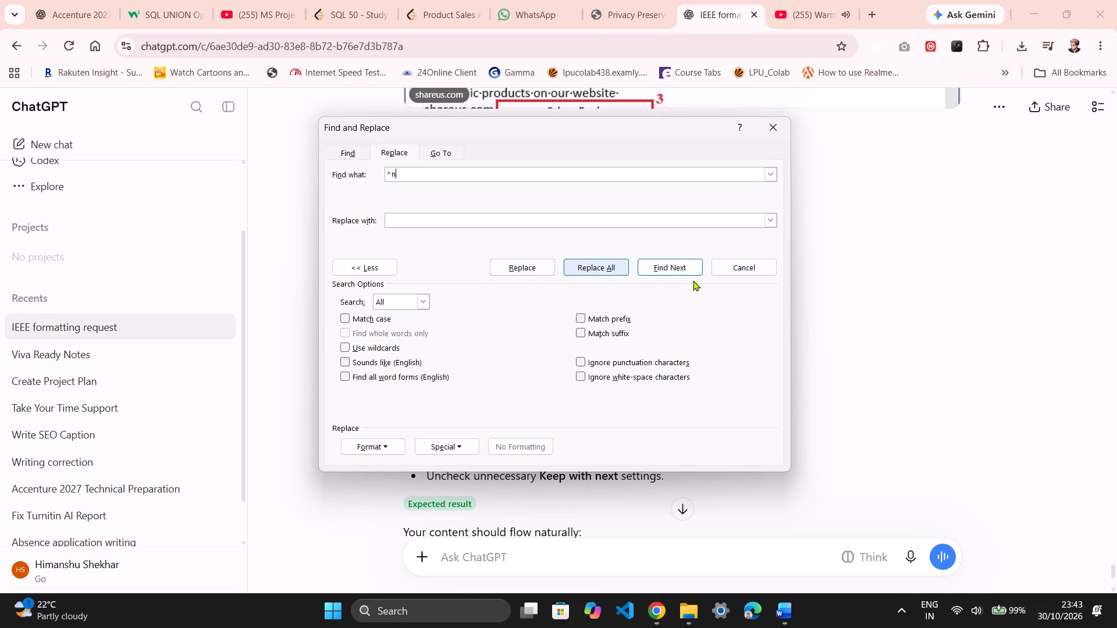
click(668, 267)
click(642, 340)
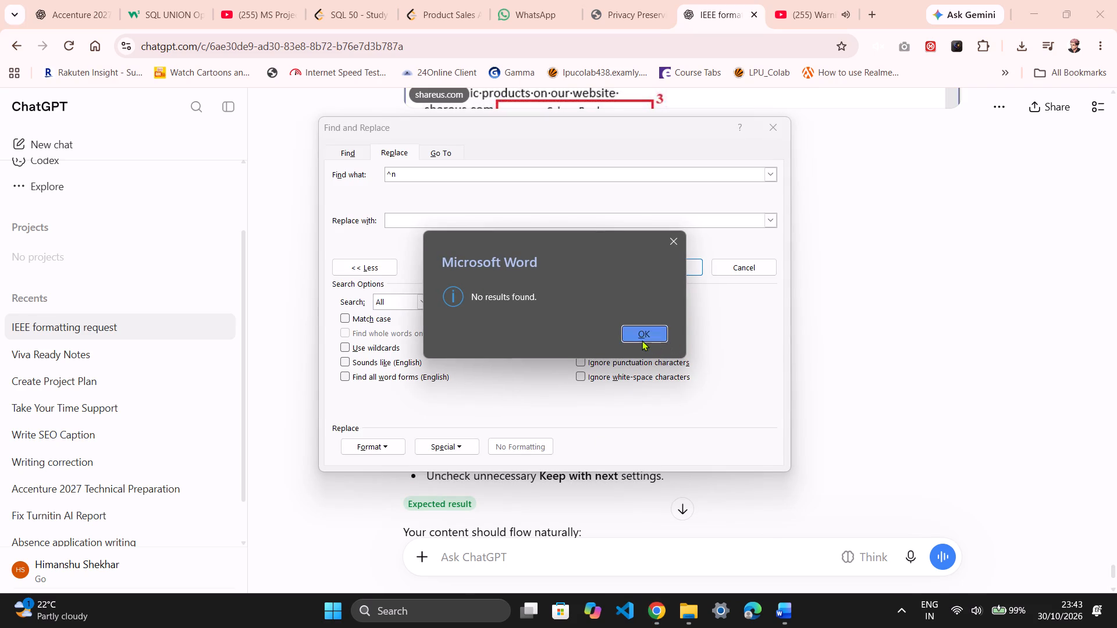
Read the chat's Step 4 instructions on paragraph settings for the 4.1 Machine learning heading, and return to Word.
key(alt+Tab)
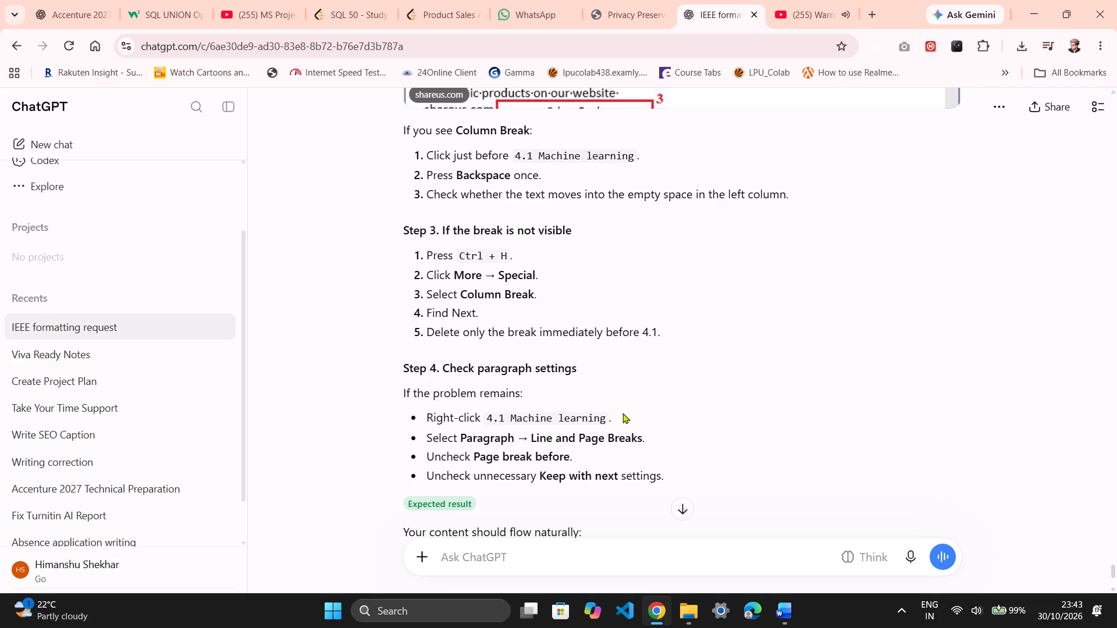
scroll(622, 413, down, 1)
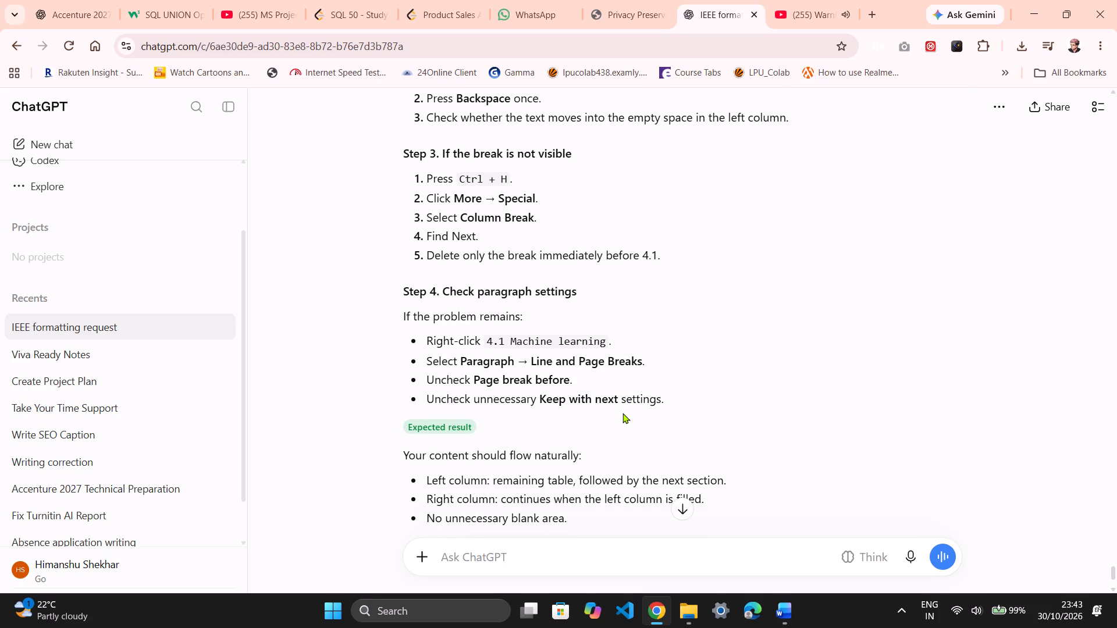
key(alt+Tab)
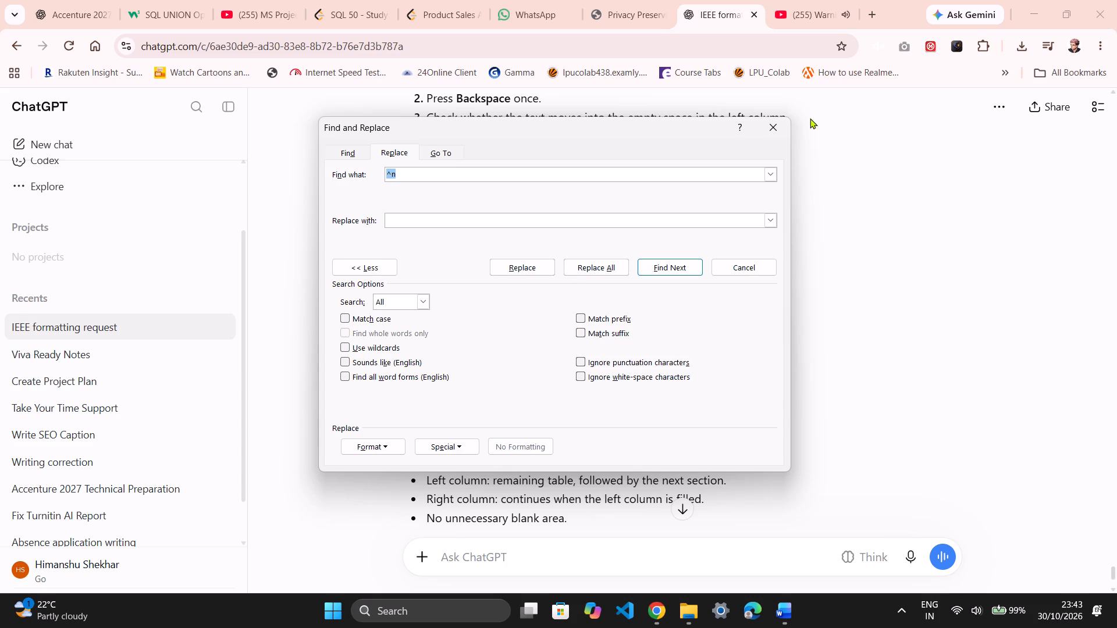
Close Find and Replace, return to the paper in Word, and check the paragraph settings of the 4.1 Machine learning heading.
click(784, 123)
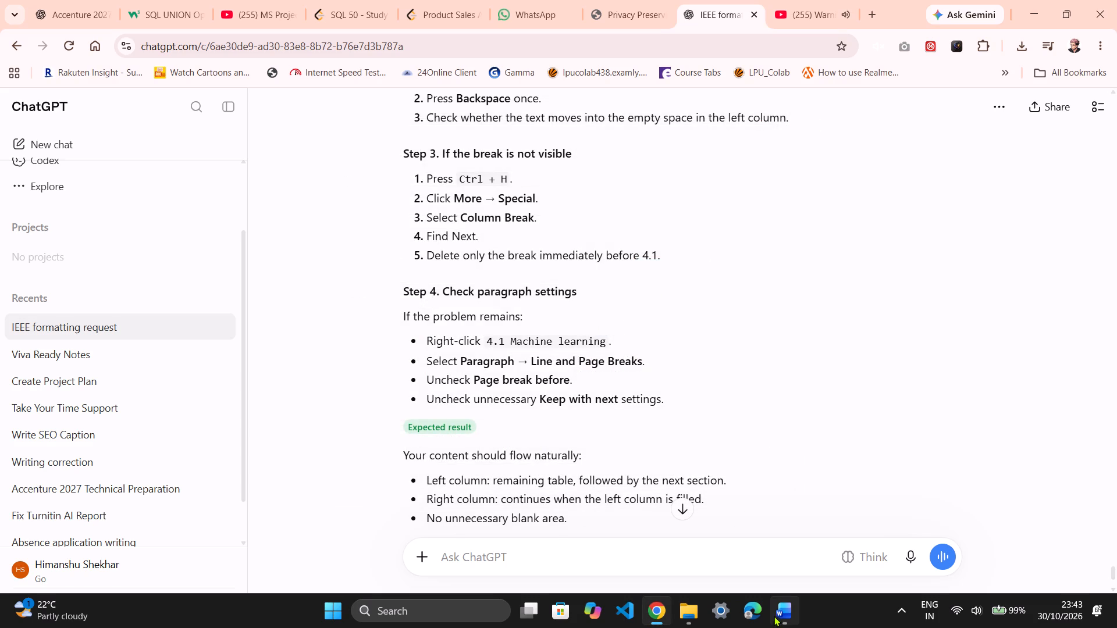
click(777, 614)
scroll(572, 347, up, 1)
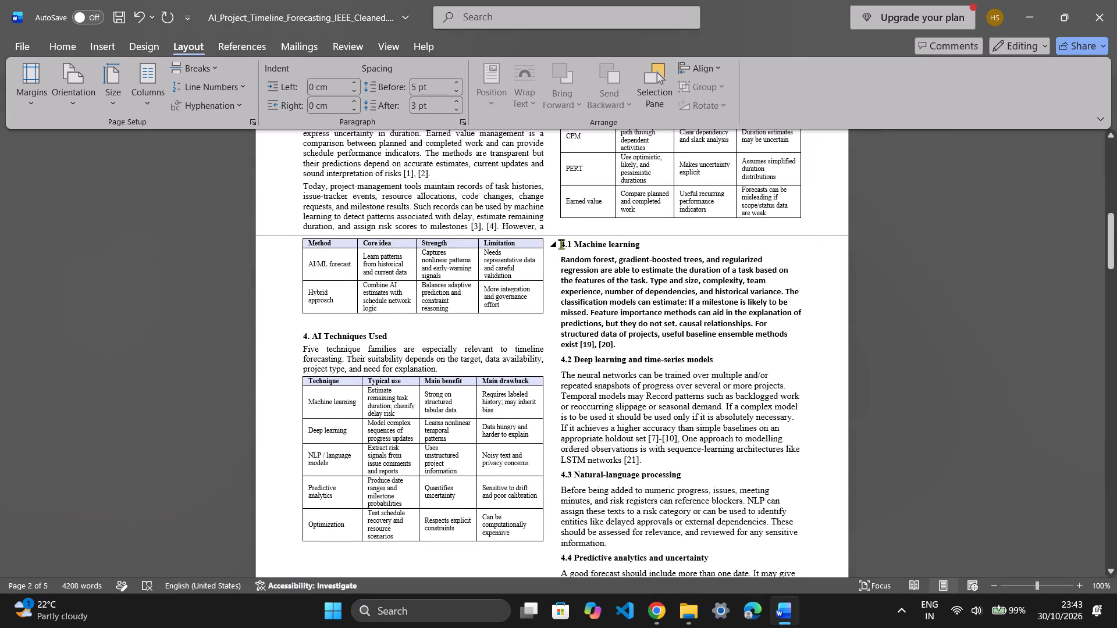
click(560, 244)
right_click(560, 244)
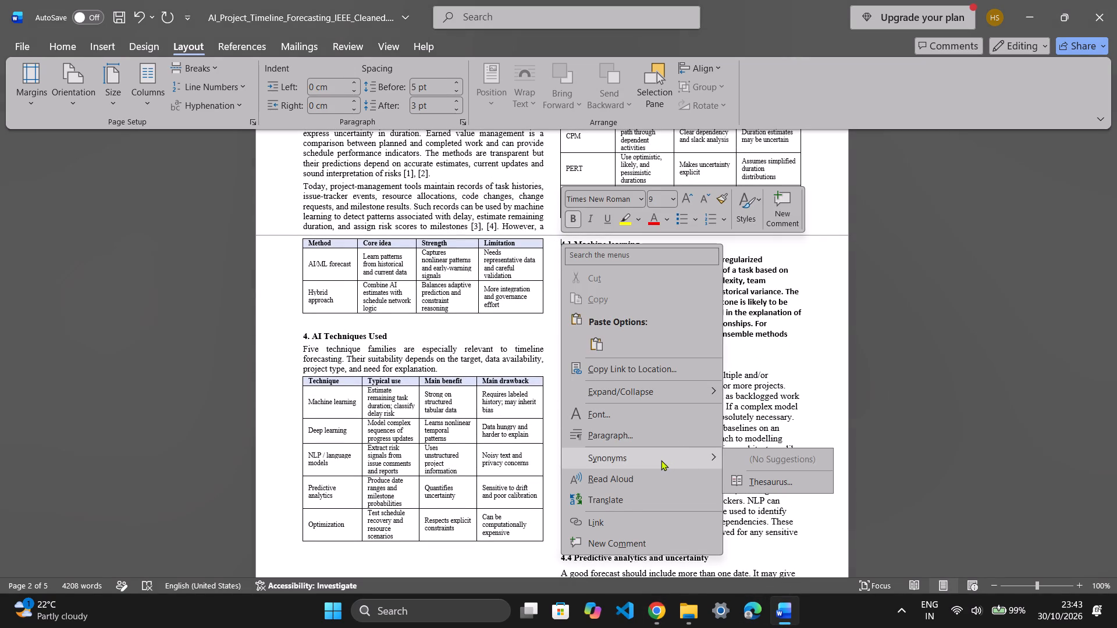
click(625, 445)
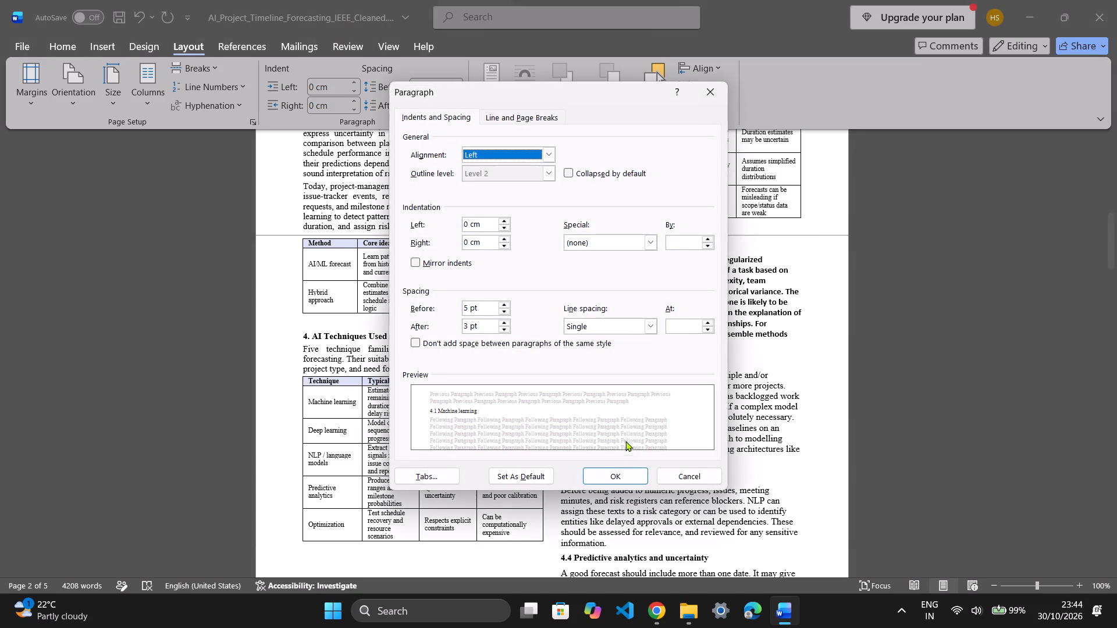
click(706, 81)
click(710, 90)
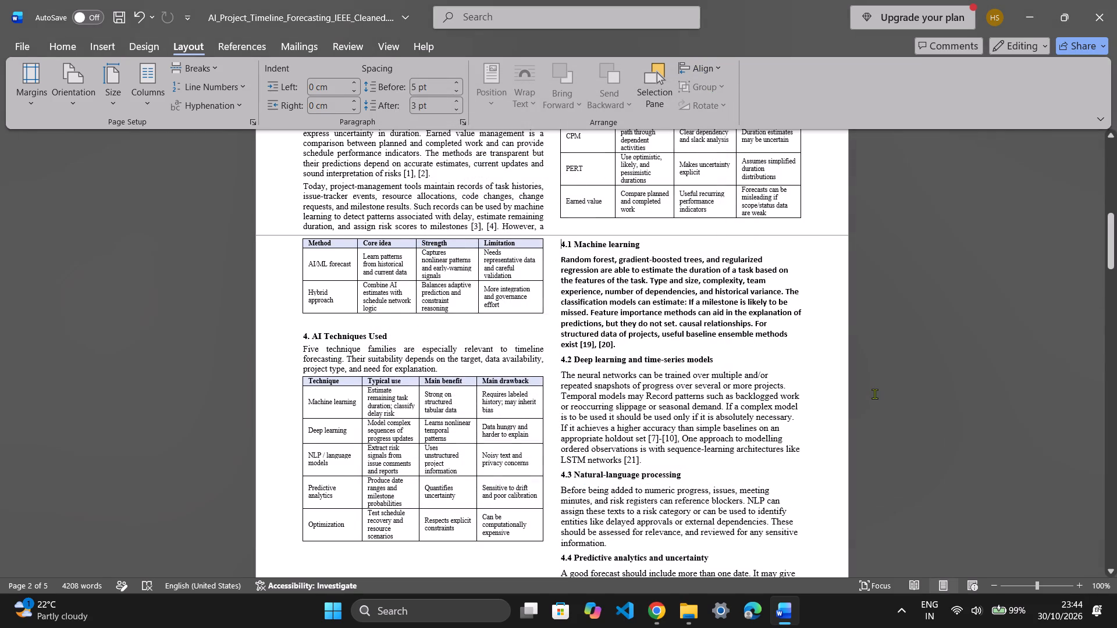
Show the paper's hidden formatting marks and examine page 2 around section 4.1 for a break causing the empty column space.
key(ctrl+shift+8)
scroll(885, 422, down, 1)
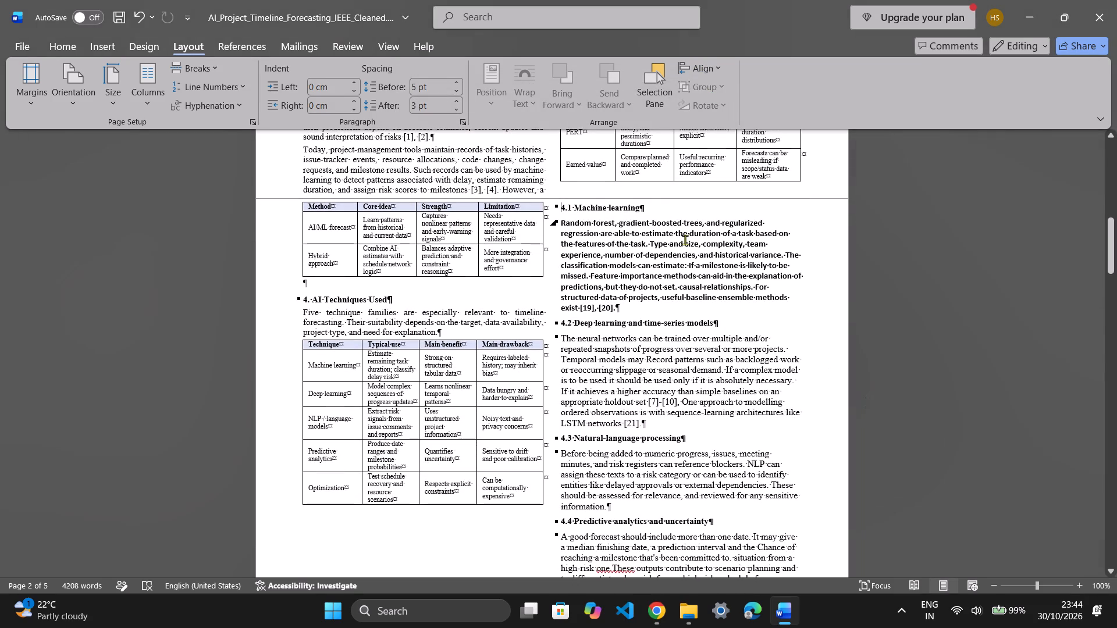
scroll(678, 283, down, 1)
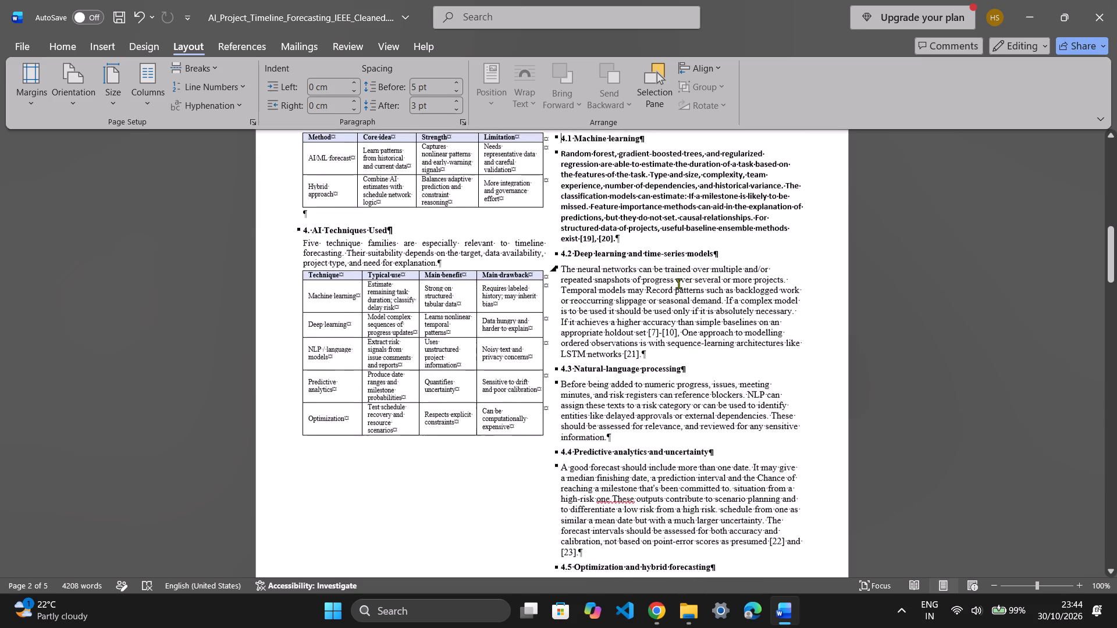
scroll(678, 283, up, 3)
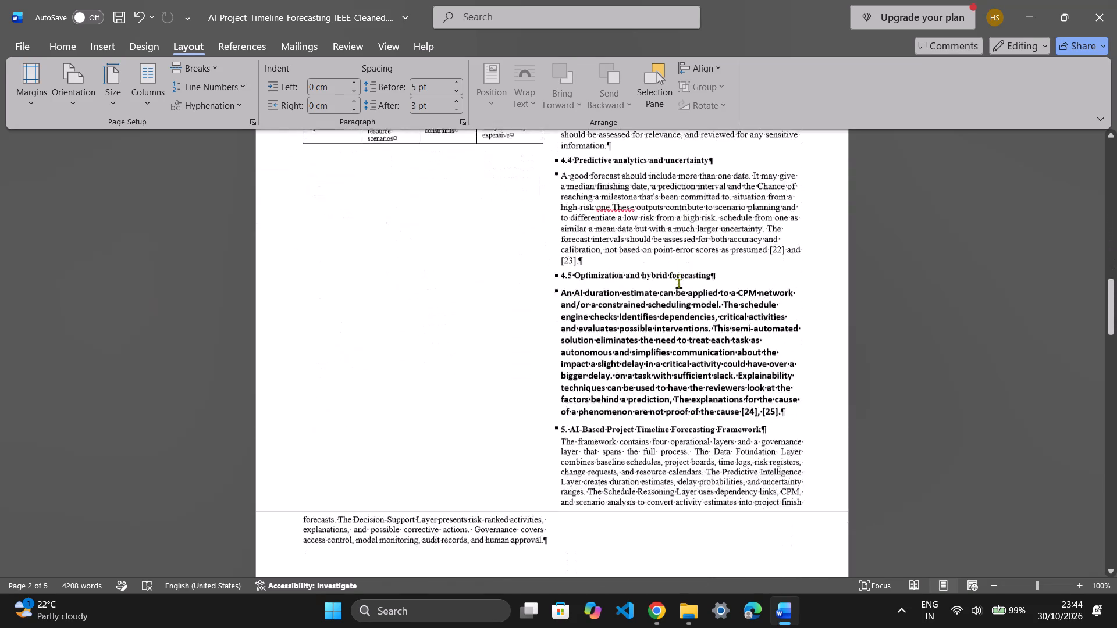
scroll(678, 283, up, 3)
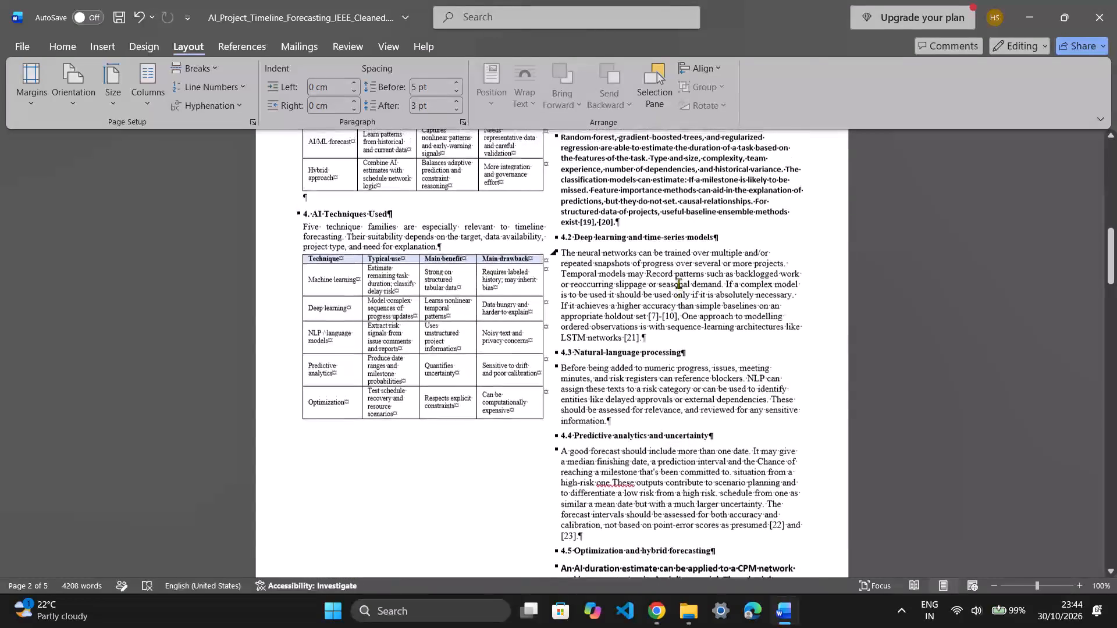
scroll(678, 283, up, 1)
scroll(678, 283, down, 1)
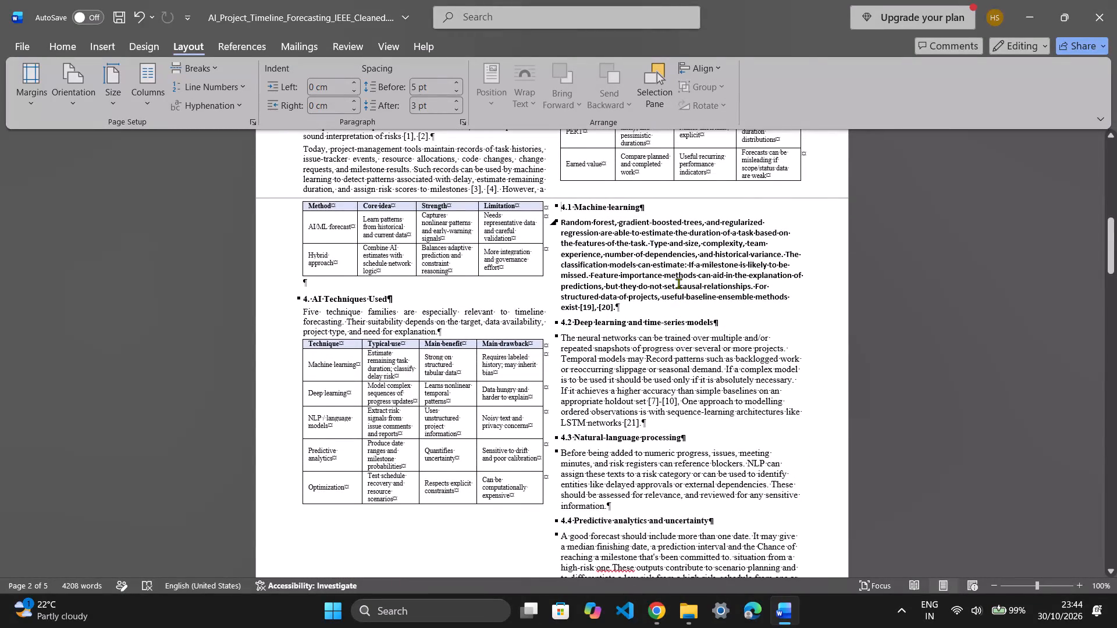
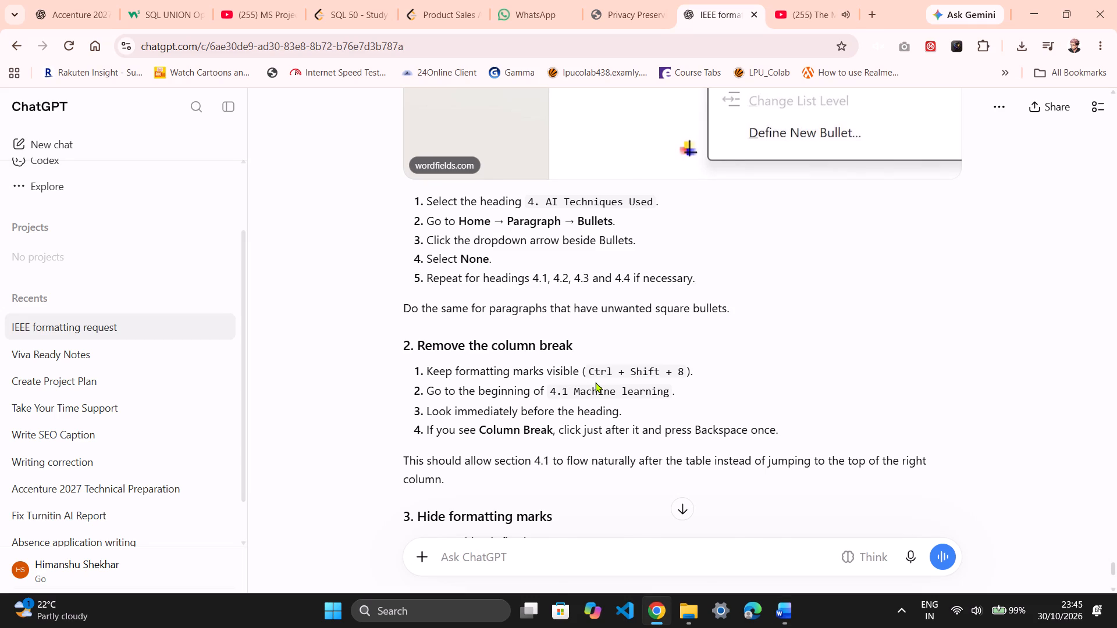
key(alt+Tab)
click(59, 49)
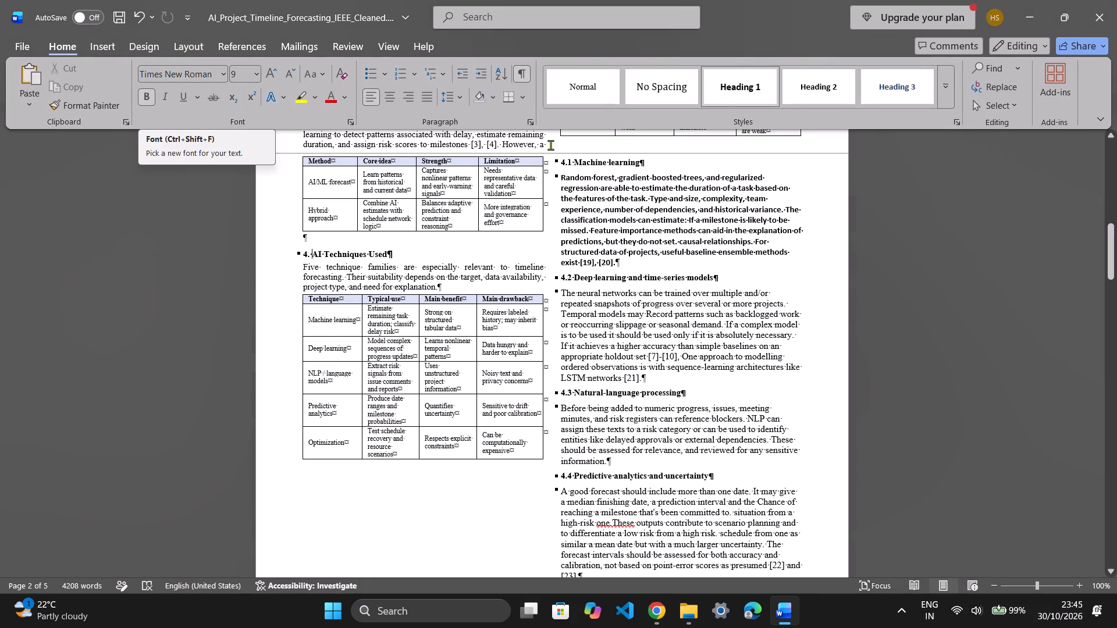
key(alt+Tab)
key(alt+Tab)
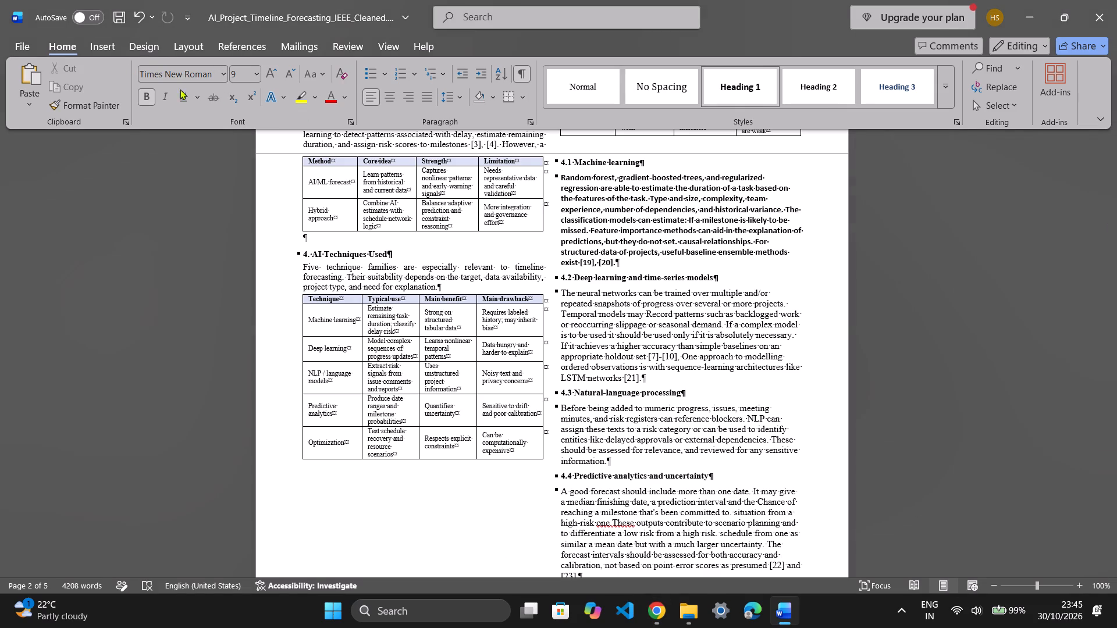
key(alt+Tab)
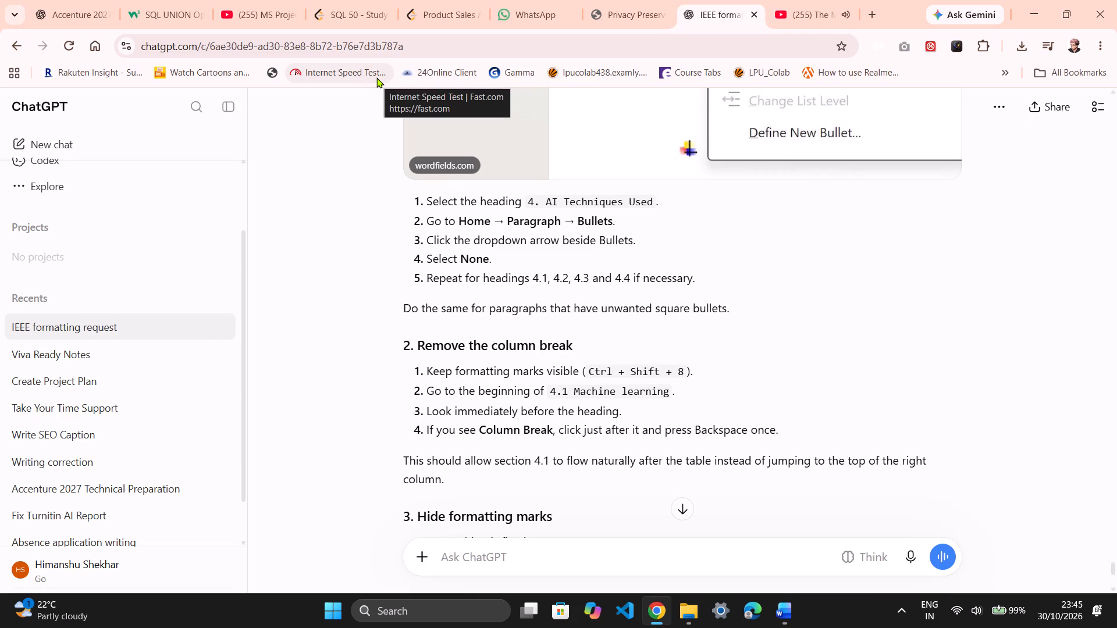
key(alt+Tab)
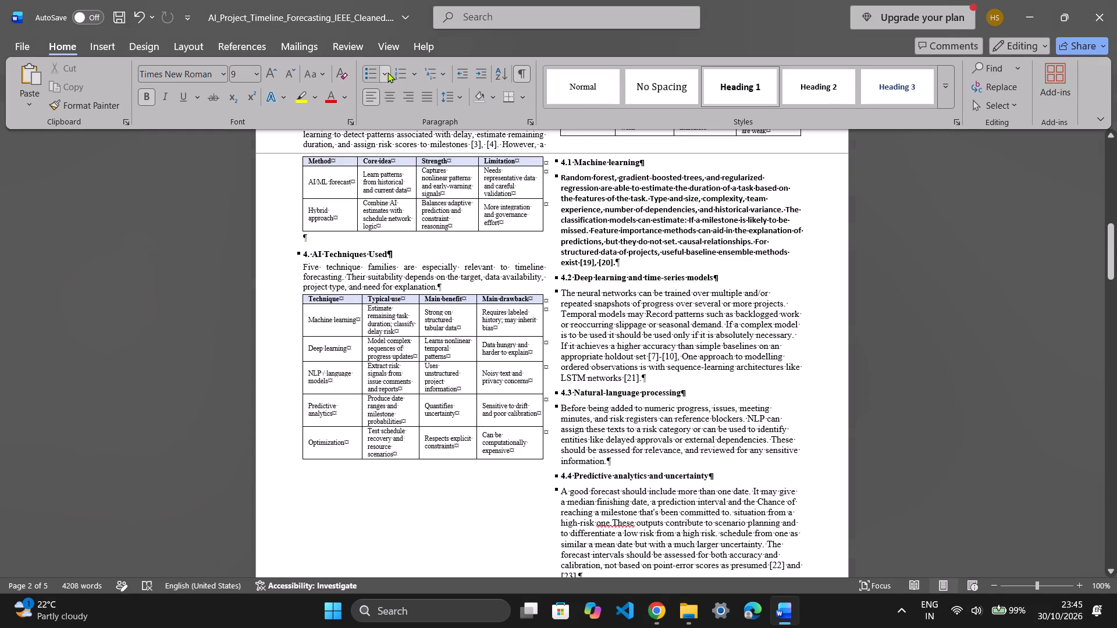
click(387, 72)
key(alt+Tab)
key(alt+Tab)
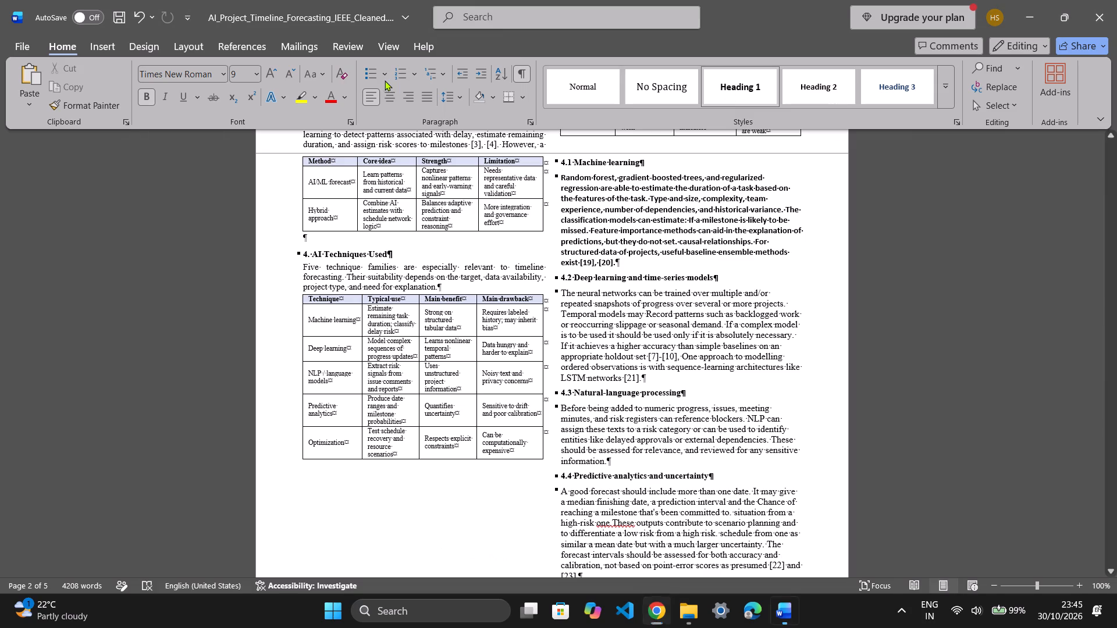
click(384, 77)
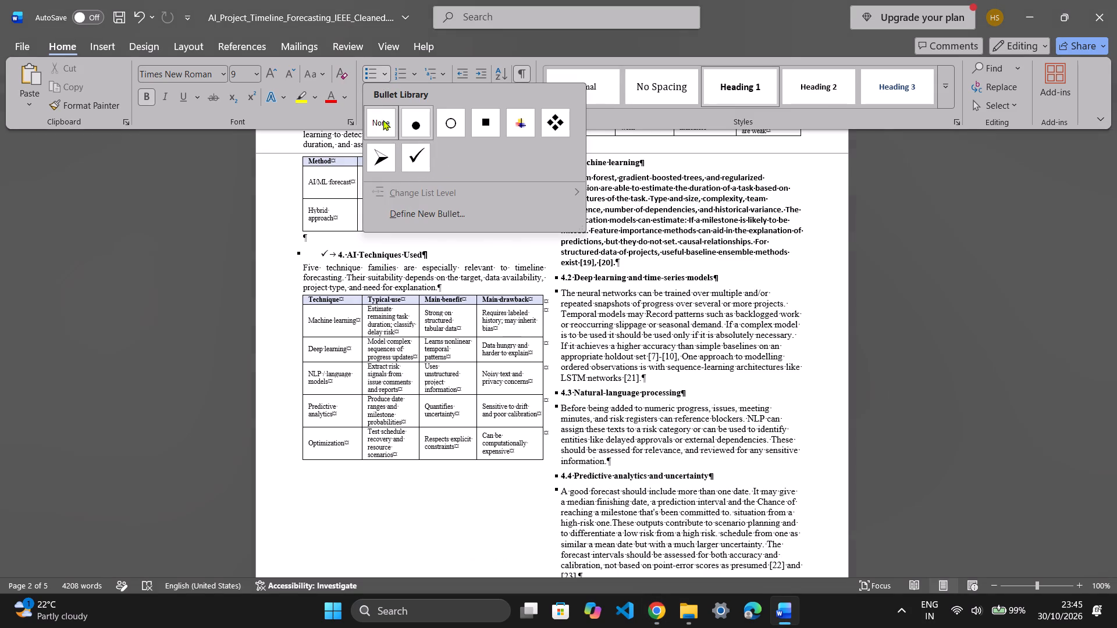
click(372, 116)
Check the chat's bullet instructions again and set the bullet style of the 4.1 Machine learning heading to None.
key(alt+Tab)
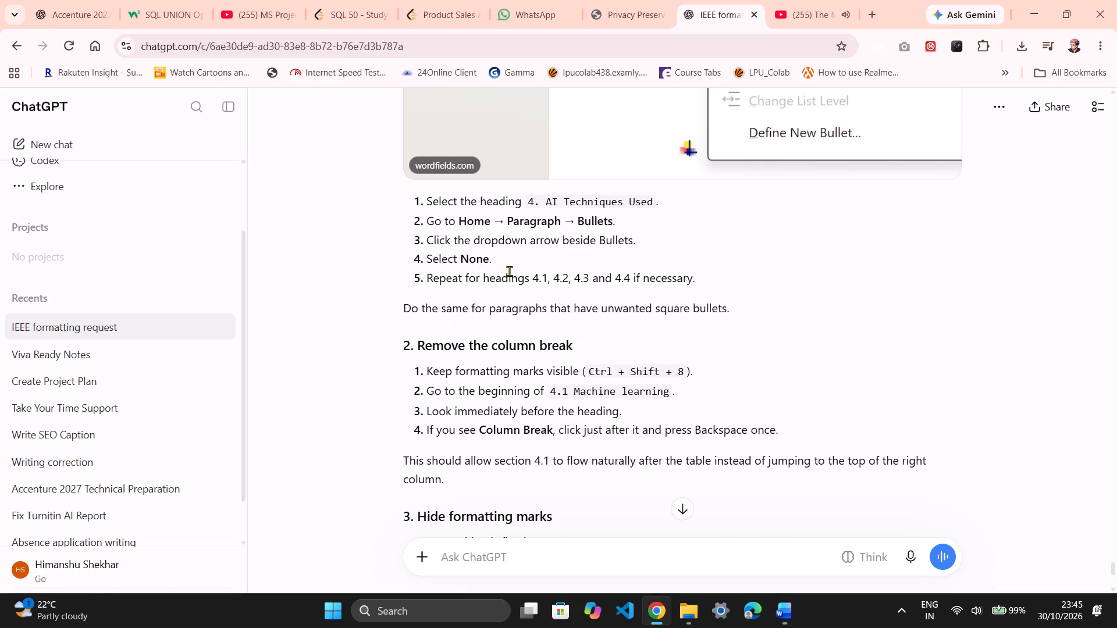
key(alt+Tab)
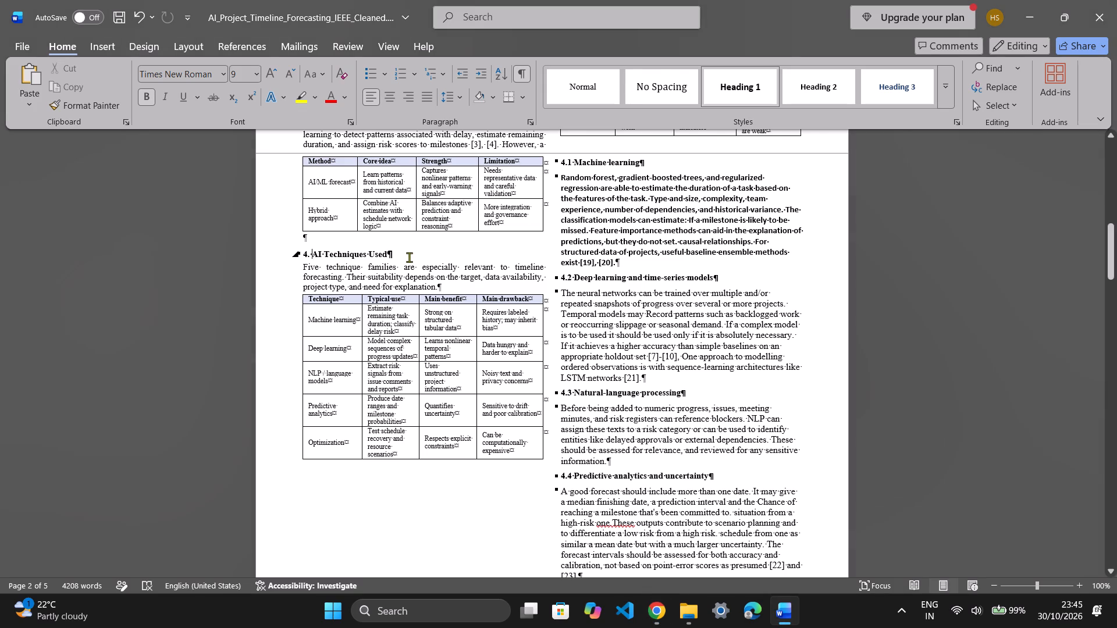
key(alt+Tab)
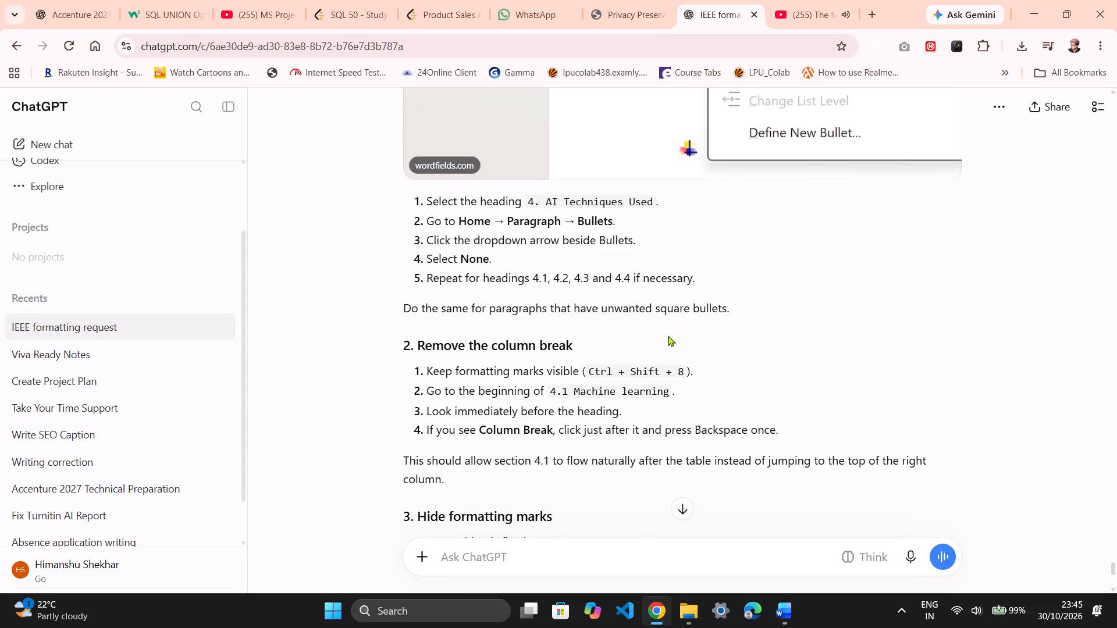
key(alt+Tab)
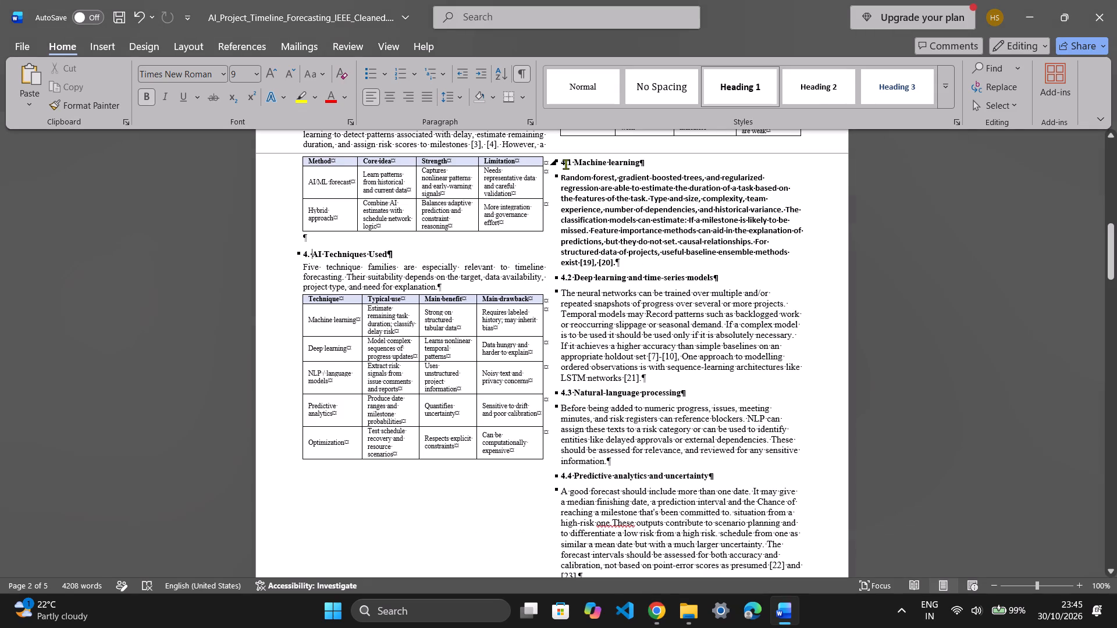
click(565, 164)
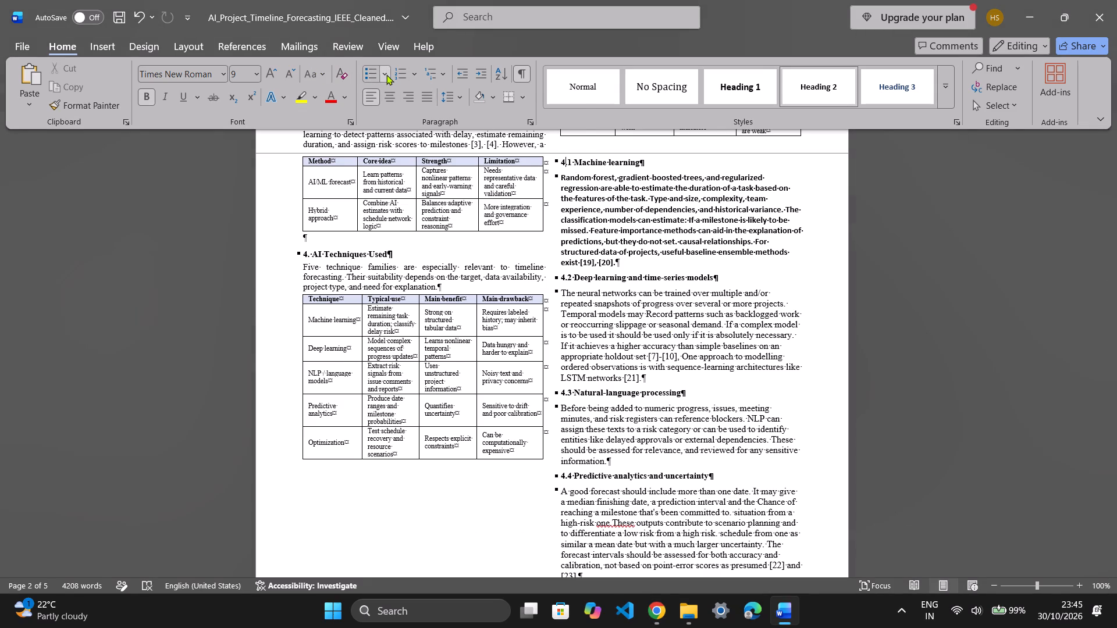
click(386, 74)
click(392, 121)
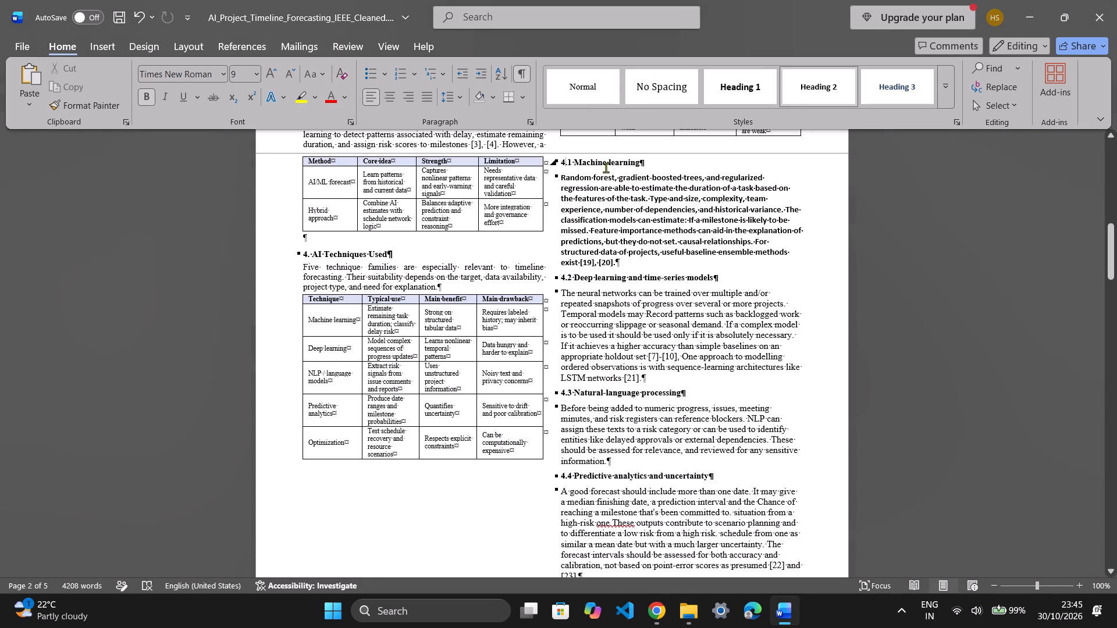
click(561, 163)
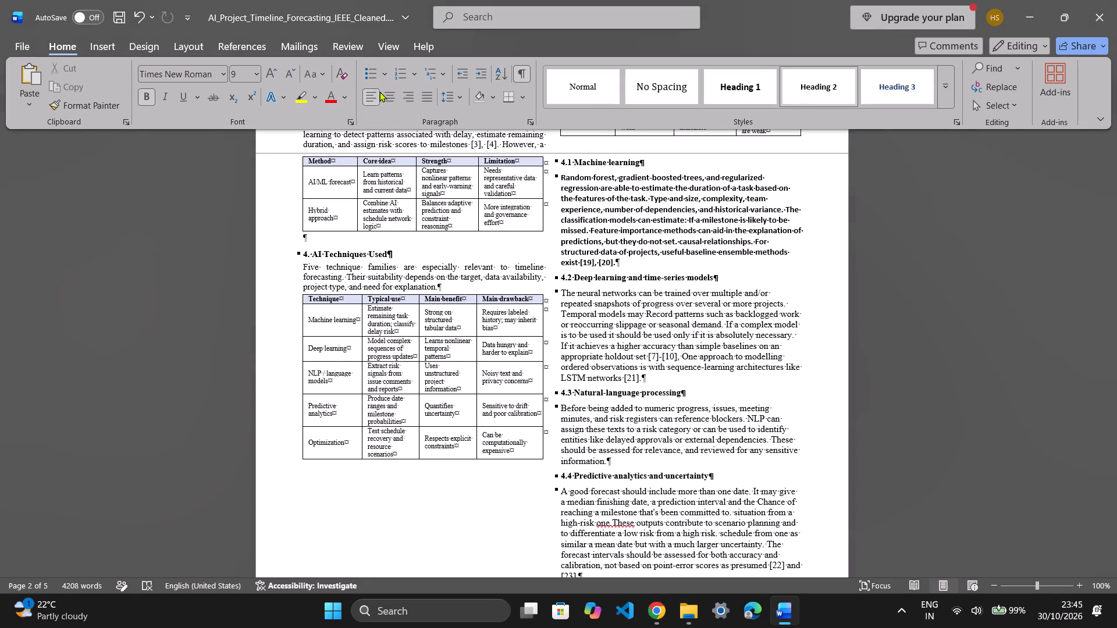
click(385, 77)
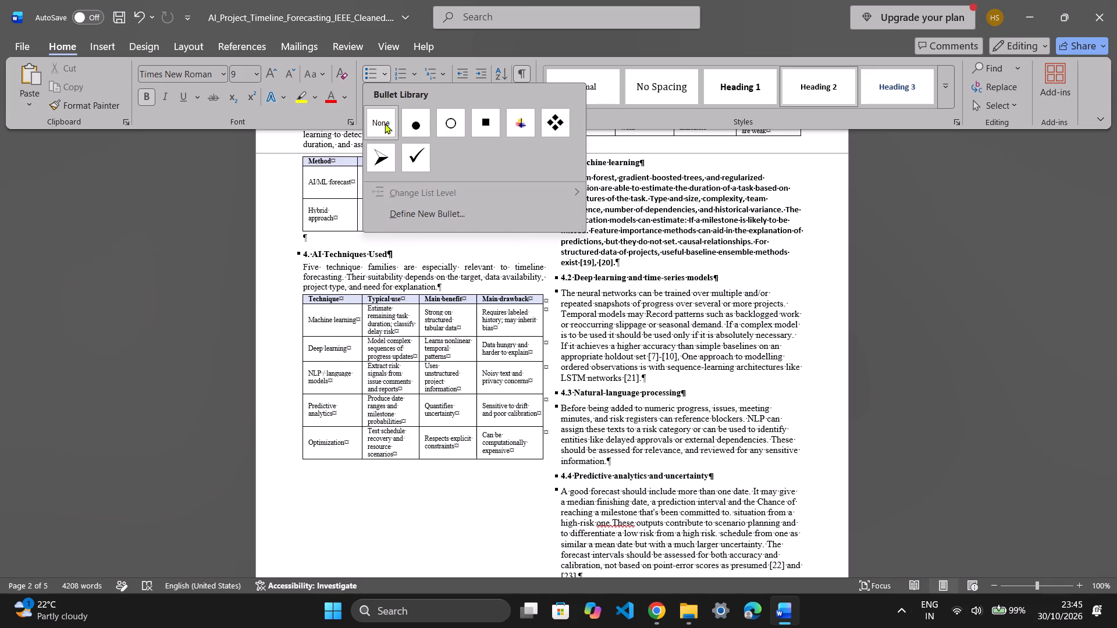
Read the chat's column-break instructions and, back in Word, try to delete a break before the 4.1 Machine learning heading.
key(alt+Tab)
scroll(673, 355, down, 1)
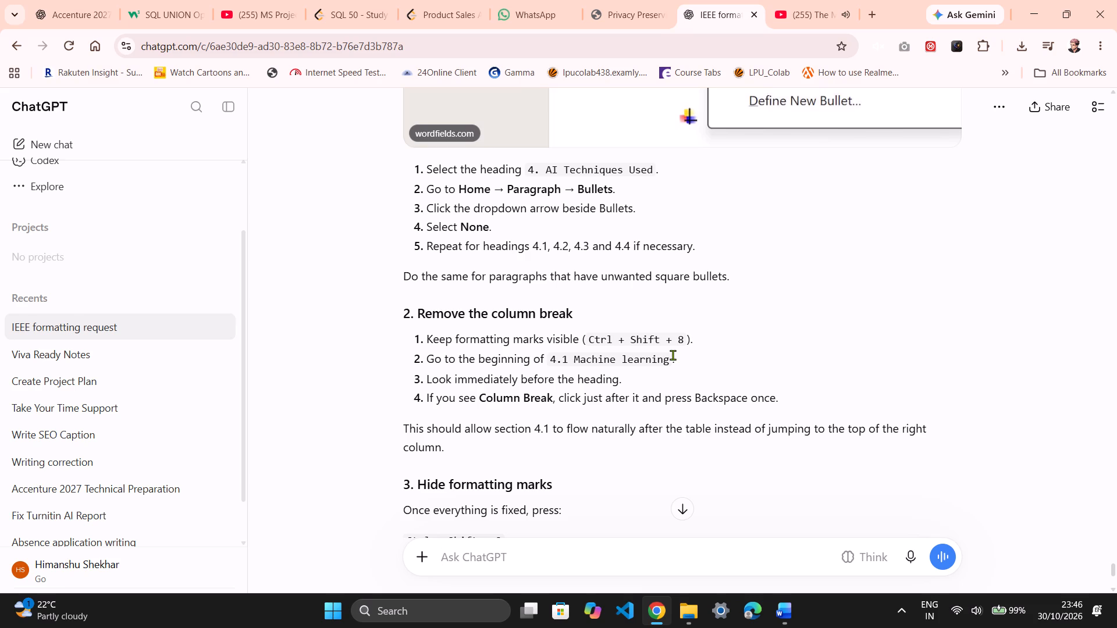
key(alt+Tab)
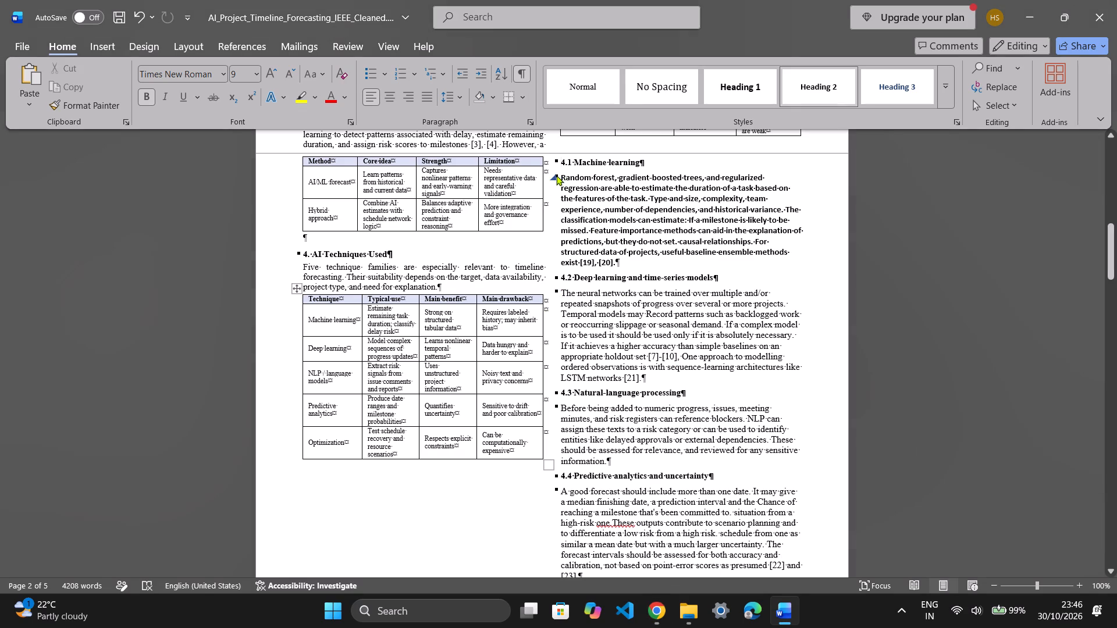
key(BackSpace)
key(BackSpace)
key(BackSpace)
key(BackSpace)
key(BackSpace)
Hide the formatting marks and try again to delete a break before the 4.1 Machine learning heading.
key(ctrl+shift+8)
key(BackSpace)
key(BackSpace)
key(BackSpace)
key(BackSpace)
key(BackSpace)
key(BackSpace)
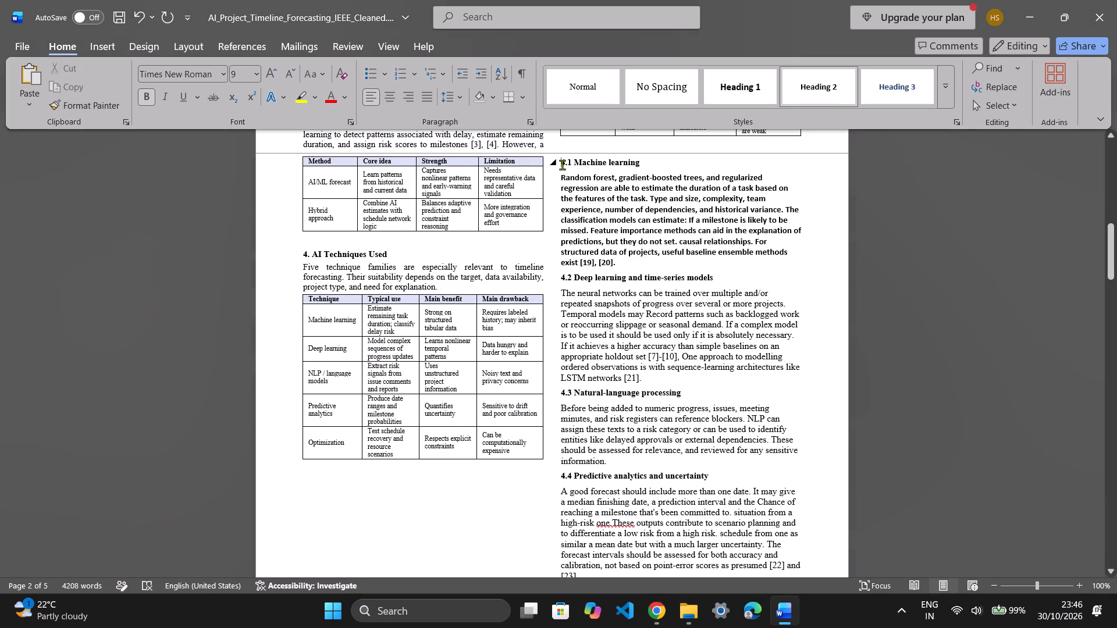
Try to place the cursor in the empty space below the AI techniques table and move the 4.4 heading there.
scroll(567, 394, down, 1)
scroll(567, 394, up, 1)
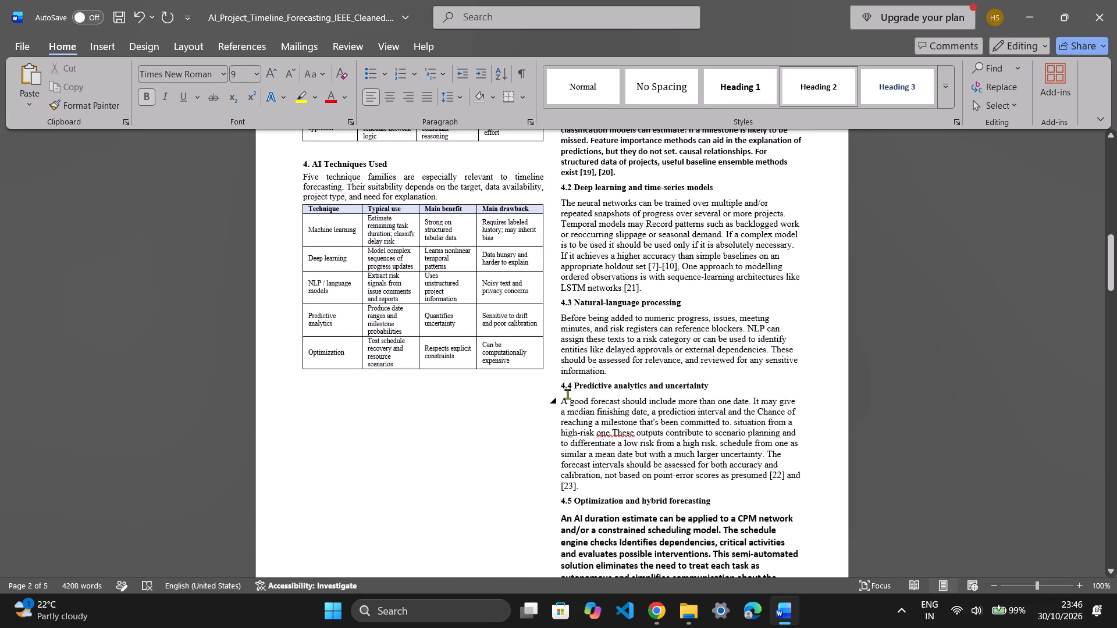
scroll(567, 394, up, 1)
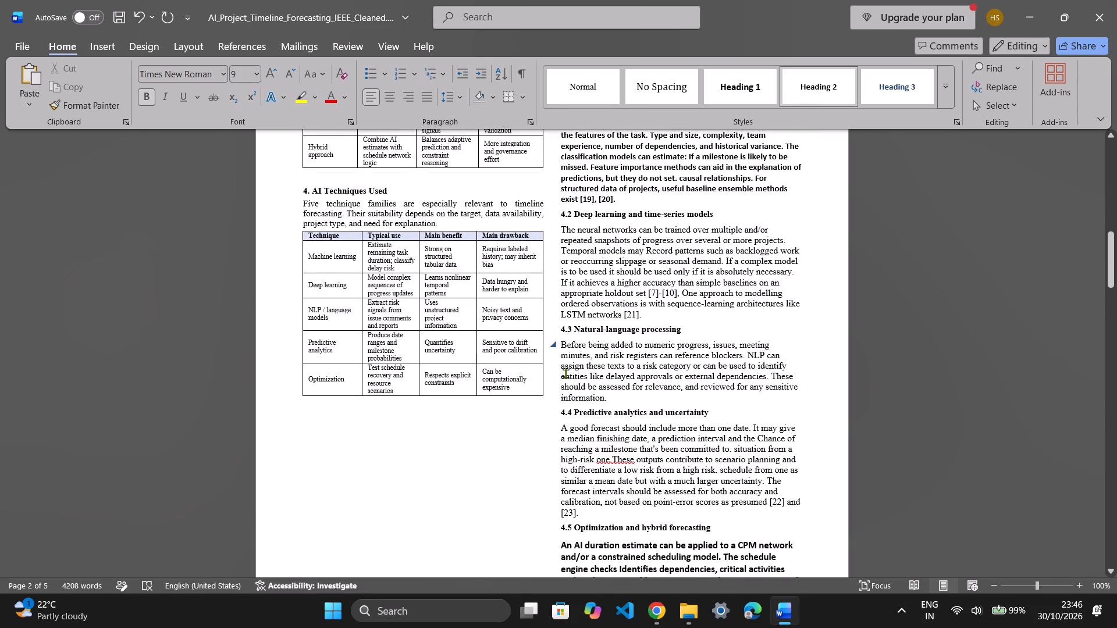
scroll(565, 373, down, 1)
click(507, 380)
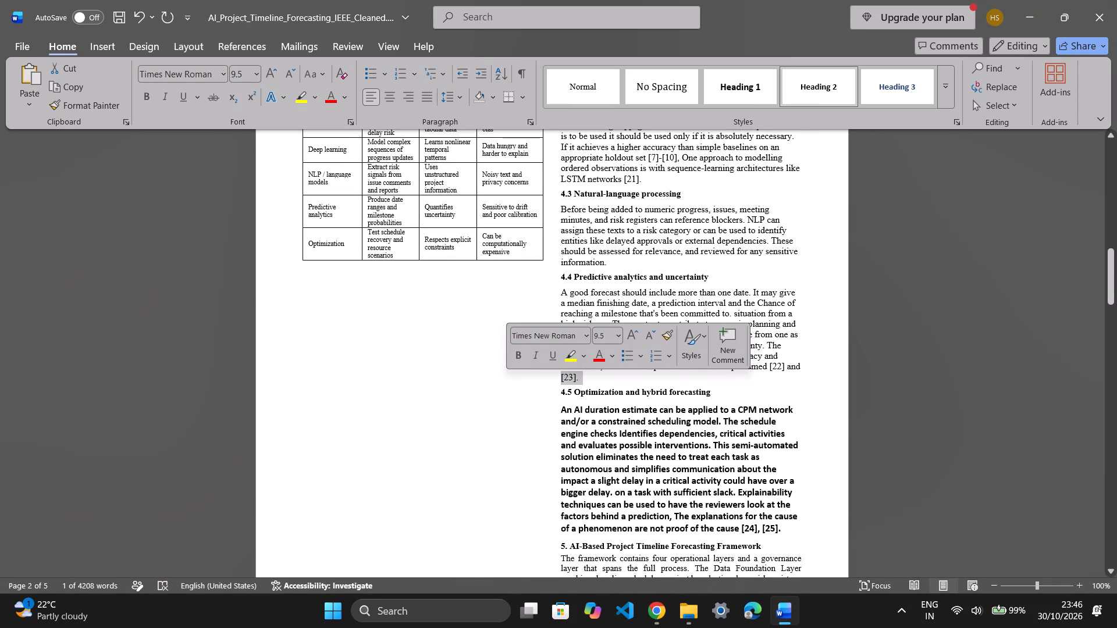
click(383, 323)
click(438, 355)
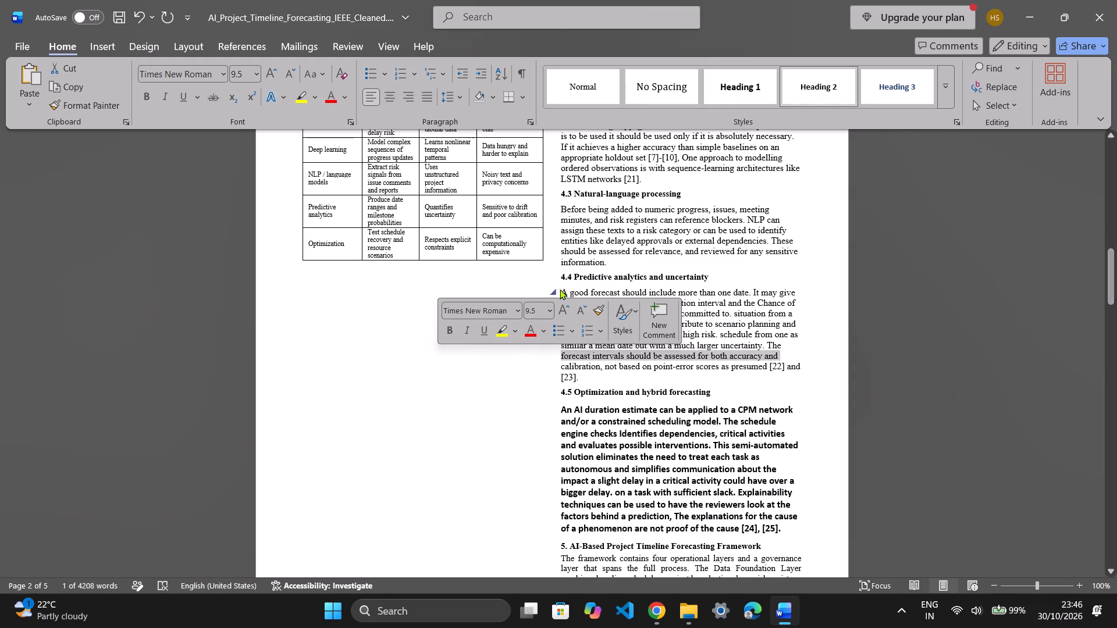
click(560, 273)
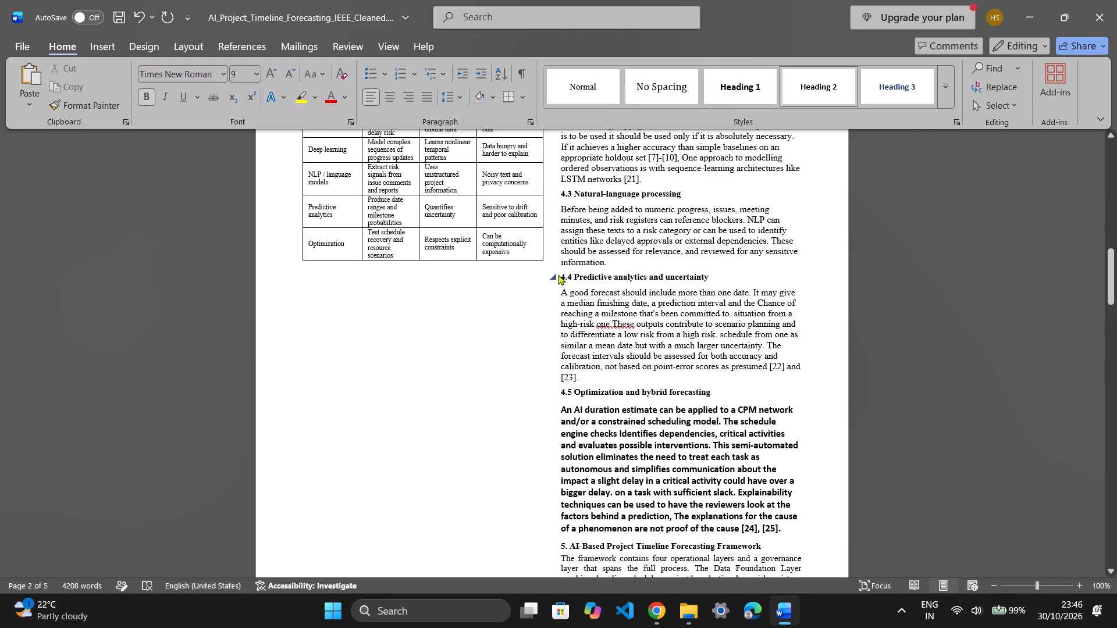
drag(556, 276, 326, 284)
Delete the blank line above the heading 4. AI Techniques Used on page 2 and check the resulting column layout.
scroll(482, 304, up, 3)
click(395, 409)
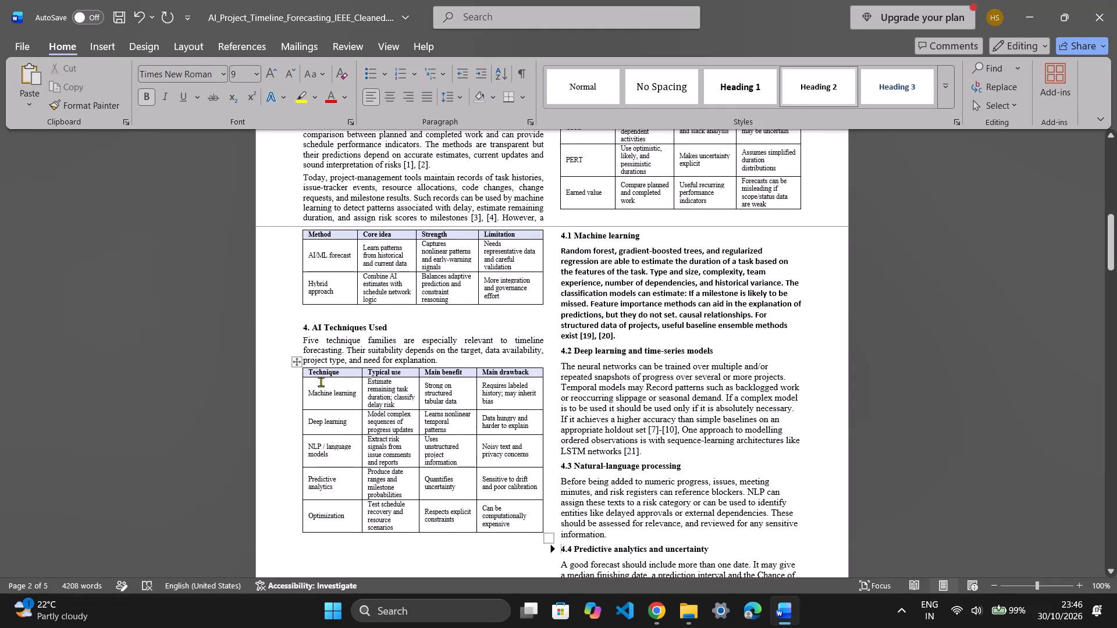
click(301, 319)
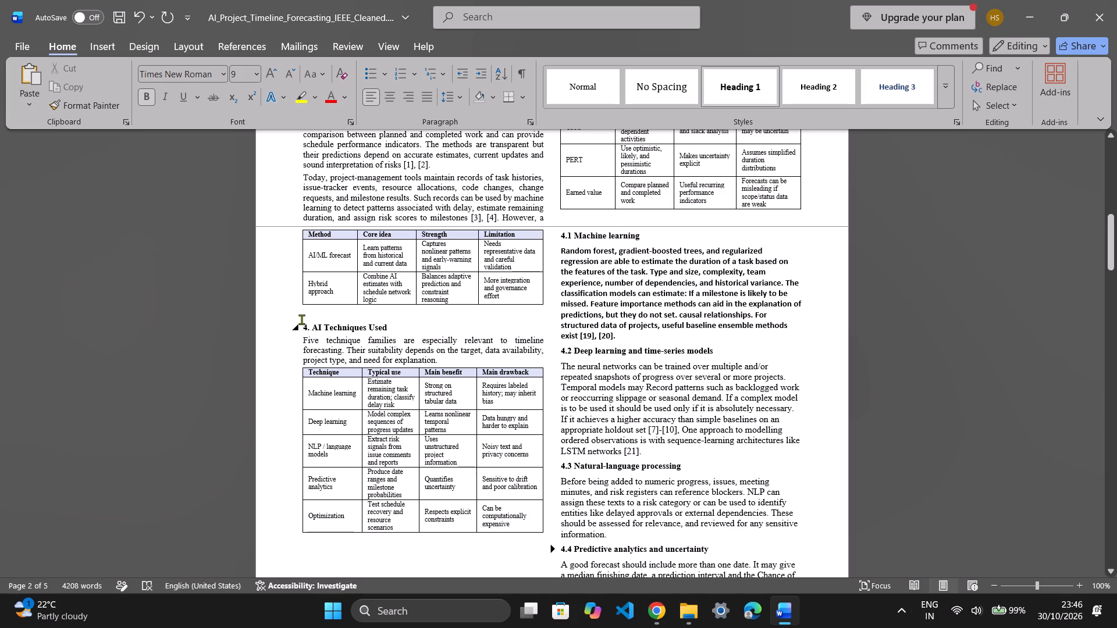
key(BackSpace)
key(BackSpace)
key(BackSpace)
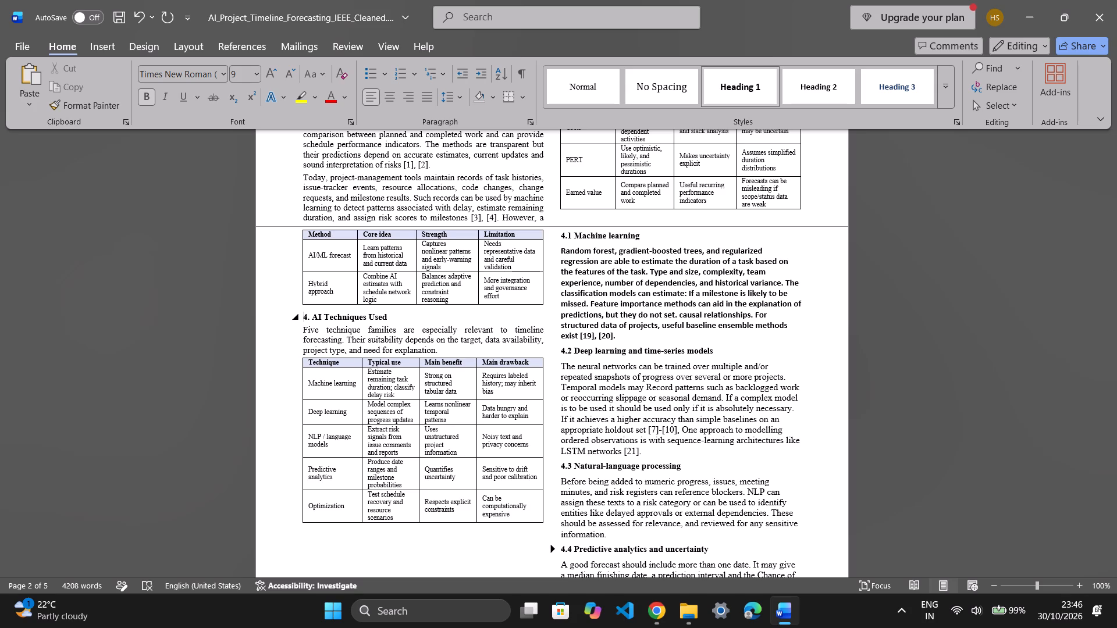
scroll(301, 319, up, 7)
scroll(301, 319, down, 1)
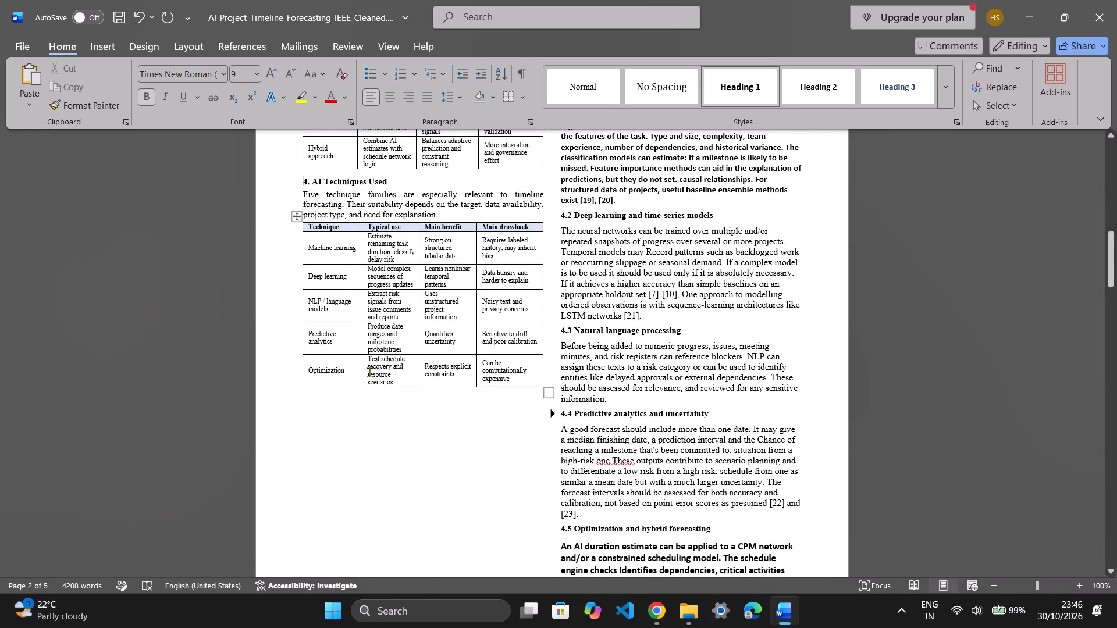
scroll(421, 392, up, 1)
scroll(488, 409, down, 1)
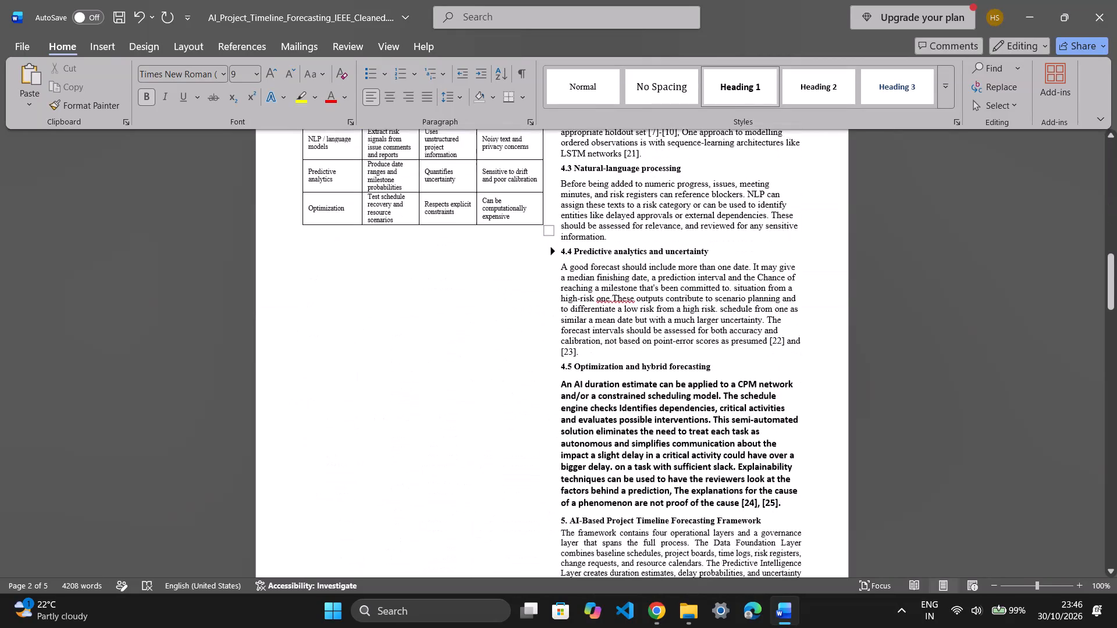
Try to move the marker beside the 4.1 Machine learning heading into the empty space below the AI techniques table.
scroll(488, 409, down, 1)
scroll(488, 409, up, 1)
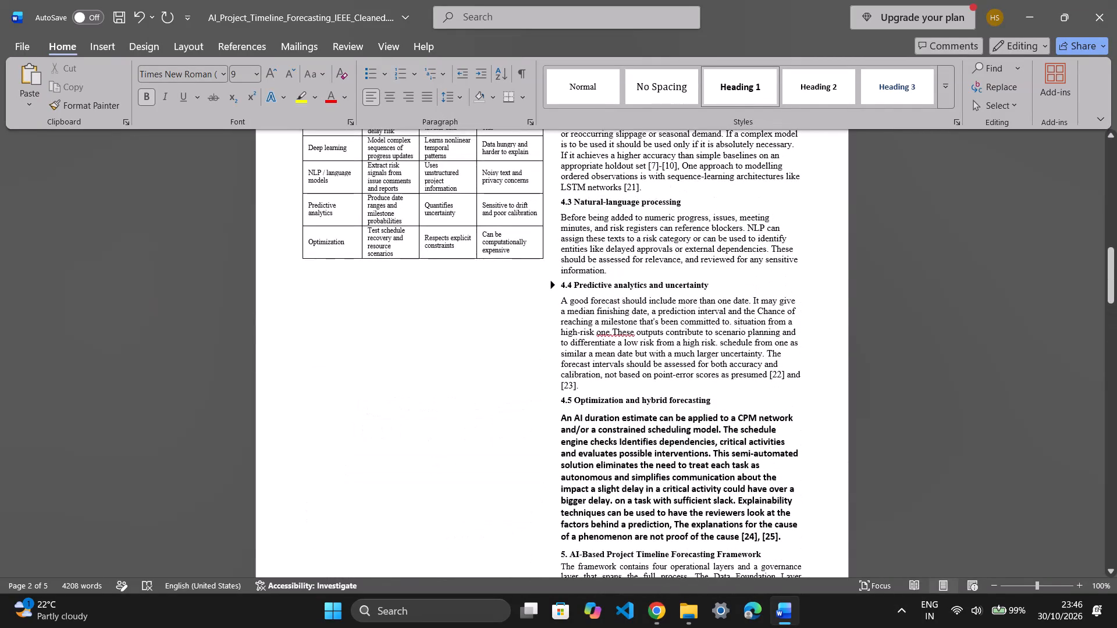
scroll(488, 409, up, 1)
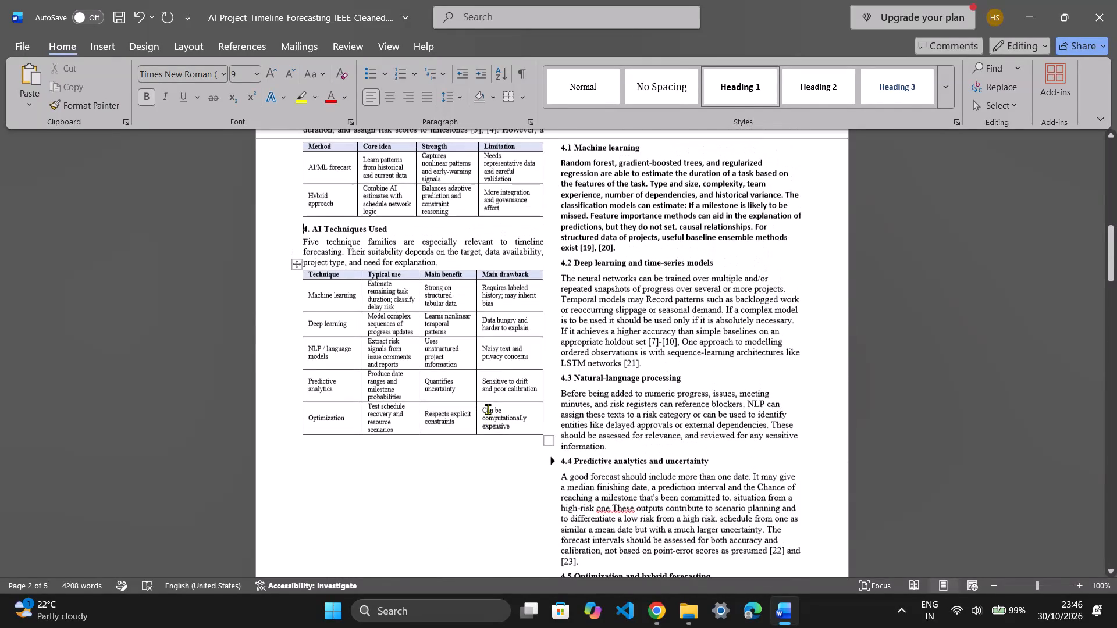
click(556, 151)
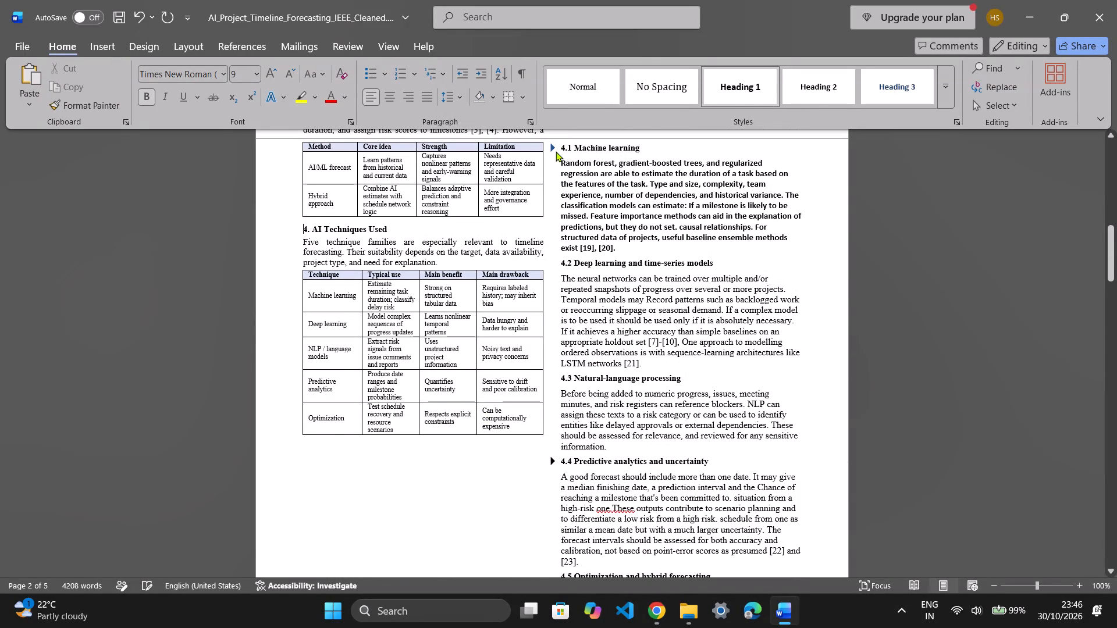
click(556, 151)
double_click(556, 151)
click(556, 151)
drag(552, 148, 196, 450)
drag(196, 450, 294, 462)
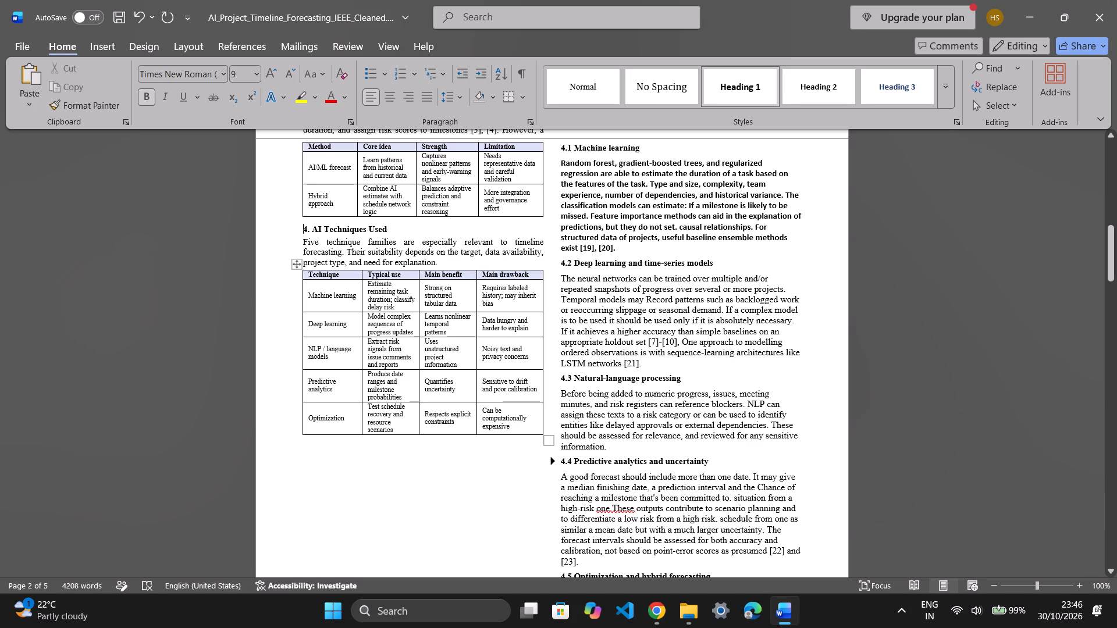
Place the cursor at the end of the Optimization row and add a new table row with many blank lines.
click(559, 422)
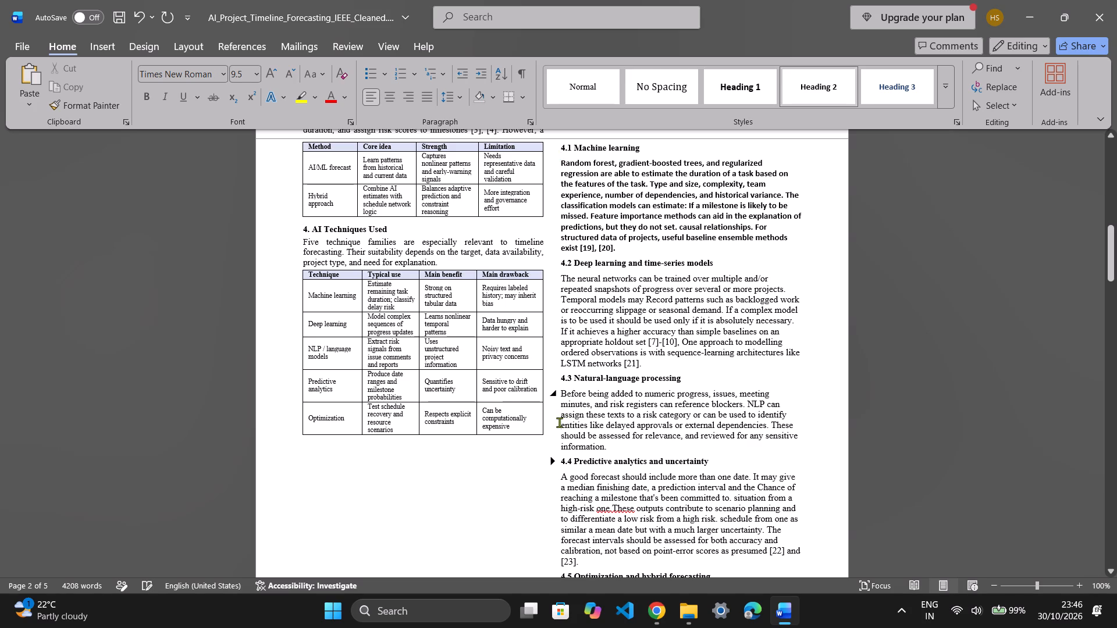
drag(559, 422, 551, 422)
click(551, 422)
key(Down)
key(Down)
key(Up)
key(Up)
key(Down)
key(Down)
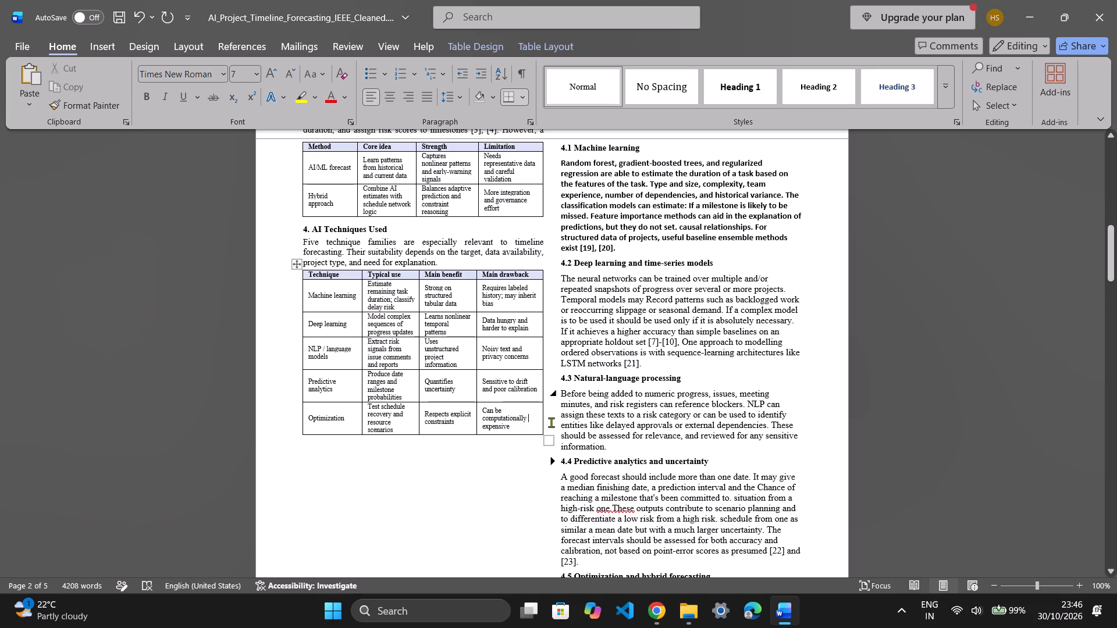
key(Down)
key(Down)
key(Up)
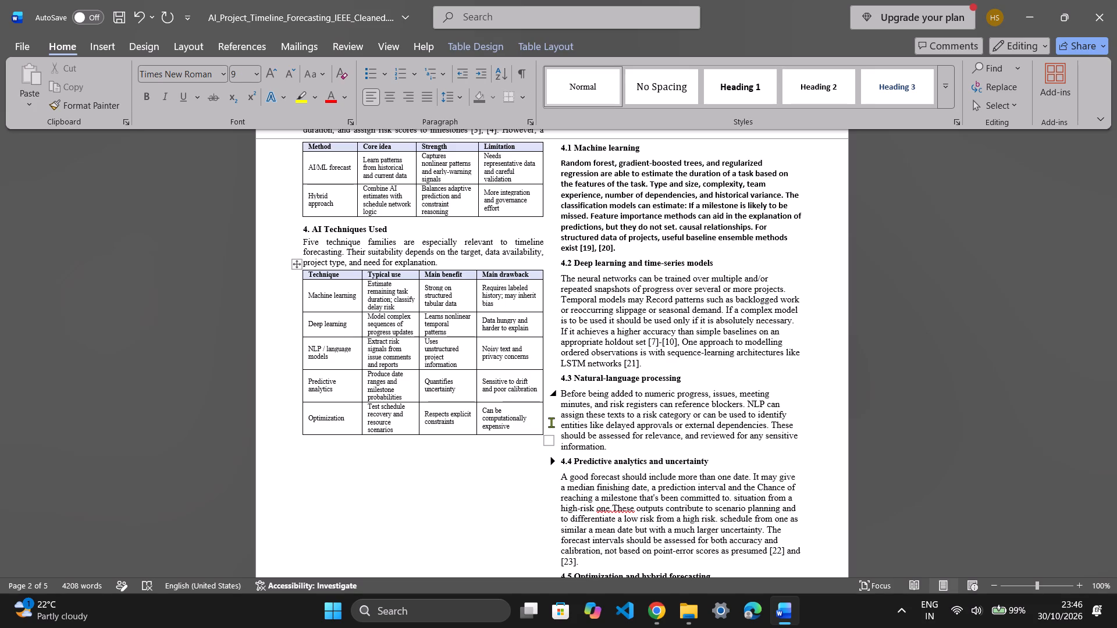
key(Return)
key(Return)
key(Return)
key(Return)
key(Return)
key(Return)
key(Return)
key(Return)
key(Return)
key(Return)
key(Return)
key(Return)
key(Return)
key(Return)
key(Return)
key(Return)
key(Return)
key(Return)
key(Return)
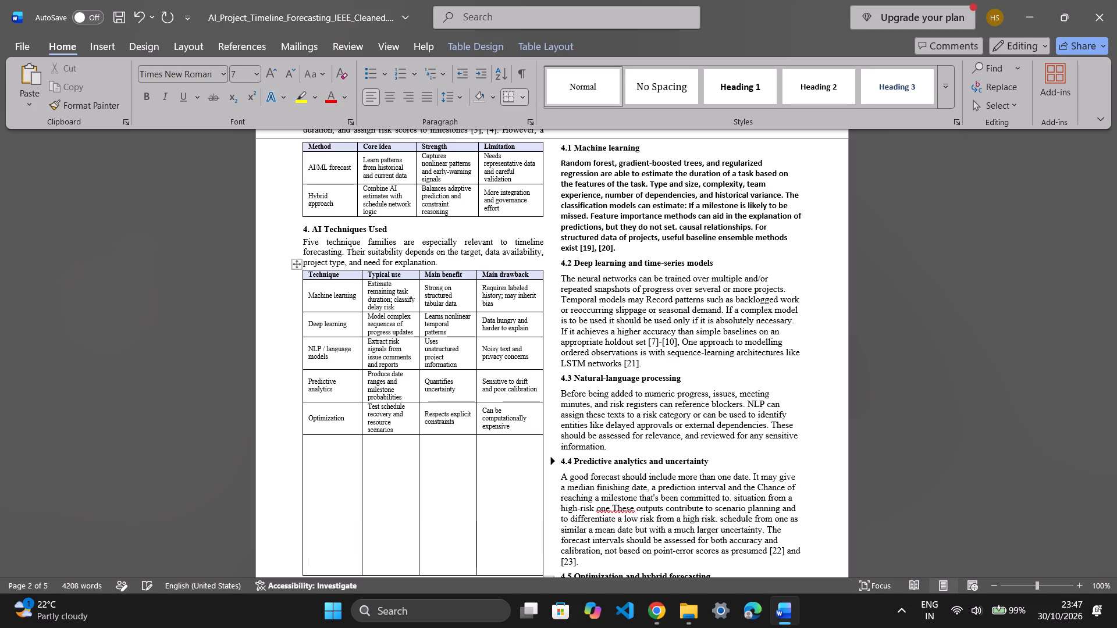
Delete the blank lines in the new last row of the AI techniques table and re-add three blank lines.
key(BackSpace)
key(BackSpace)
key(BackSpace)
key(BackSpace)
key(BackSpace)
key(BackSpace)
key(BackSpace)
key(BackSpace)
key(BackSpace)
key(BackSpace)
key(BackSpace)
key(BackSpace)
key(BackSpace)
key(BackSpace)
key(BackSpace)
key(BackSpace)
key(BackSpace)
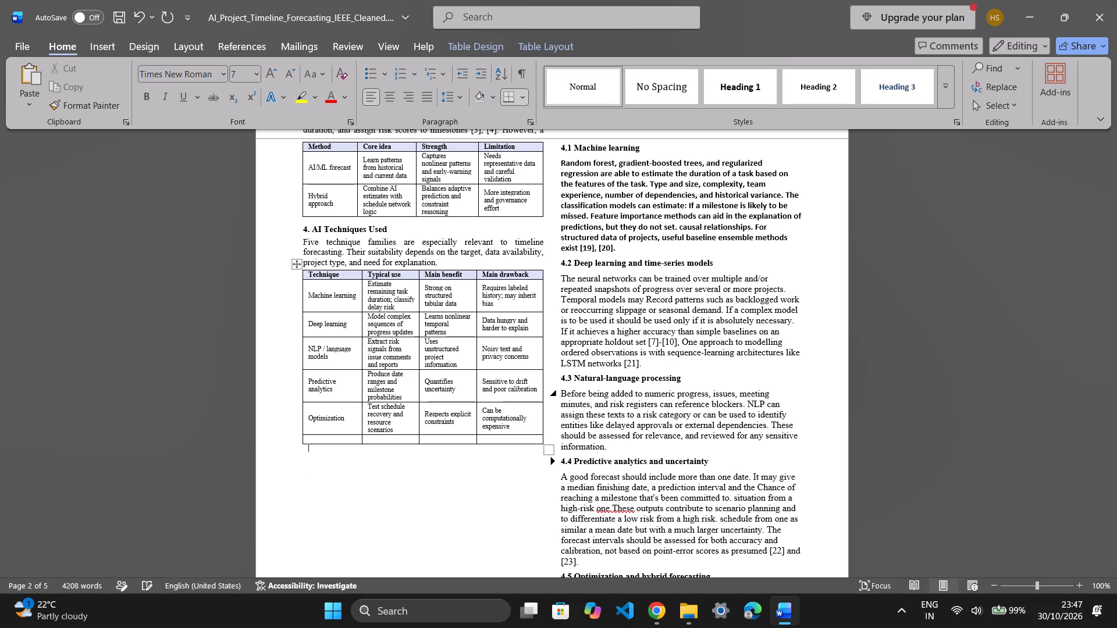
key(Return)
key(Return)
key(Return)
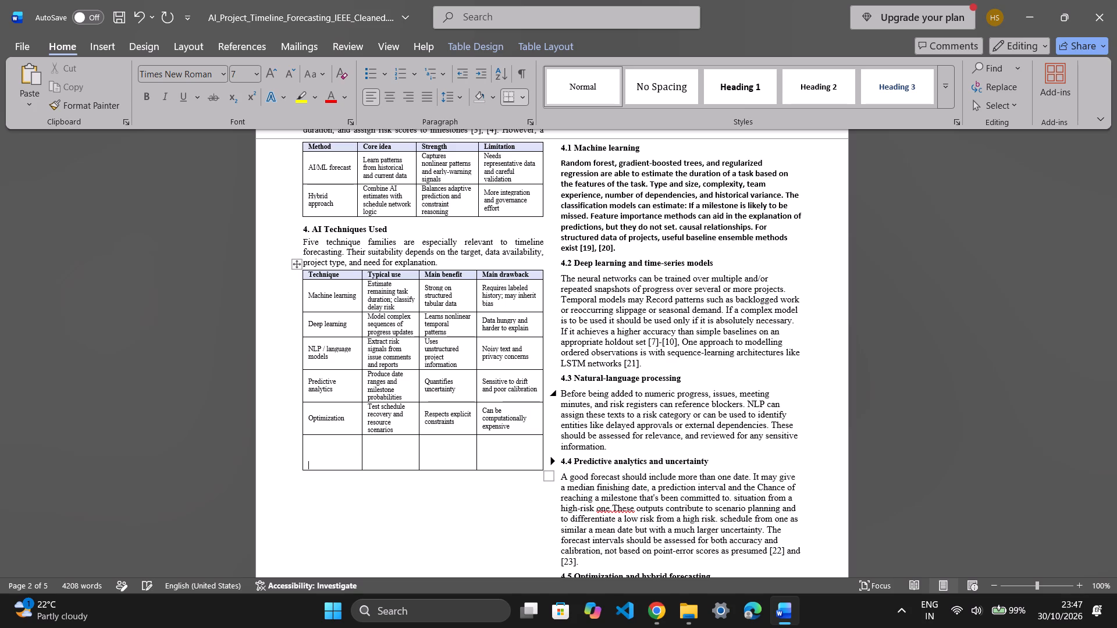
key(Print)
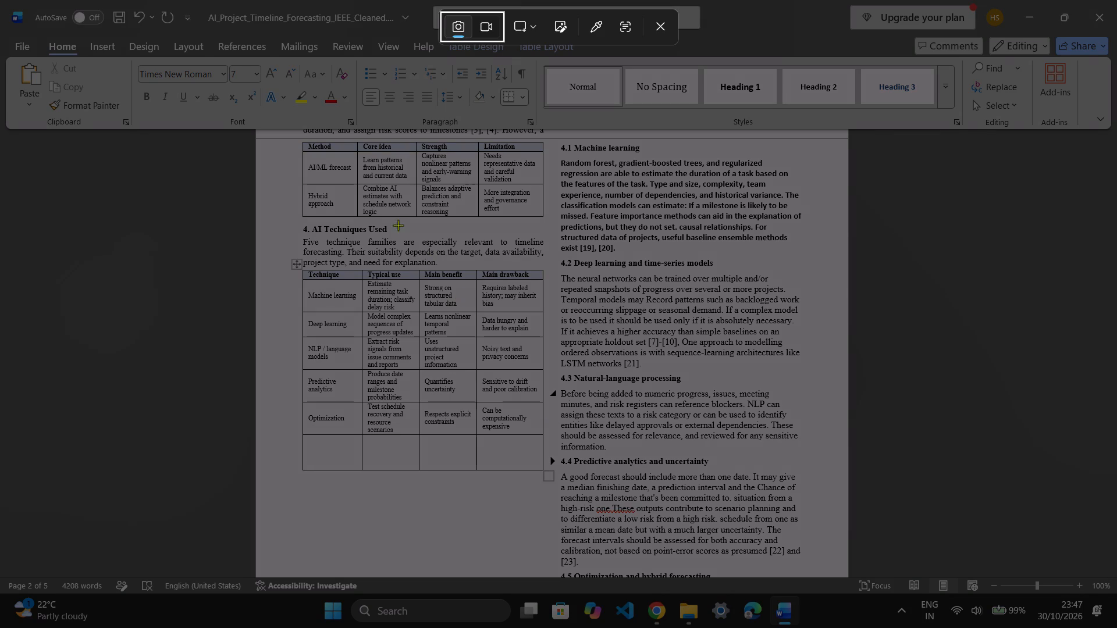
drag(256, 112, 899, 512)
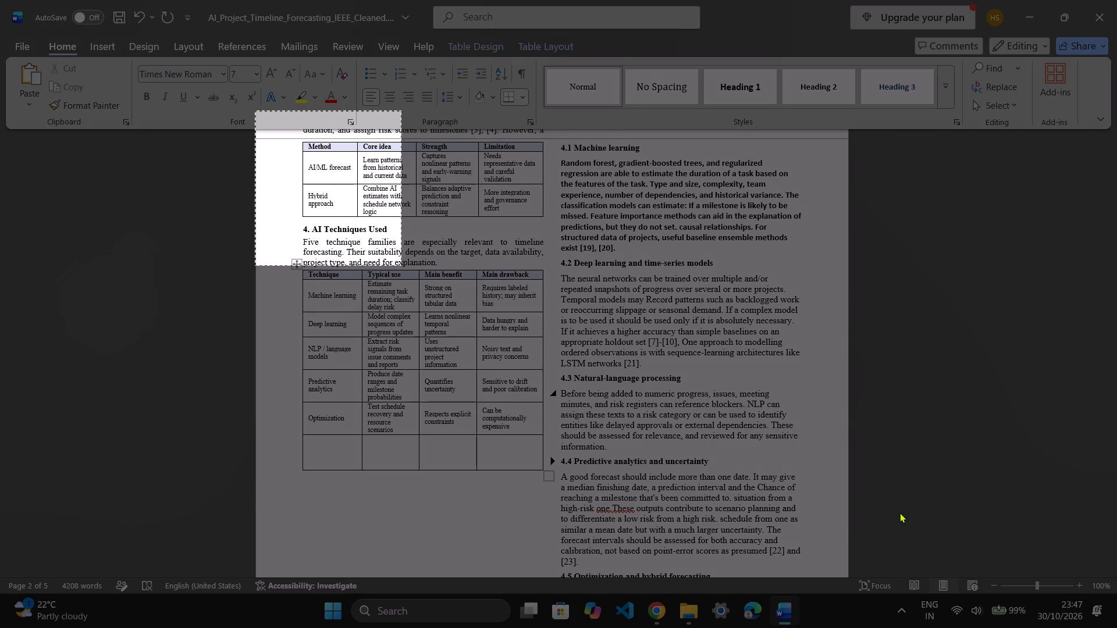
drag(899, 512, 873, 602)
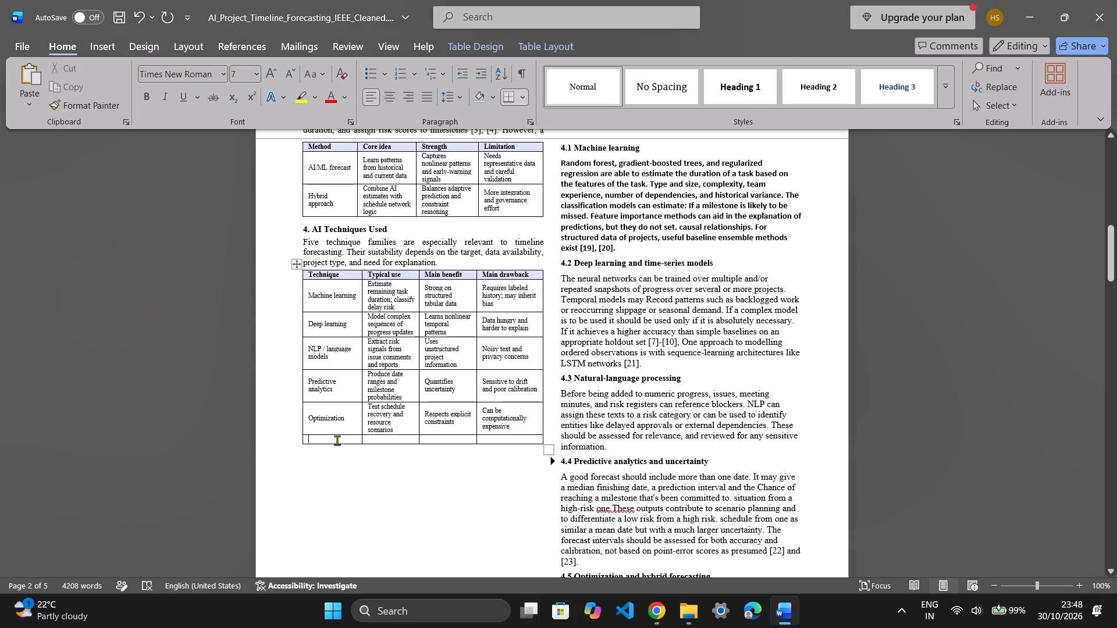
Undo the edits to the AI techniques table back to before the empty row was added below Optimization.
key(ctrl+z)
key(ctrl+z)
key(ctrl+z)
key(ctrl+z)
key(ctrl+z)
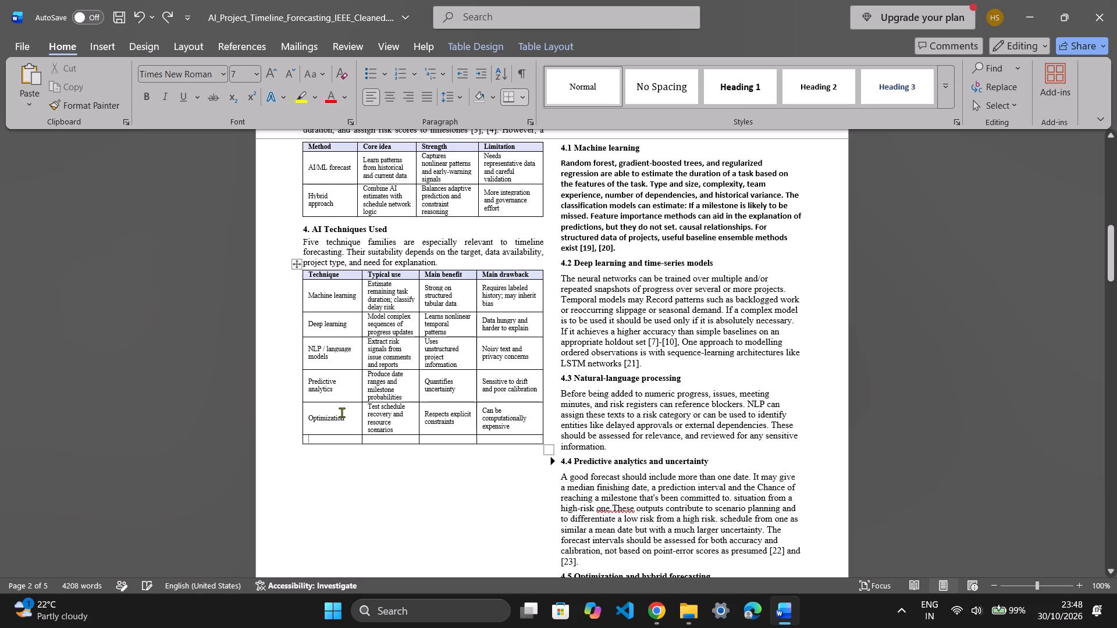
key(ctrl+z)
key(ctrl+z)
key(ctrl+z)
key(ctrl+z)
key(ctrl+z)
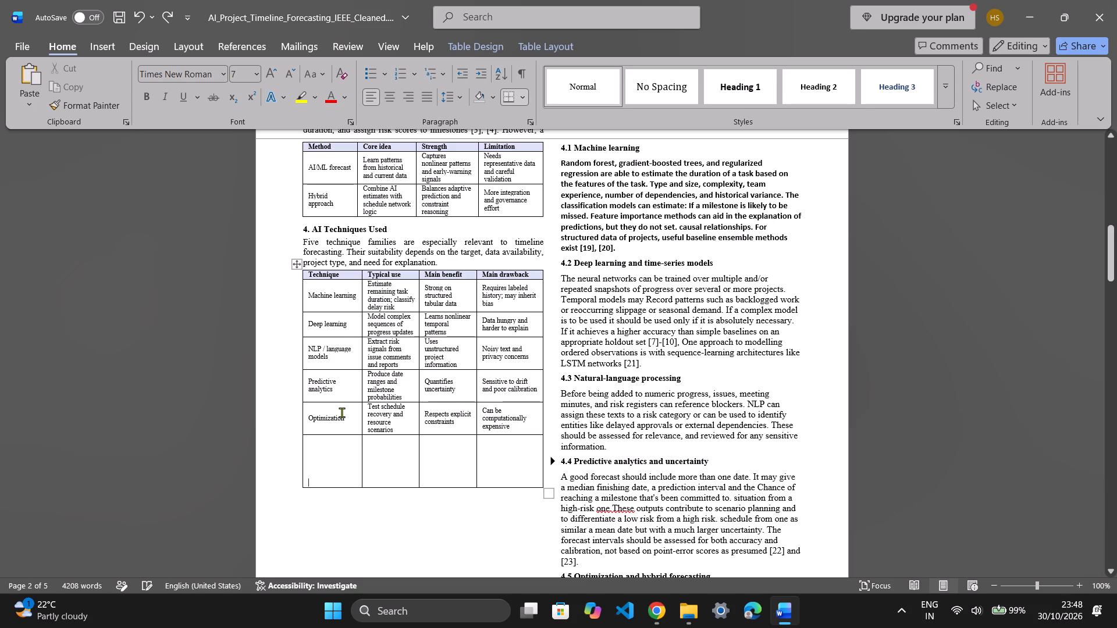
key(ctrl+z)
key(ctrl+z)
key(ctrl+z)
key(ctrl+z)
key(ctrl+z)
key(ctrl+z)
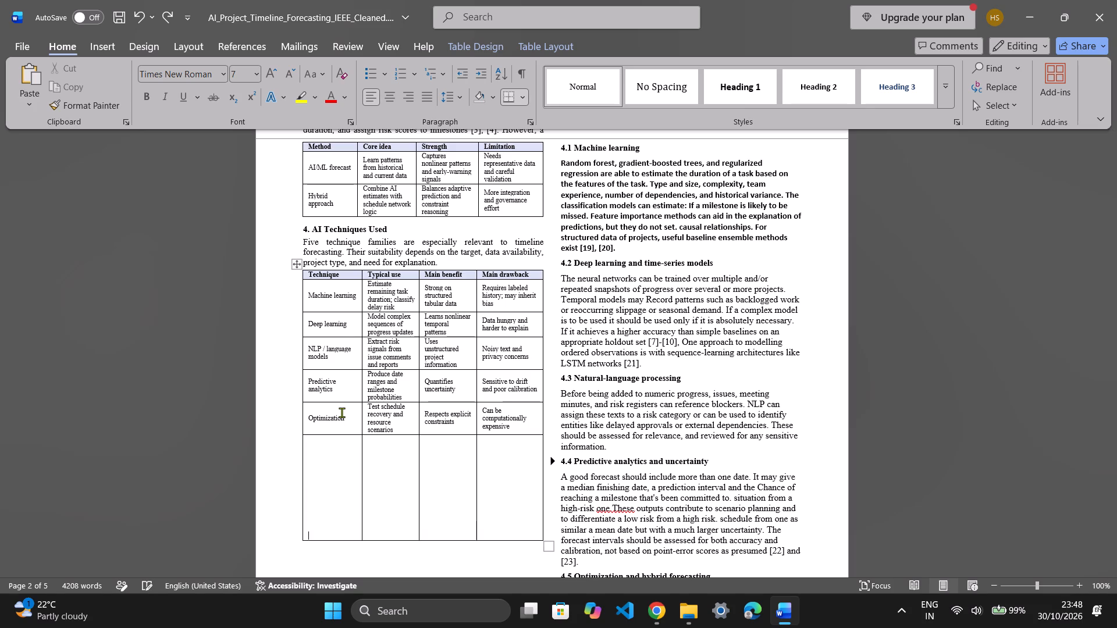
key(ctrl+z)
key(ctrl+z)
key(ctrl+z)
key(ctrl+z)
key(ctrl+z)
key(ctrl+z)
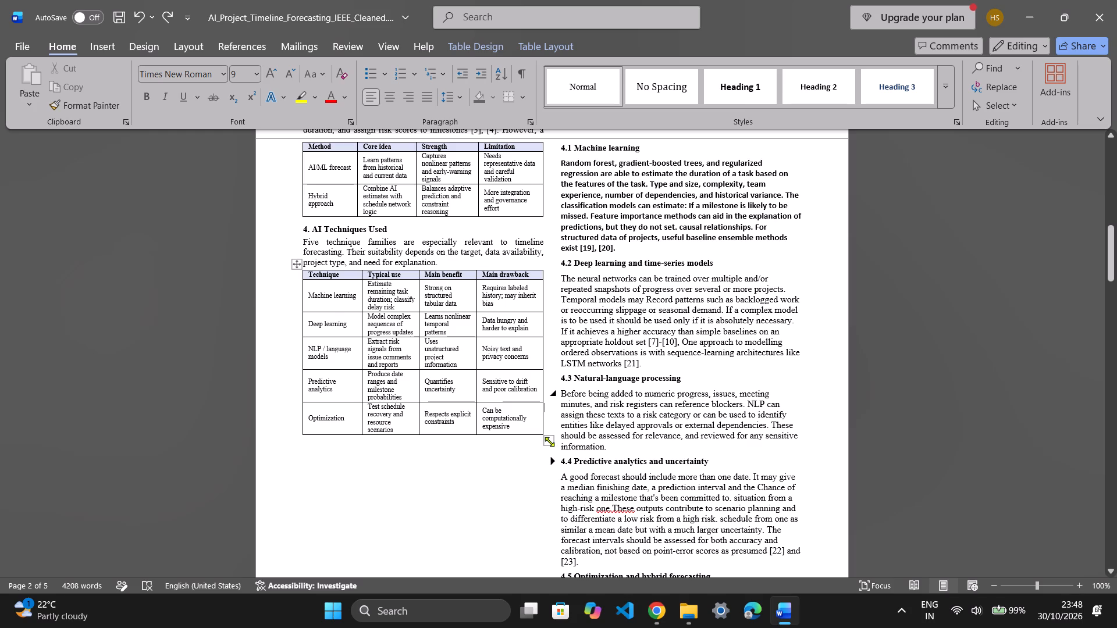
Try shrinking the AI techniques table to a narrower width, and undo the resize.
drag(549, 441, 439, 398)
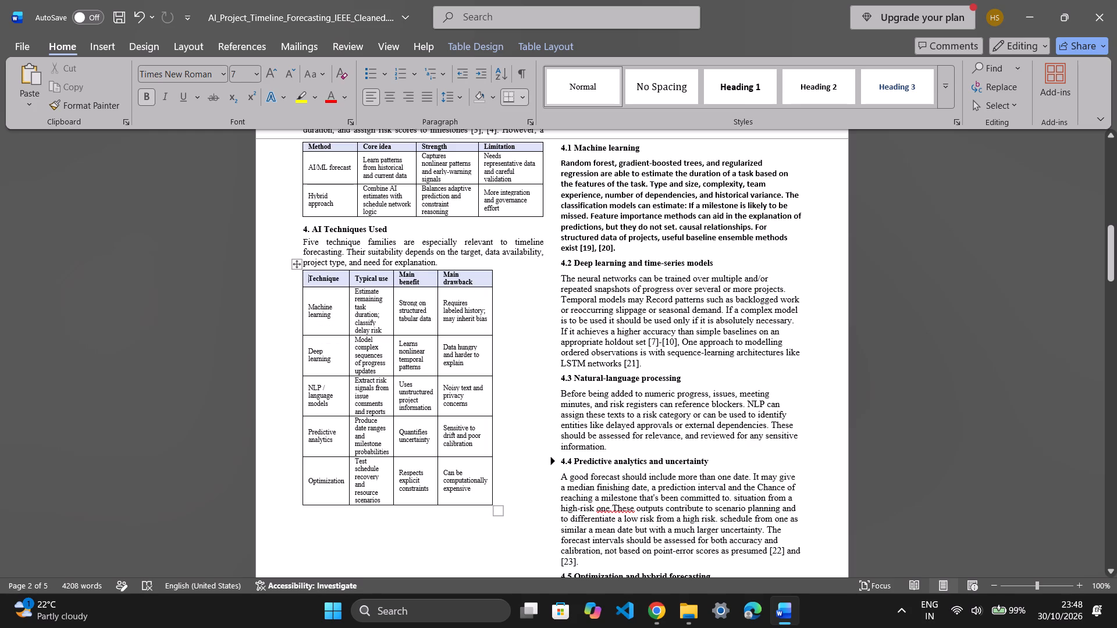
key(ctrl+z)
Try to place the cursor in the empty space below the AI techniques table and check page 2's column layout.
click(440, 468)
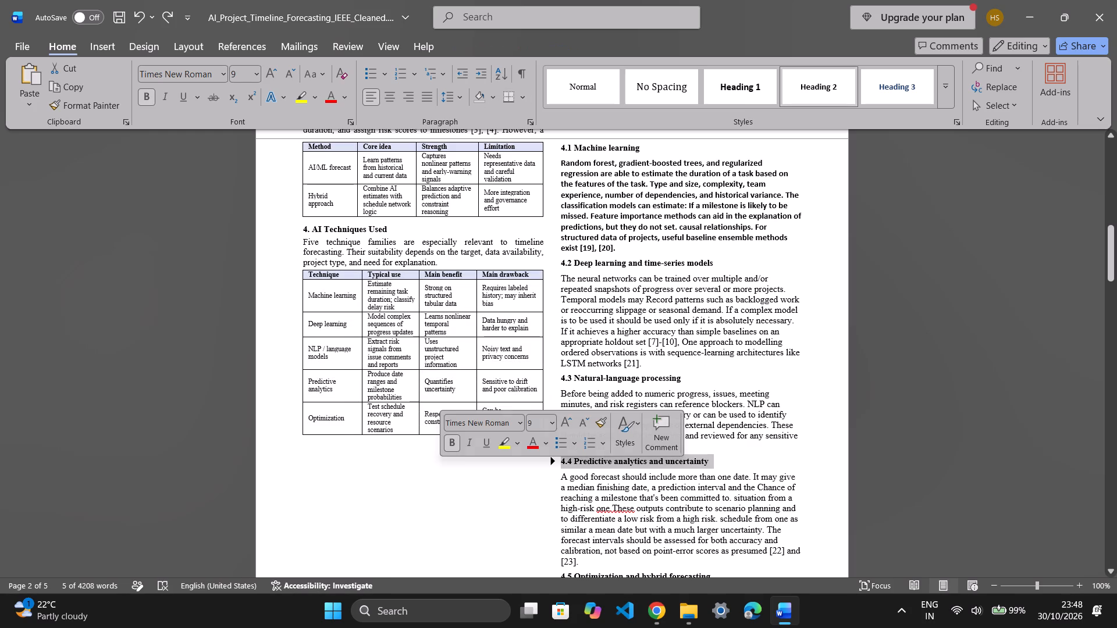
click(396, 488)
click(613, 317)
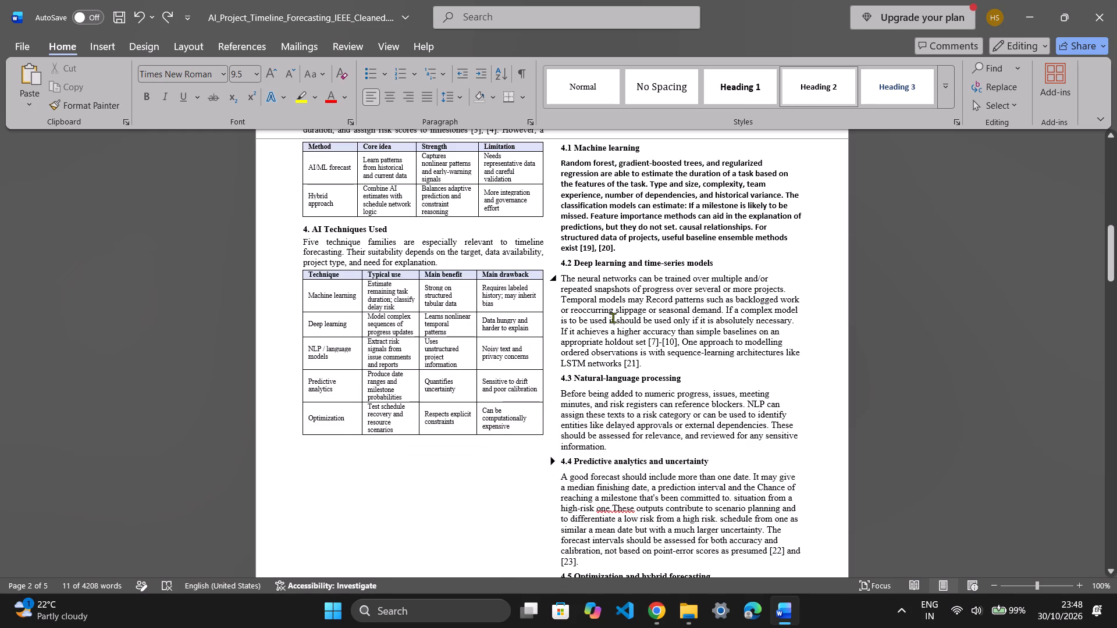
scroll(613, 317, up, 1)
scroll(613, 317, down, 2)
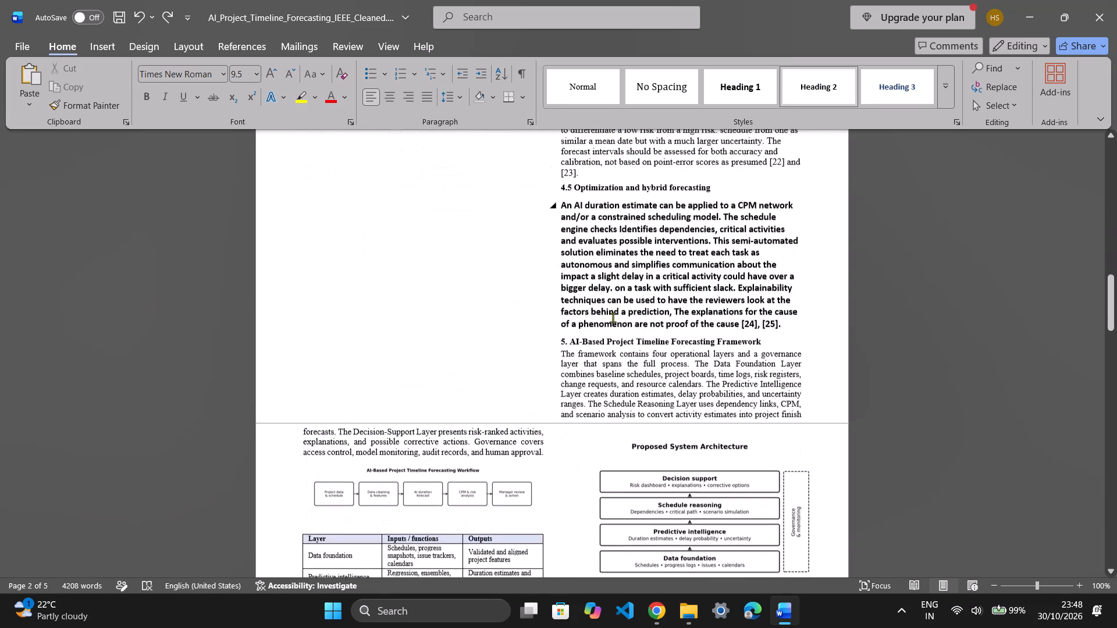
Slightly reduce the height of the Proposed System Architecture figure on page 3 and check how the following text reflows.
scroll(467, 374, down, 1)
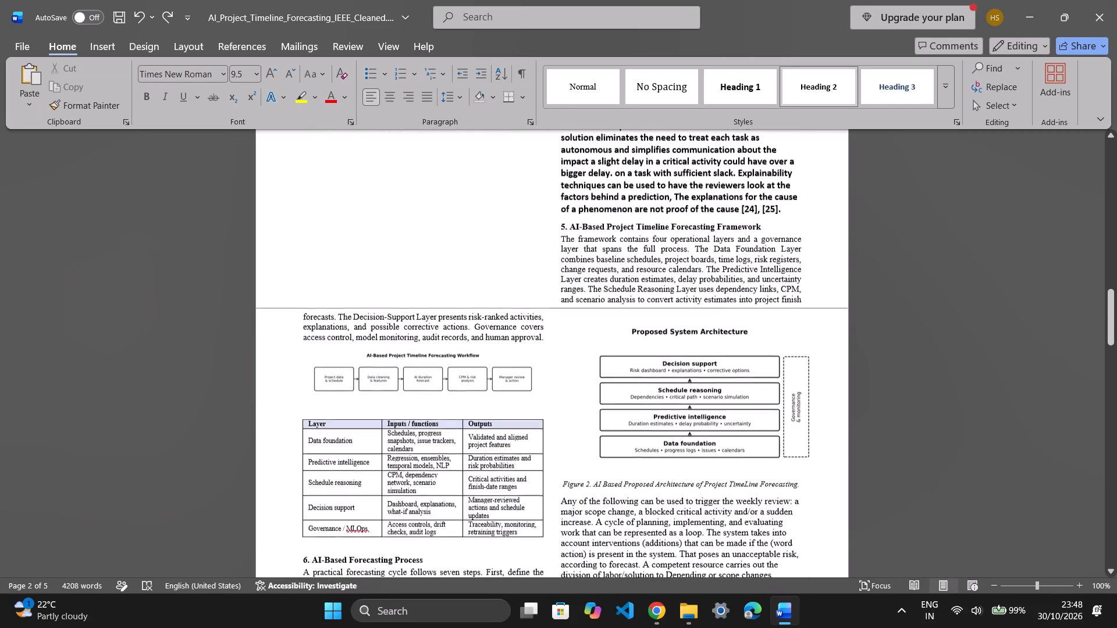
scroll(467, 374, down, 2)
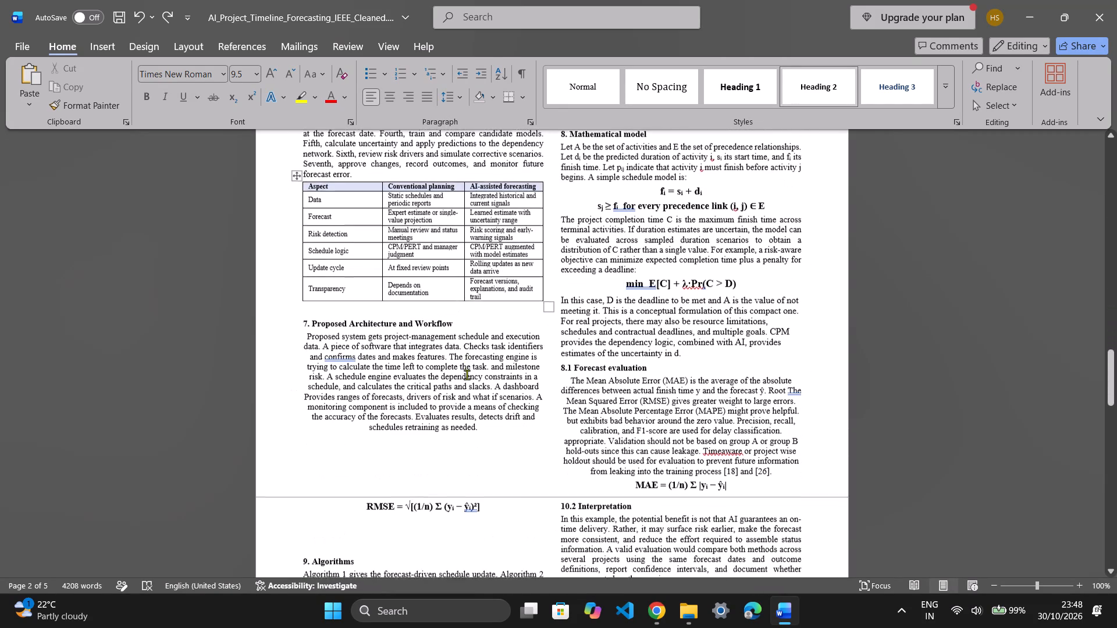
scroll(467, 374, down, 1)
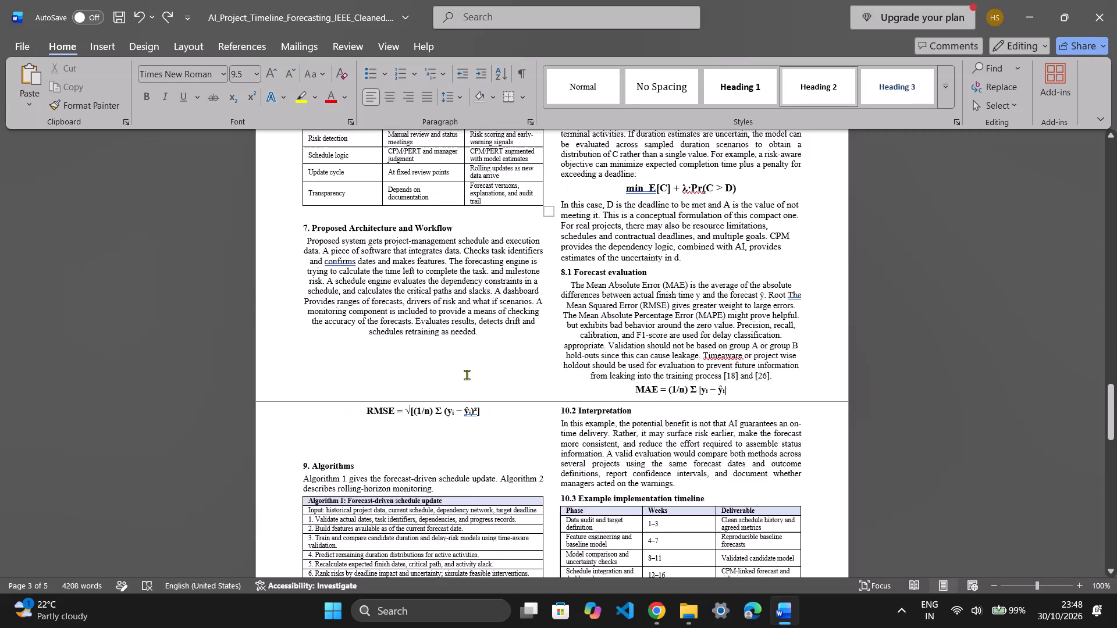
scroll(467, 374, down, 1)
scroll(467, 374, up, 1)
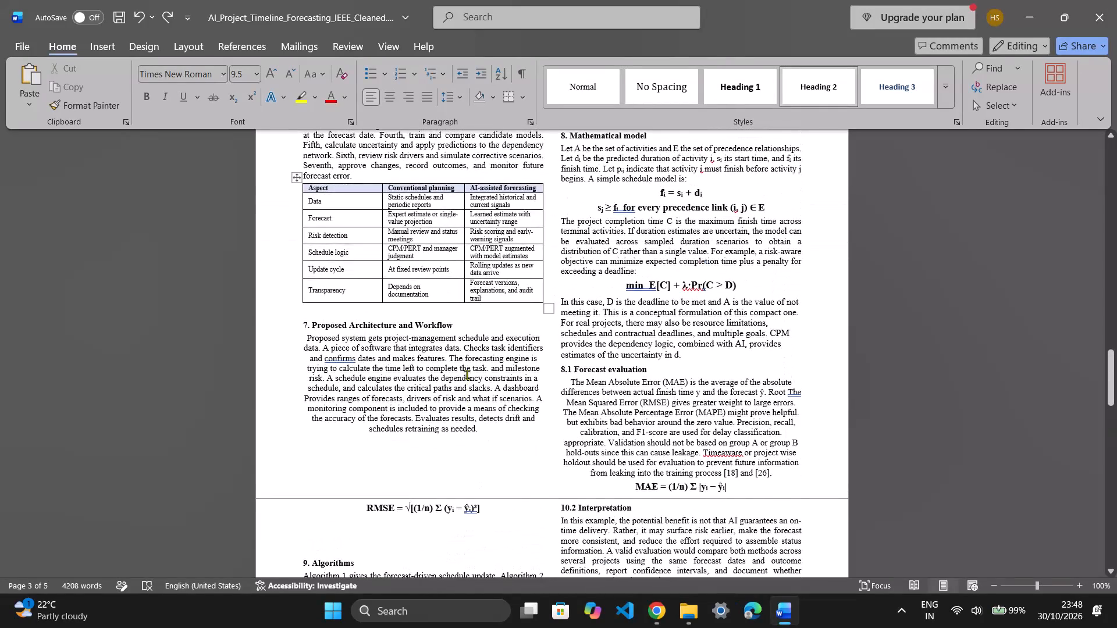
scroll(467, 374, up, 2)
click(616, 231)
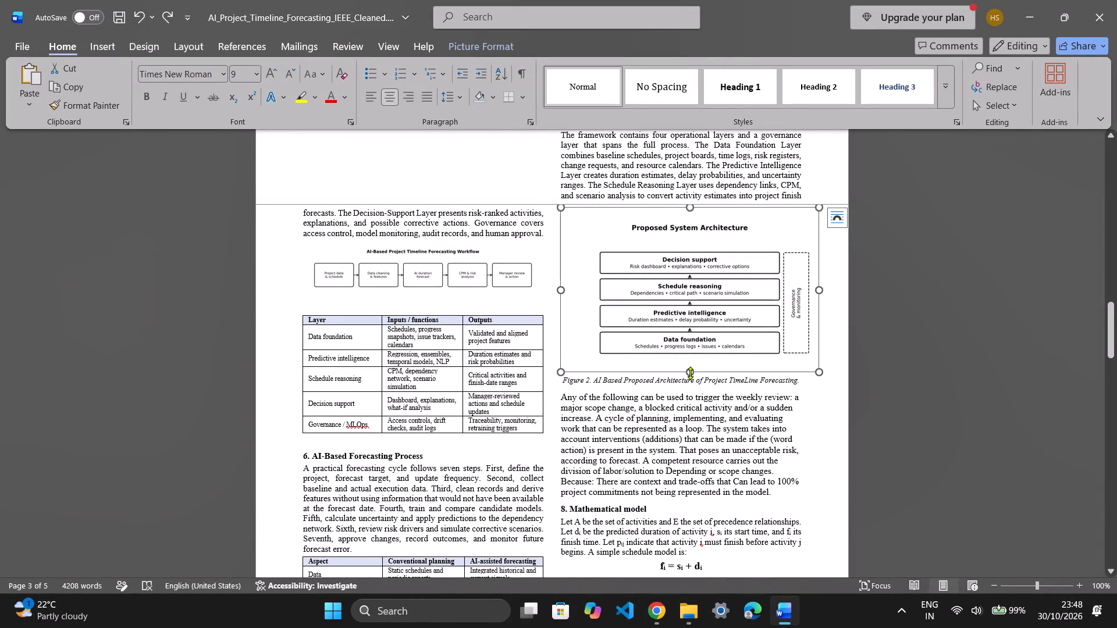
drag(690, 373, 690, 359)
scroll(690, 359, down, 2)
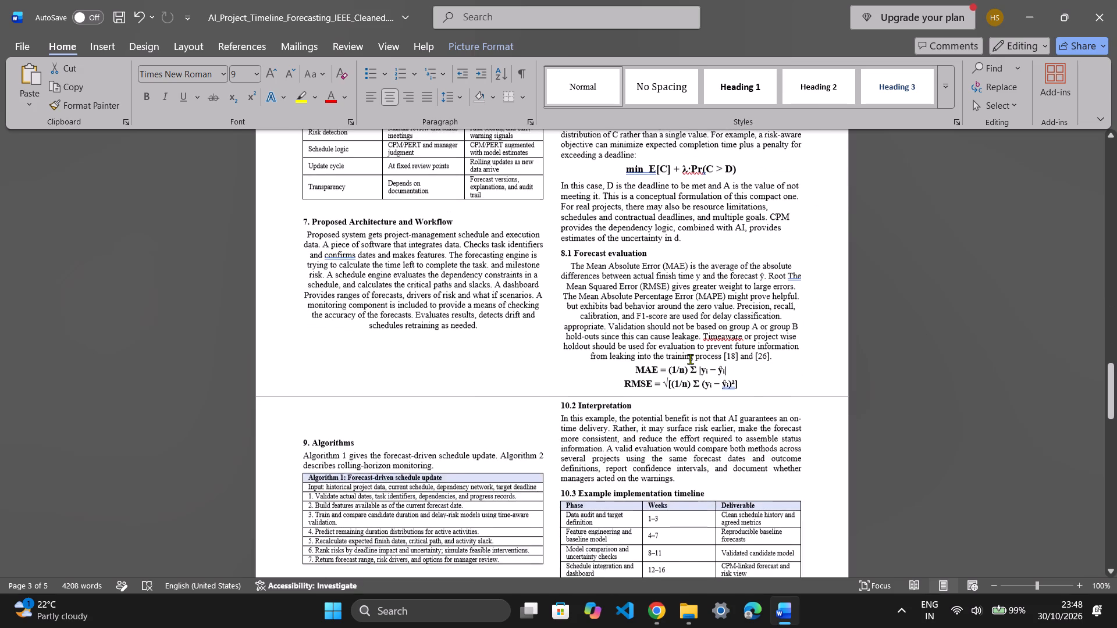
scroll(690, 359, down, 1)
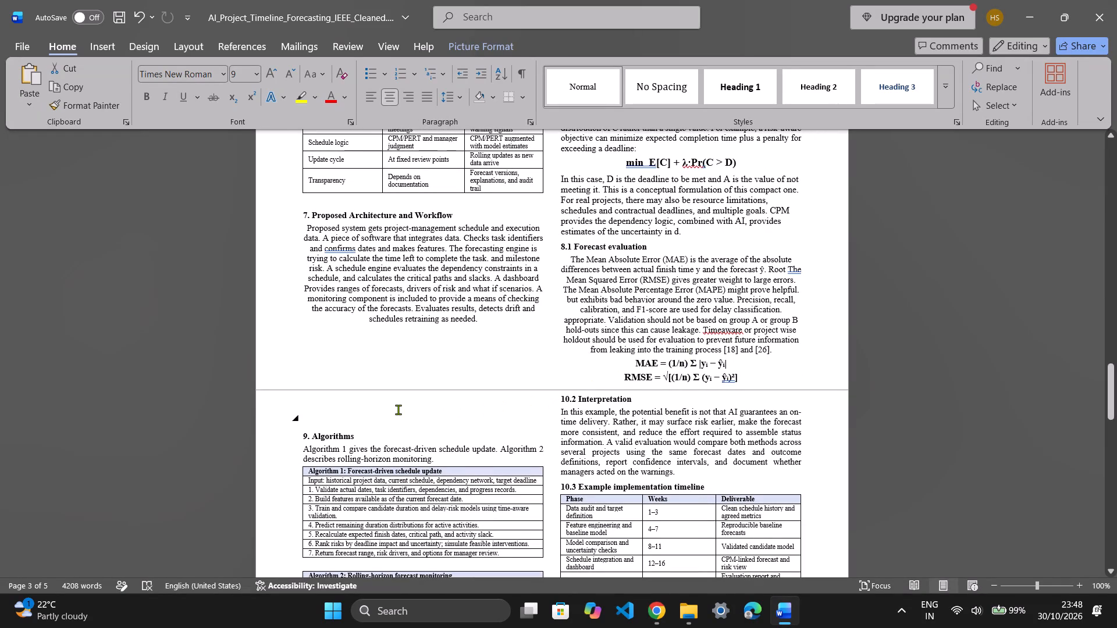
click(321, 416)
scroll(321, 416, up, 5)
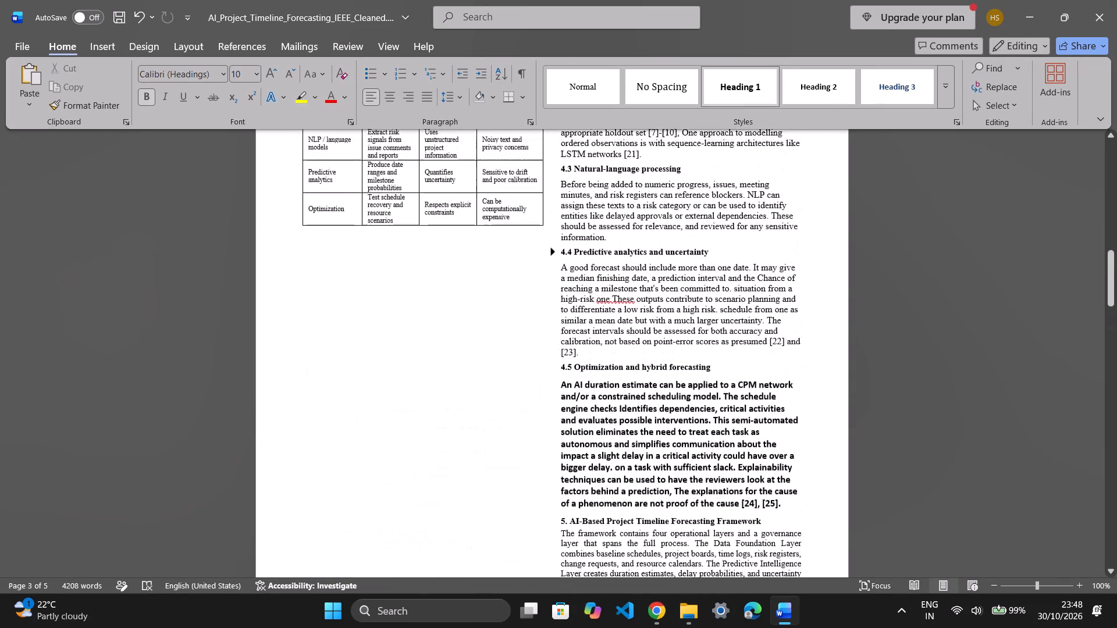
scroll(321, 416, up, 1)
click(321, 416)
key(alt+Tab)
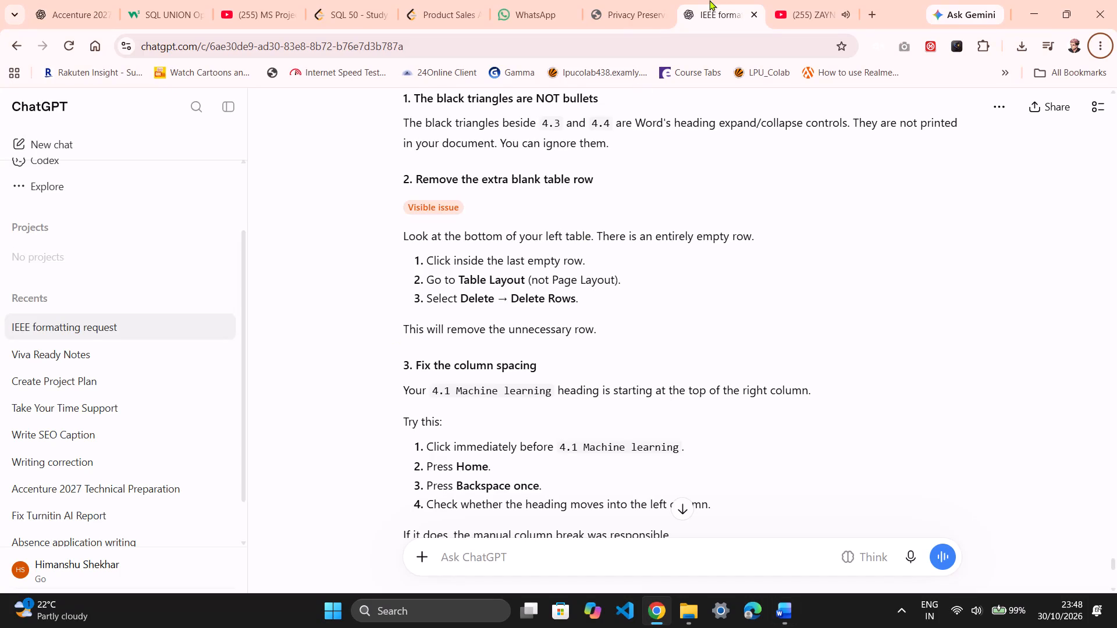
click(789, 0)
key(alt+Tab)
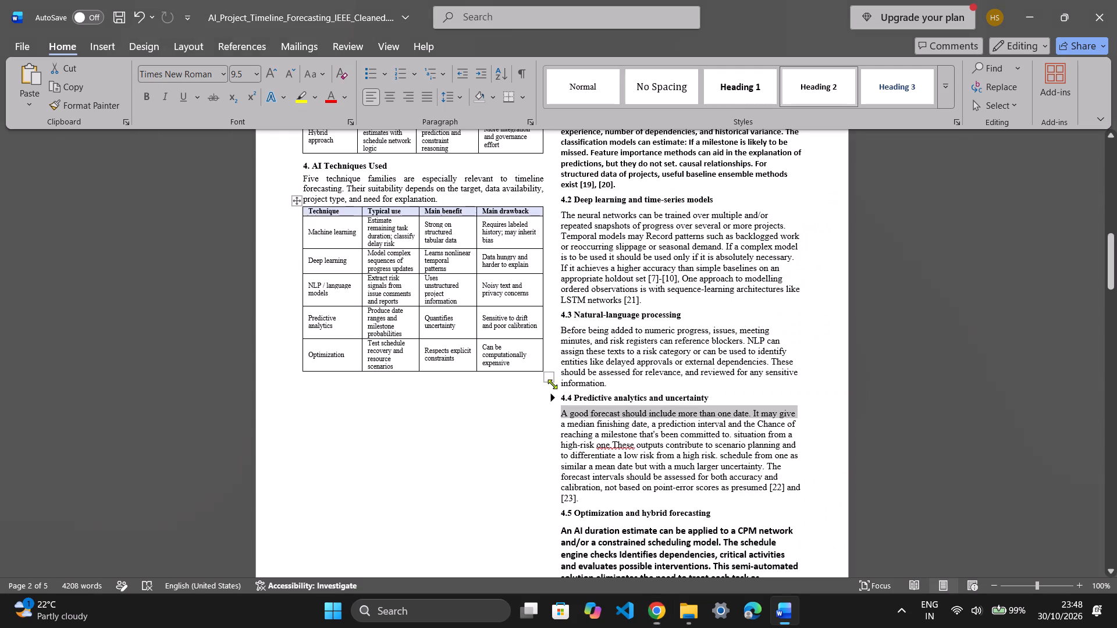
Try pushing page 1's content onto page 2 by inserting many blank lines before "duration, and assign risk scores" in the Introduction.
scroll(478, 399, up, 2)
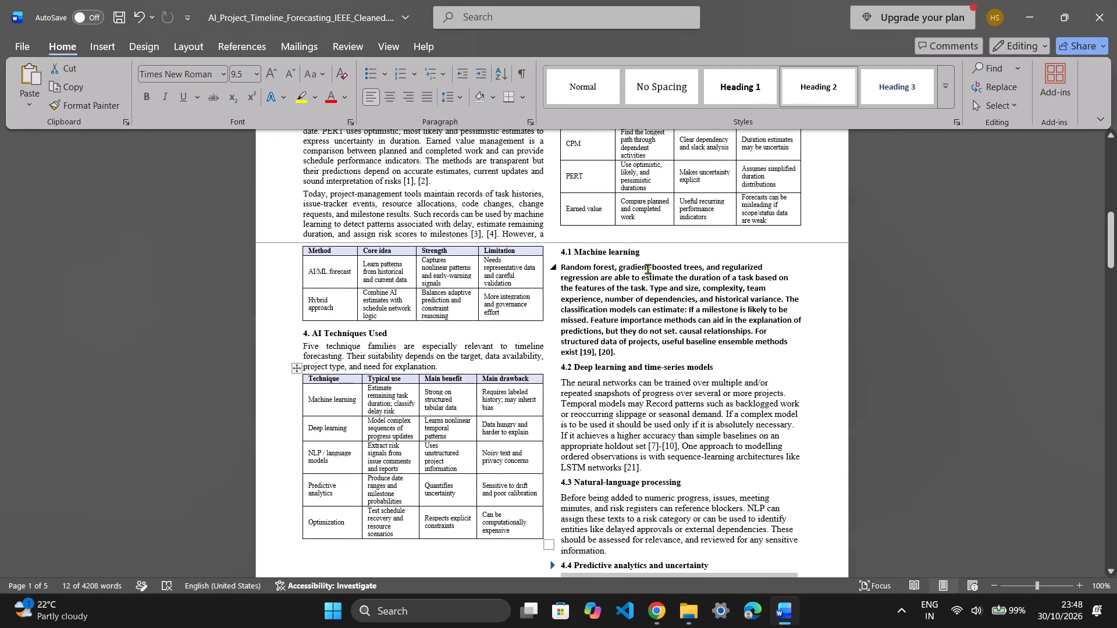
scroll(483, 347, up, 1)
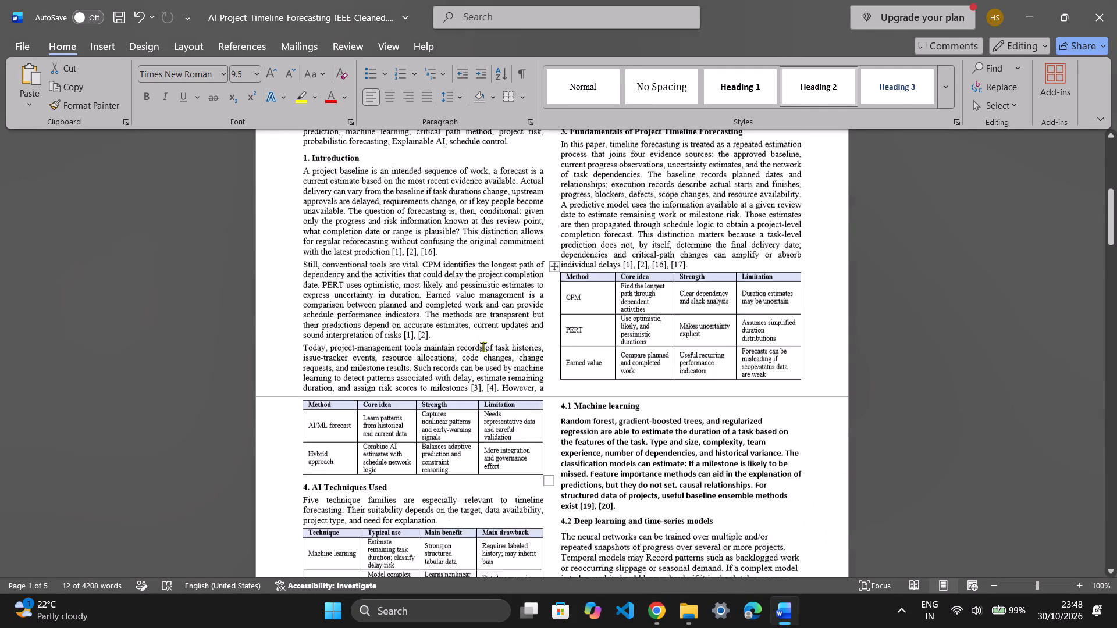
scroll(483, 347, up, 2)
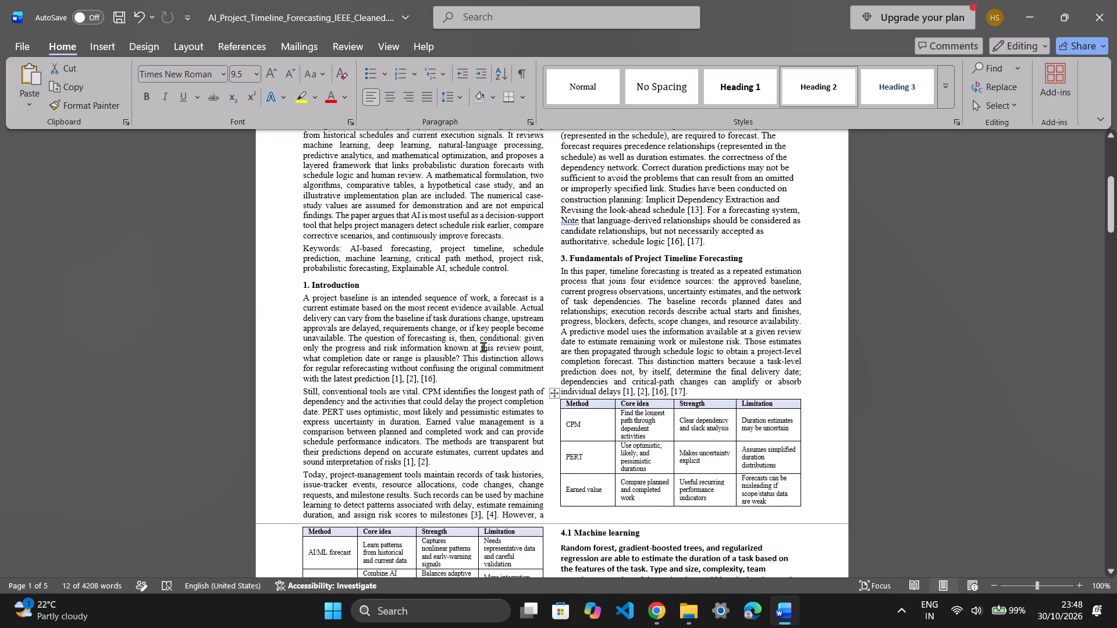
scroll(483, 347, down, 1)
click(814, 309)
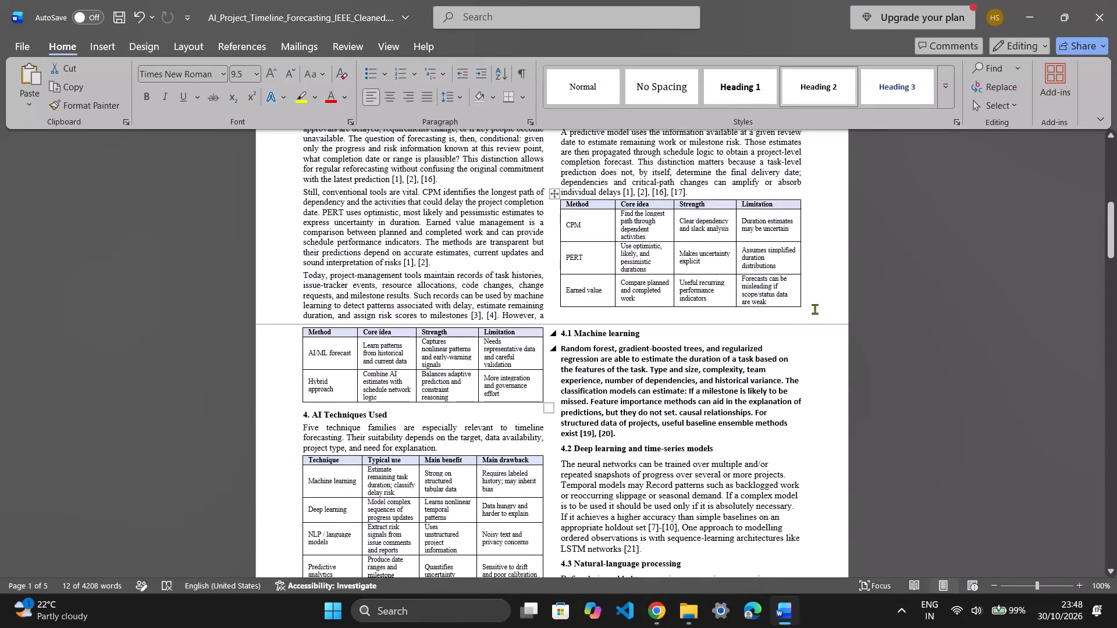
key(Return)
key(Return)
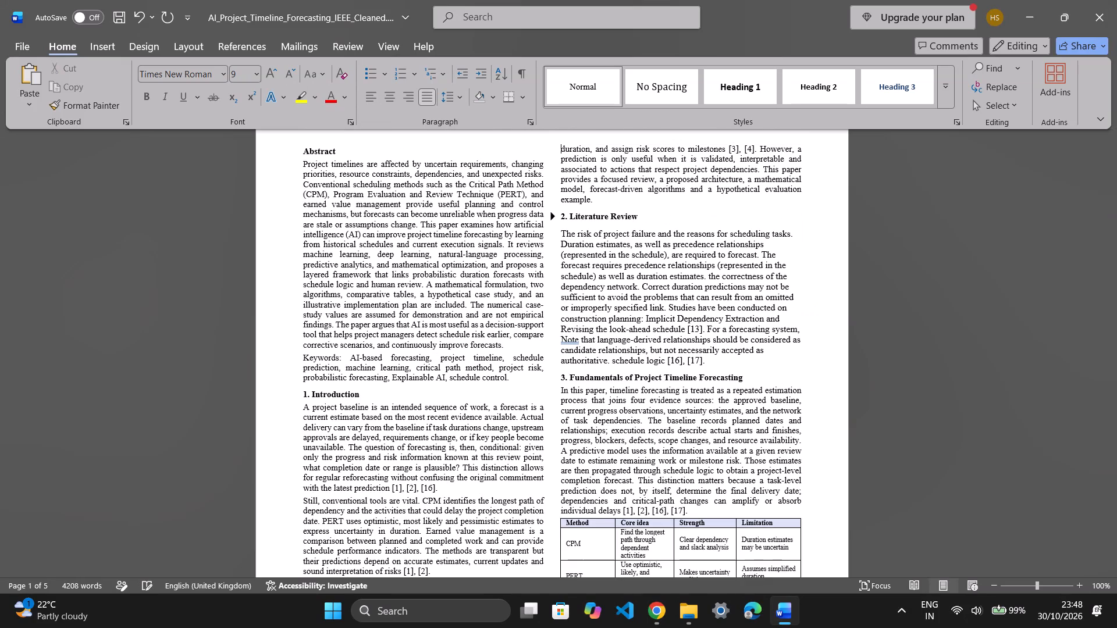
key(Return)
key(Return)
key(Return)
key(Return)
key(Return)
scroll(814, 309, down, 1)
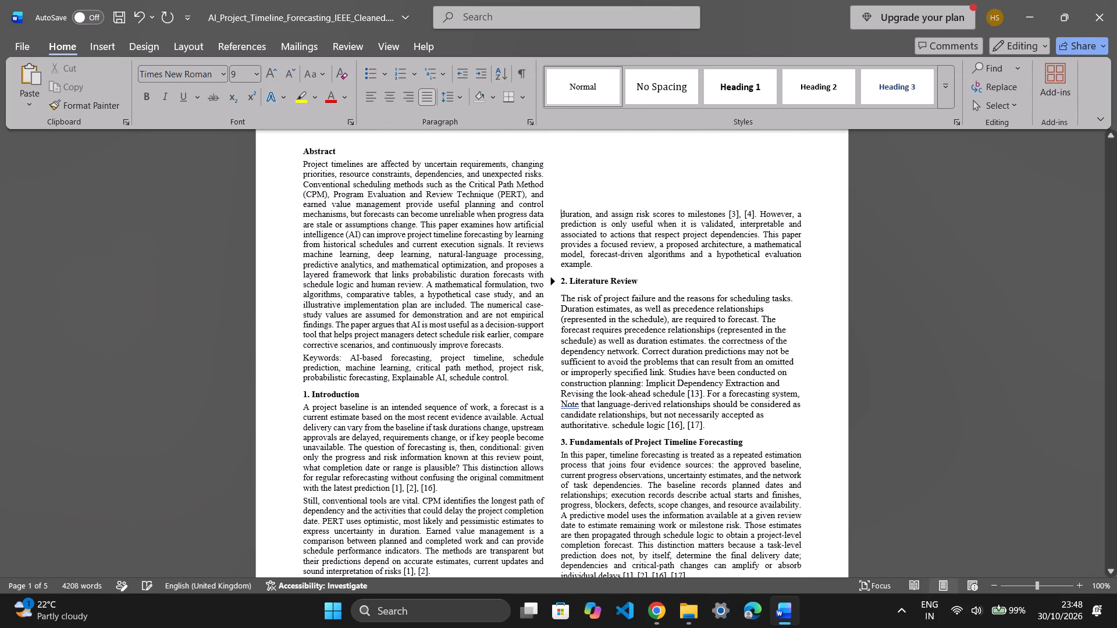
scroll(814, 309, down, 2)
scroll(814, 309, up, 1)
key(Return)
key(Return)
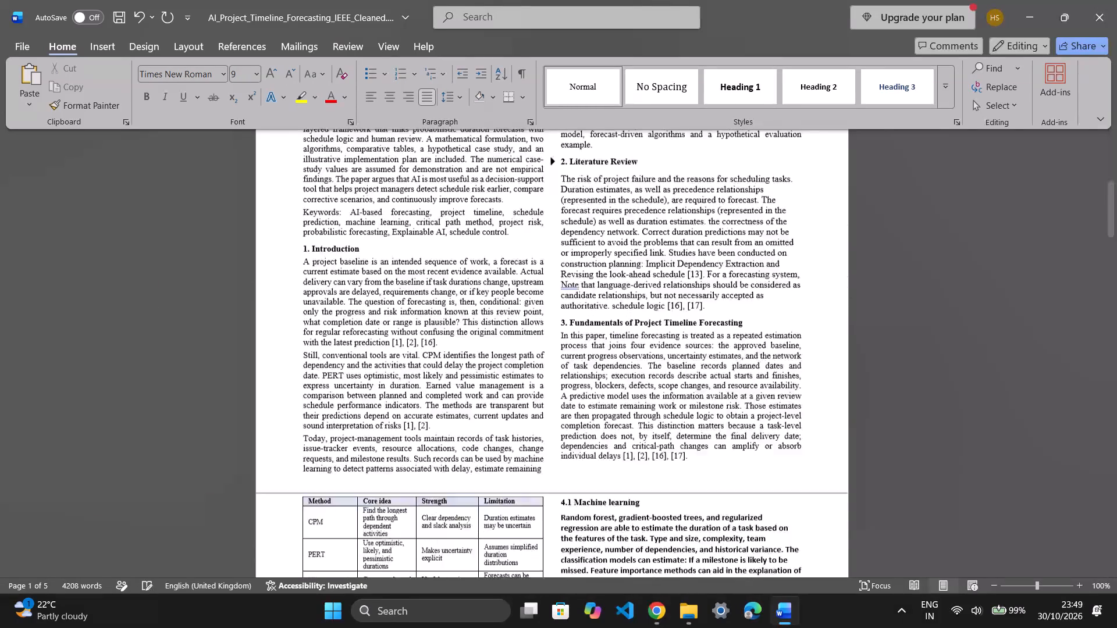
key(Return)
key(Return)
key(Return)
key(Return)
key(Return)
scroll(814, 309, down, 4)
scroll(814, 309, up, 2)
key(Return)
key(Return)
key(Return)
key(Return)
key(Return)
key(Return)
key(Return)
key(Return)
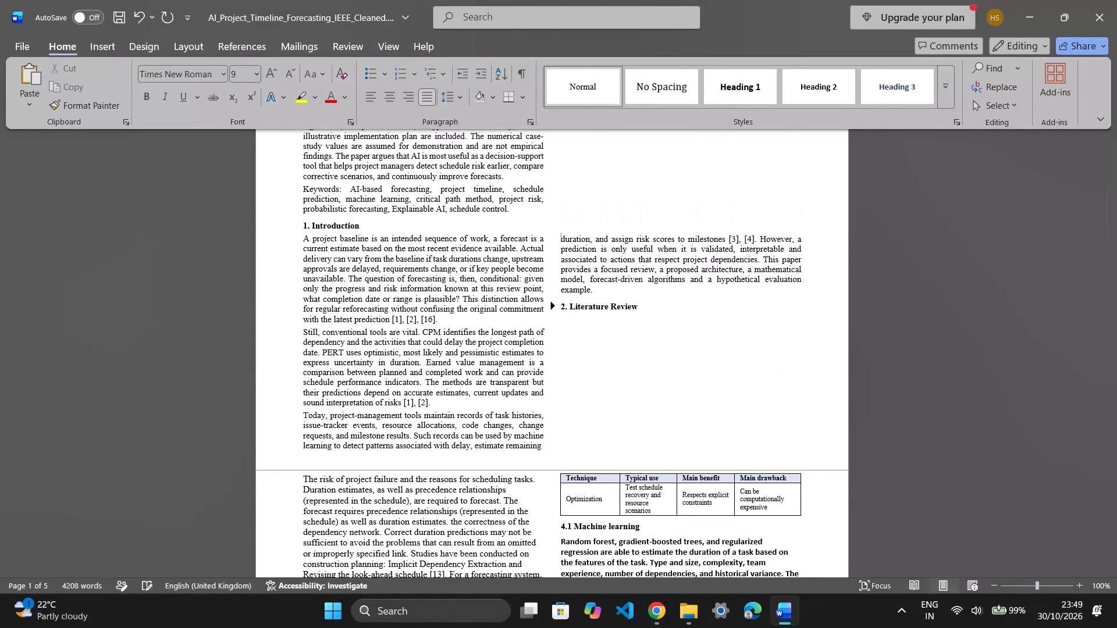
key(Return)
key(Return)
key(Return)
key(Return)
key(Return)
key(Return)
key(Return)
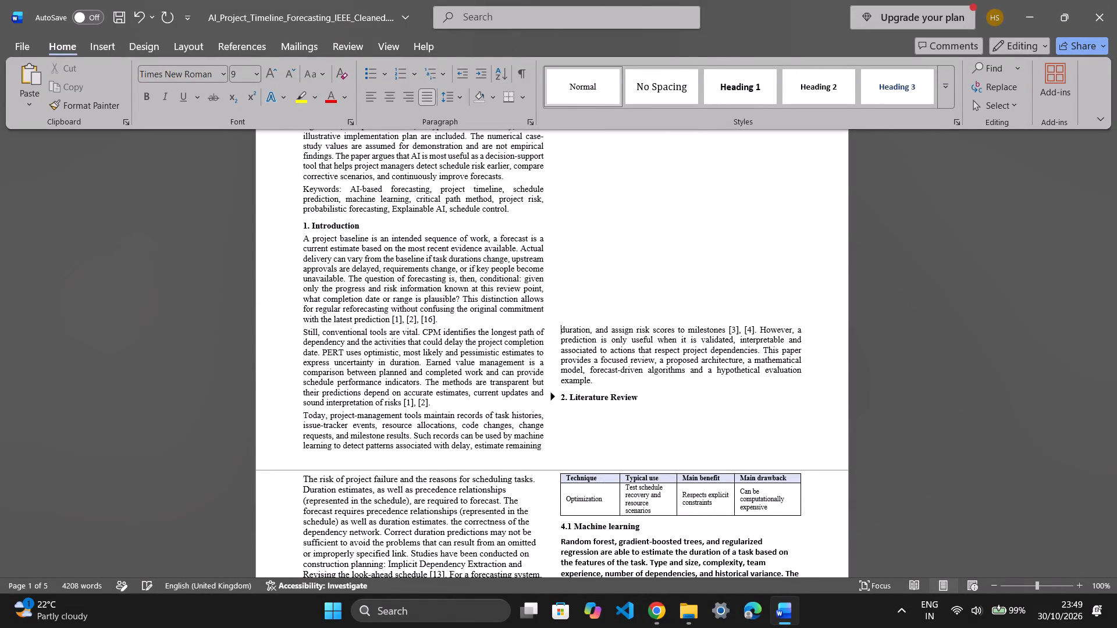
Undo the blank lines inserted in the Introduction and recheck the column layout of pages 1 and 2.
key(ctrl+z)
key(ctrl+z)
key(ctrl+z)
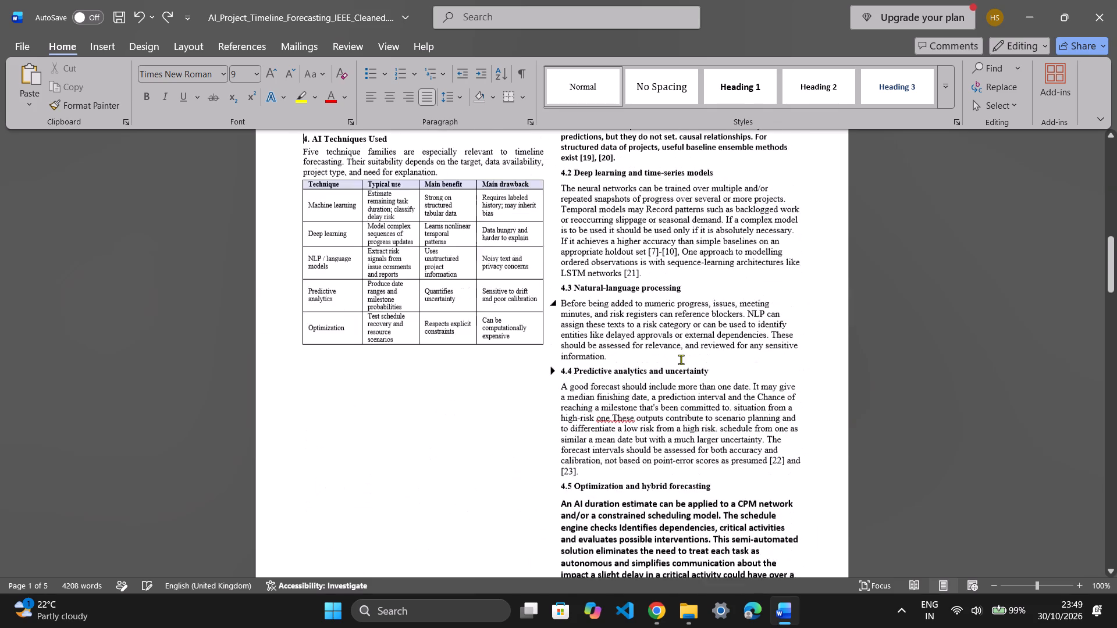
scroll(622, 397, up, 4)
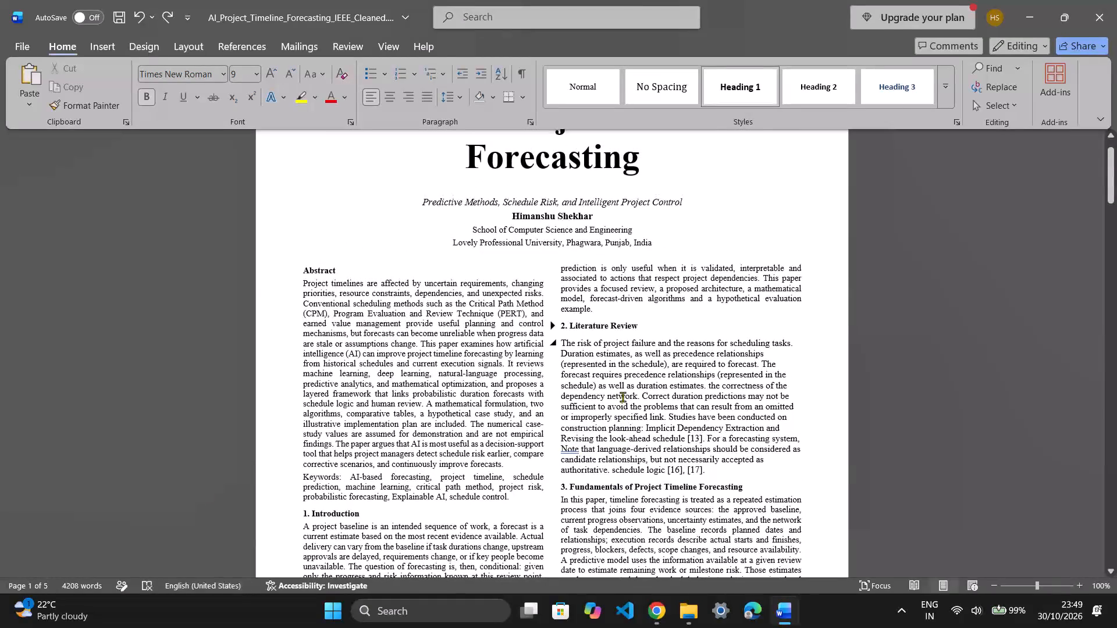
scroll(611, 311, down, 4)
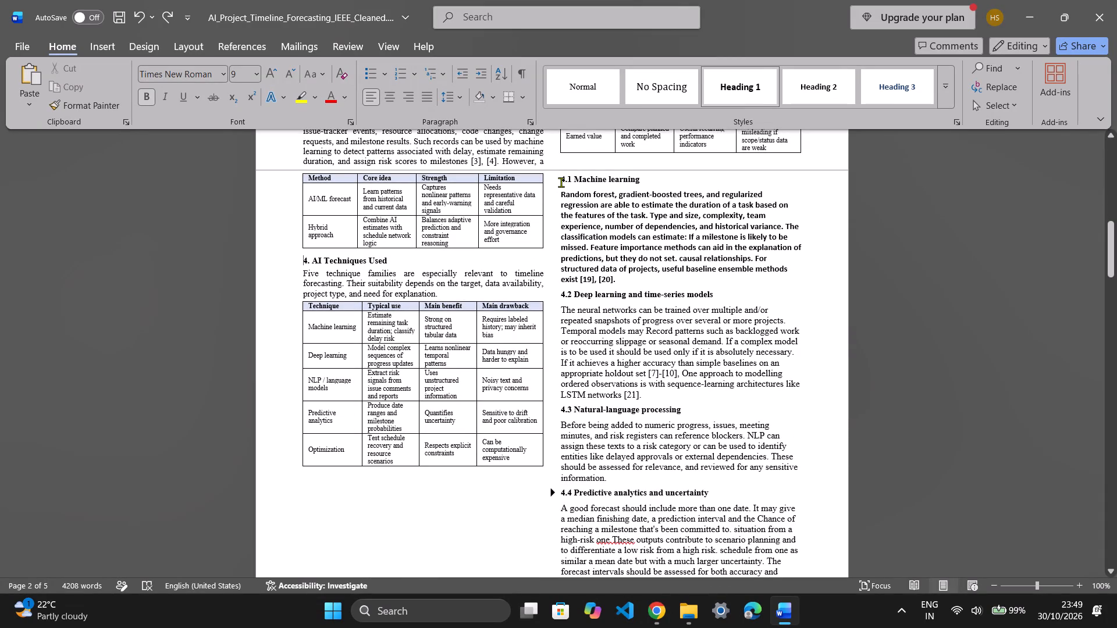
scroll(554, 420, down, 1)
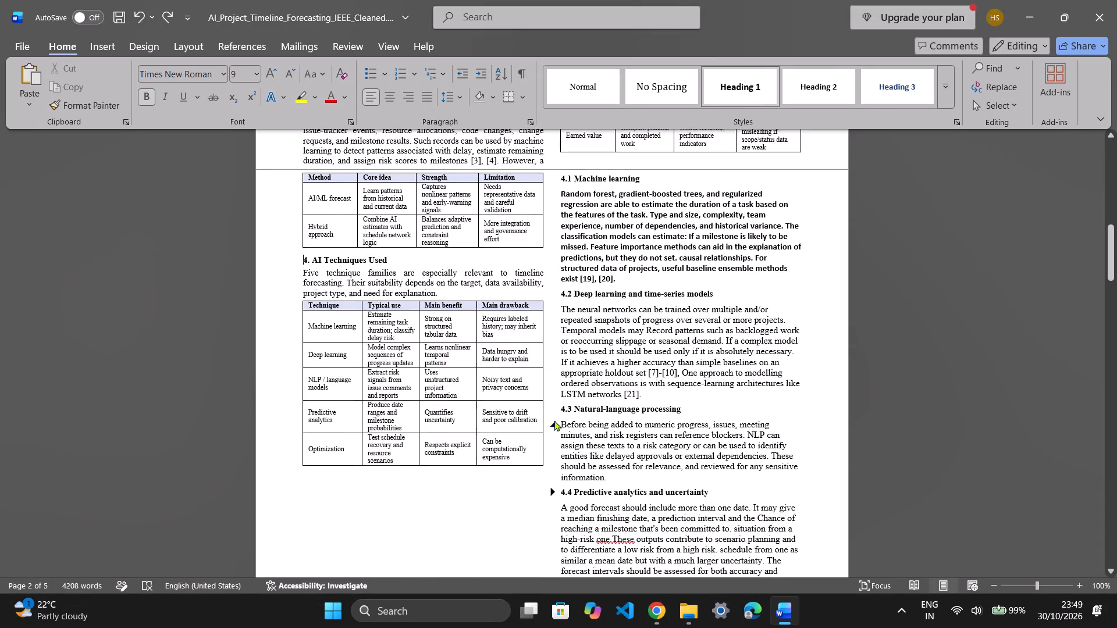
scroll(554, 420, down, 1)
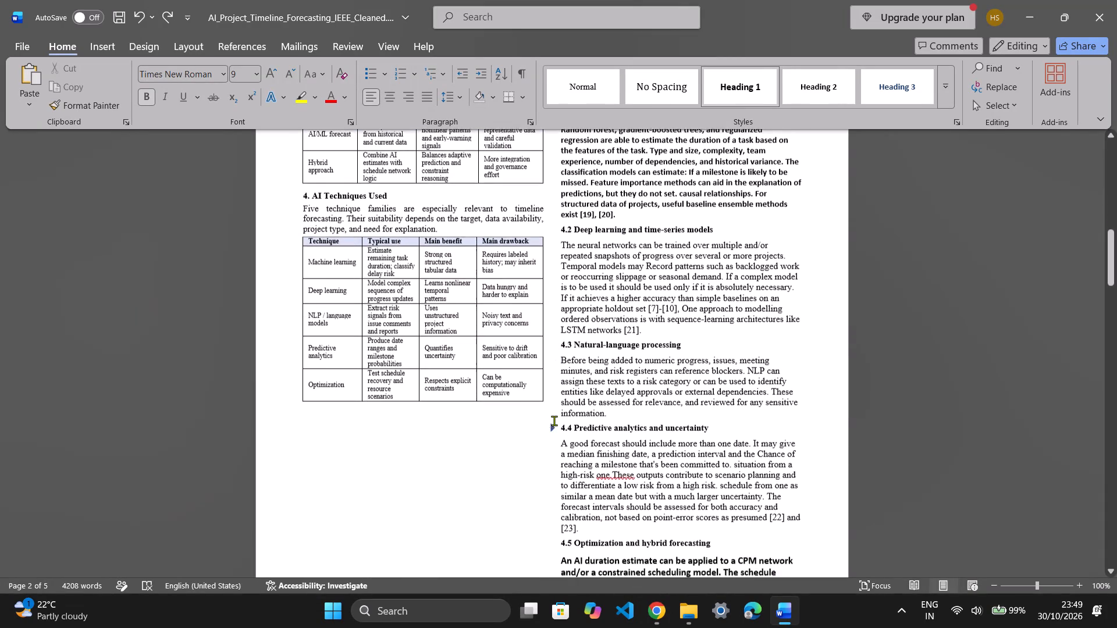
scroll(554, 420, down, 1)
Switch to the IEEE formatting chat in ChatGPT and reread its advice on fixing the column spacing before 4.1 Machine learning.
key(alt+Tab)
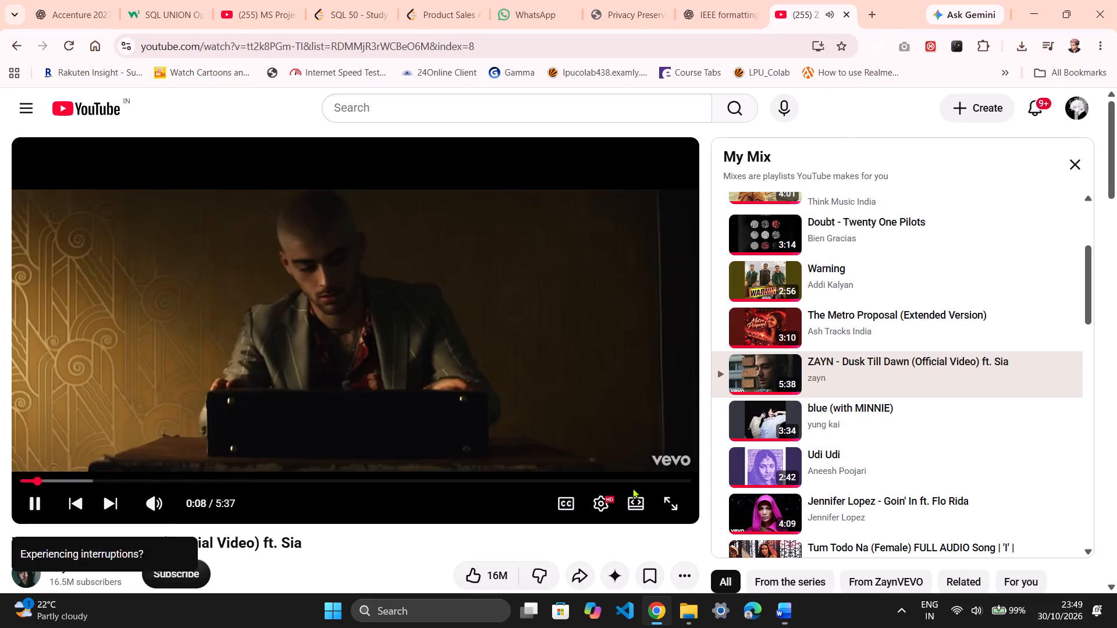
click(732, 0)
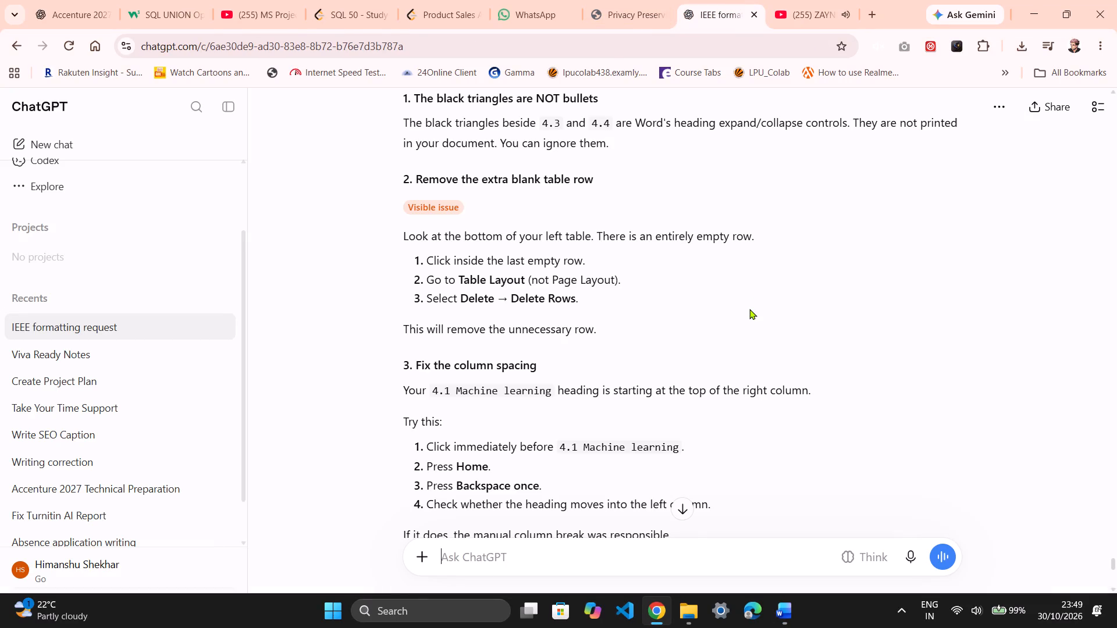
scroll(749, 309, down, 1)
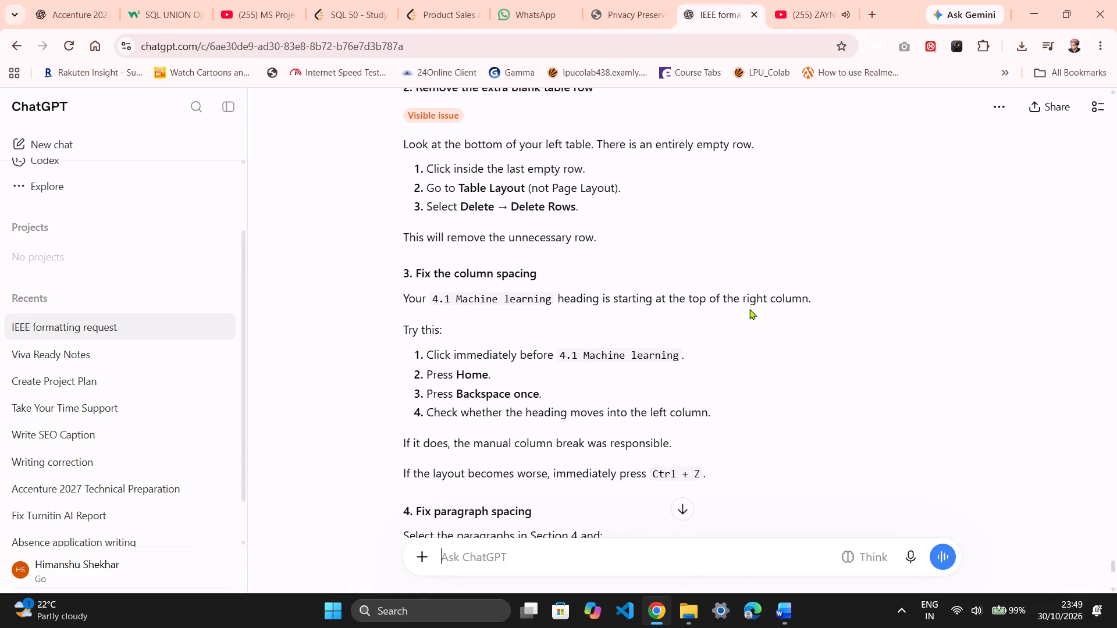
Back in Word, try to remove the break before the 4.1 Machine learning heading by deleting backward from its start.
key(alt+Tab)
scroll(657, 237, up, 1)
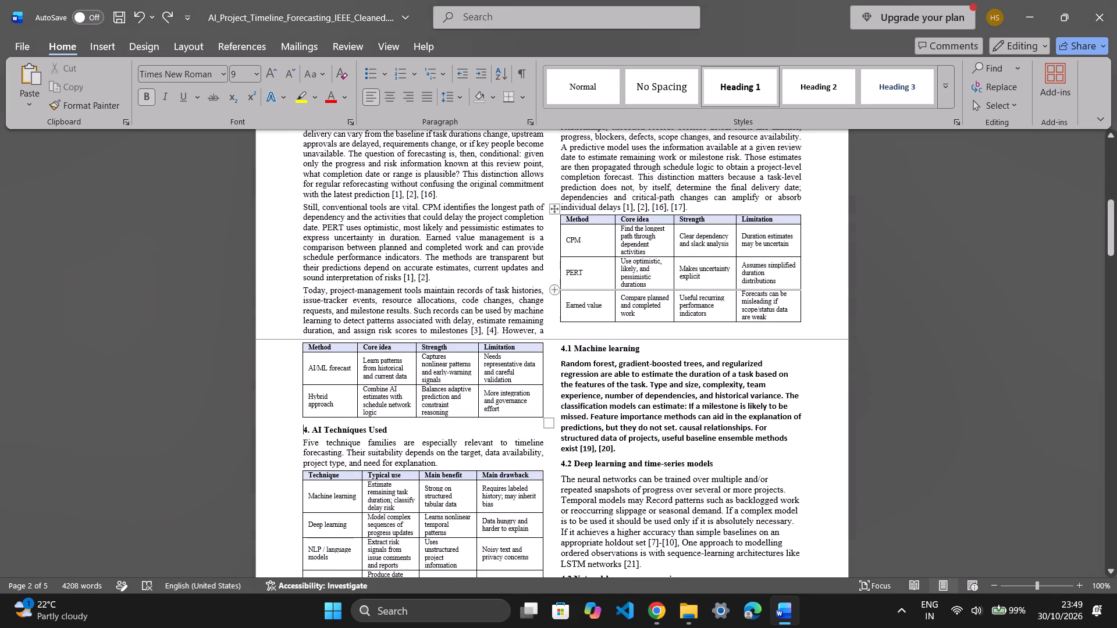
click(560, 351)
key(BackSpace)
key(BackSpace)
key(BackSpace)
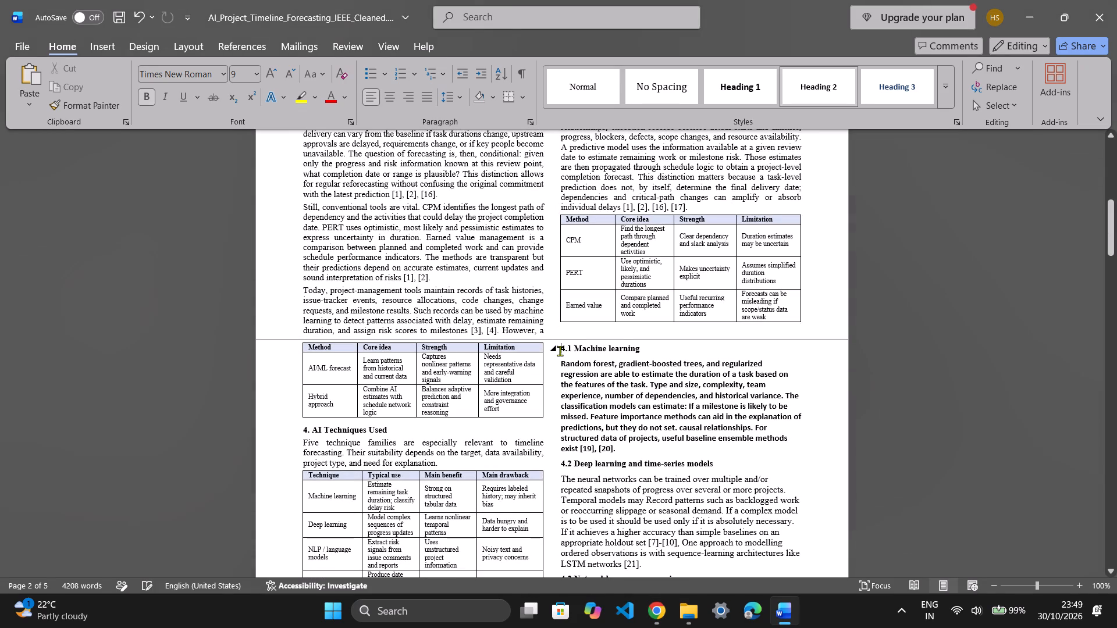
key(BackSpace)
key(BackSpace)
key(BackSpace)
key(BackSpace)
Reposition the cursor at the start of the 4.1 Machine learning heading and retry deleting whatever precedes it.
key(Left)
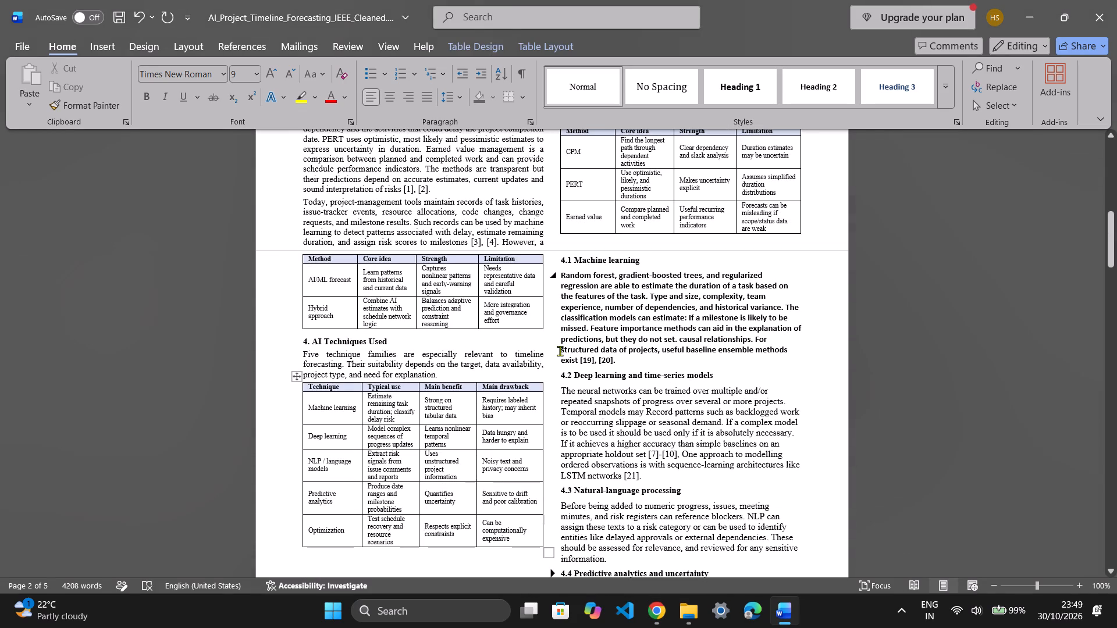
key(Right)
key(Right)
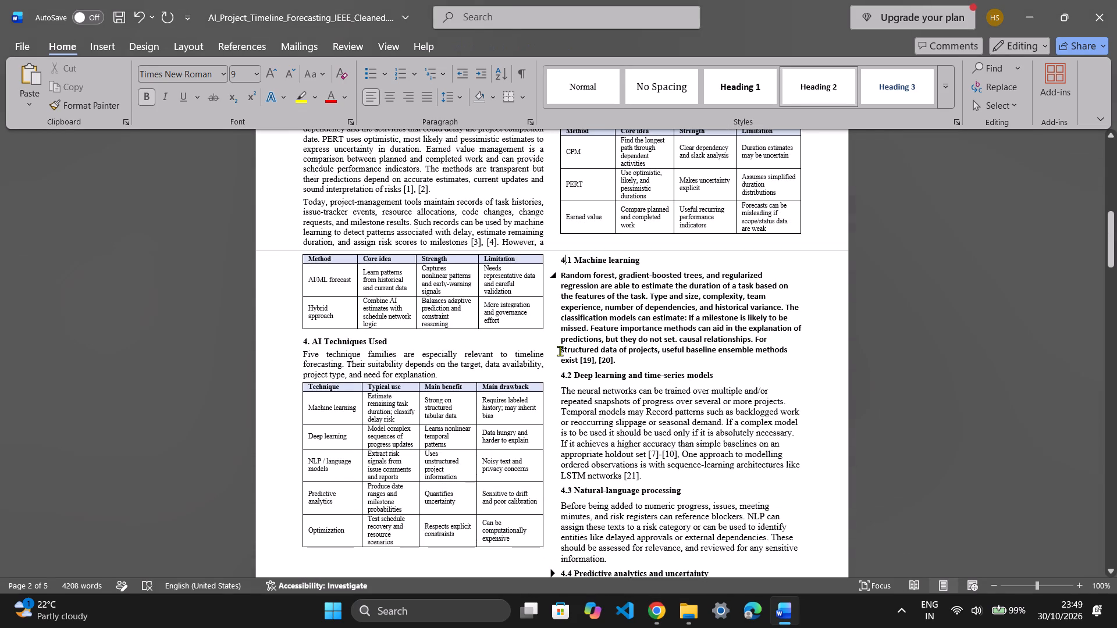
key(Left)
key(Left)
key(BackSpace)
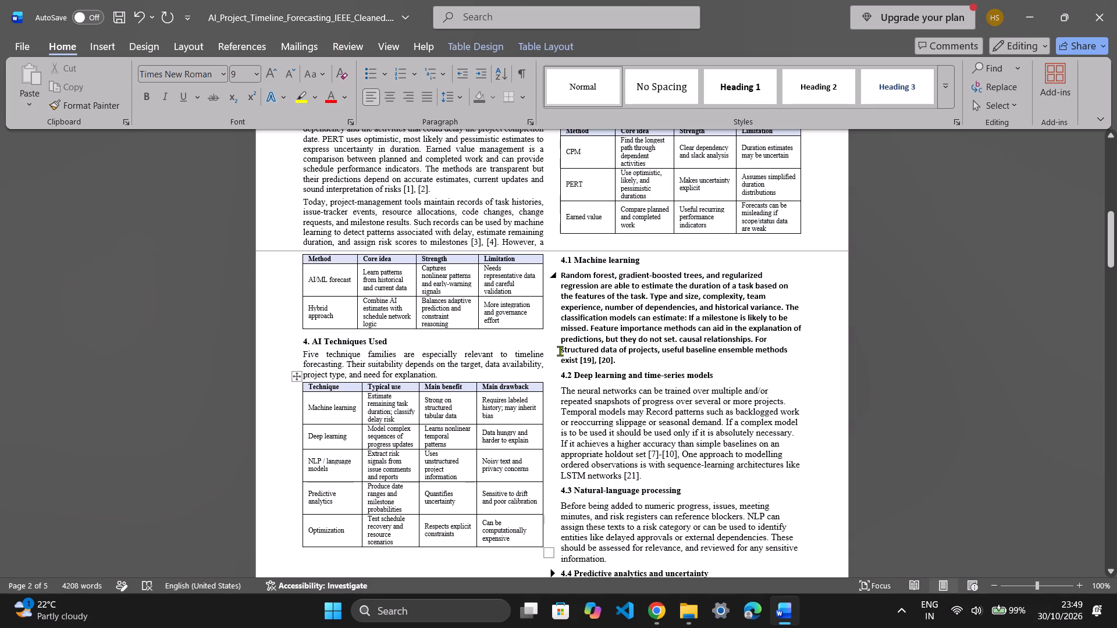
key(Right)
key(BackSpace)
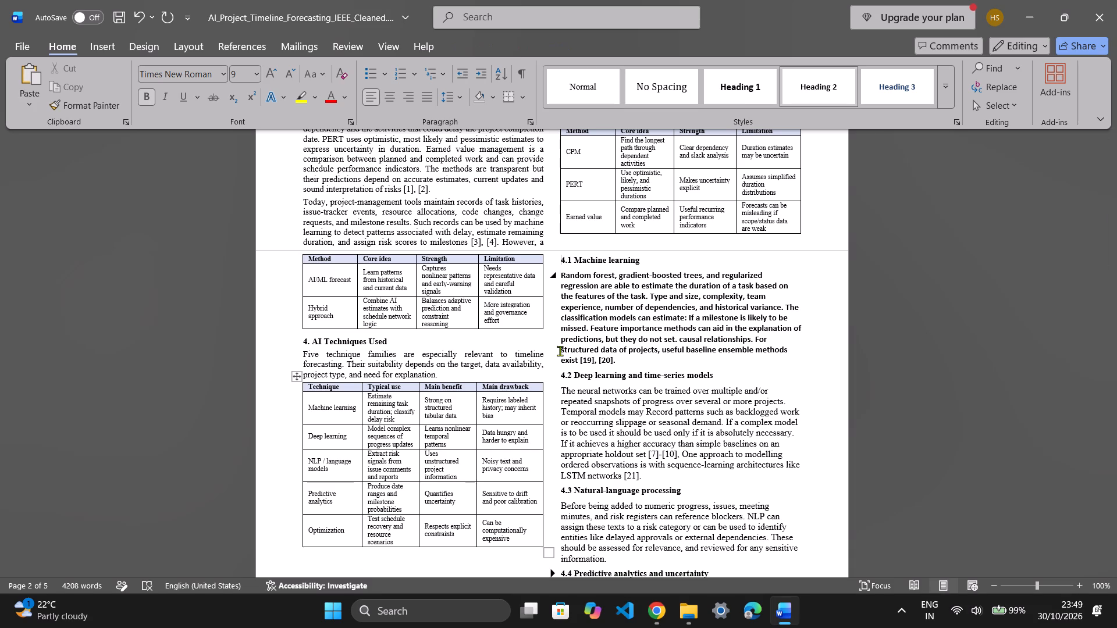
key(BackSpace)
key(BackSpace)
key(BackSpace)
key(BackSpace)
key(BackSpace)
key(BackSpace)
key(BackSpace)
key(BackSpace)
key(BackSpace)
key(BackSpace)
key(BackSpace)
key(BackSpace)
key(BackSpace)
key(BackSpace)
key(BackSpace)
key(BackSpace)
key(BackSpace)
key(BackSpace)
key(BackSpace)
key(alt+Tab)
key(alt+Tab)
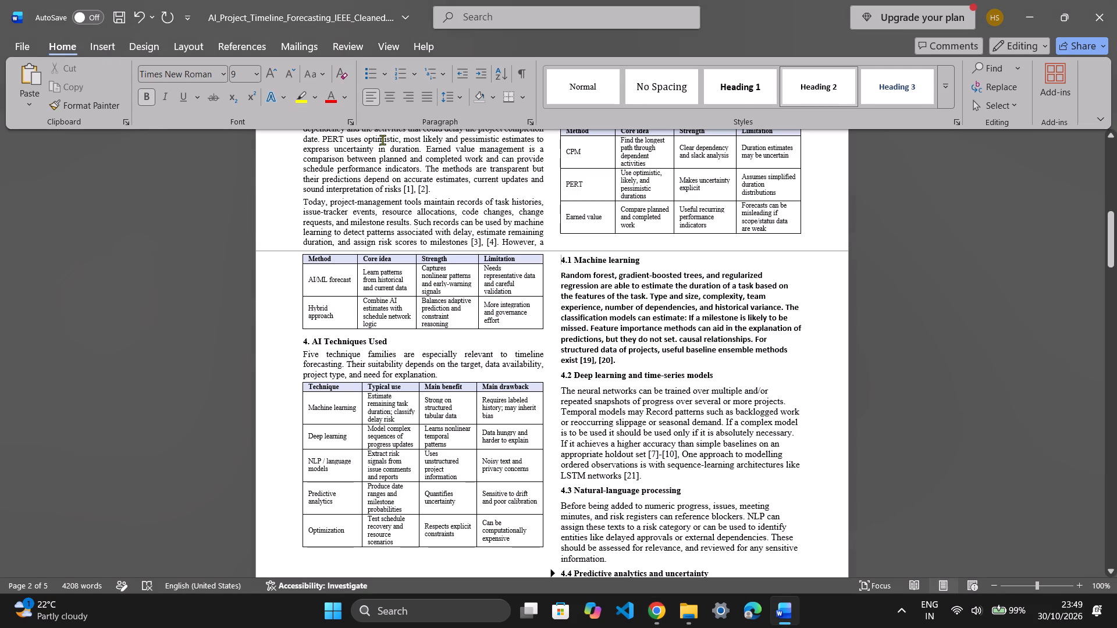
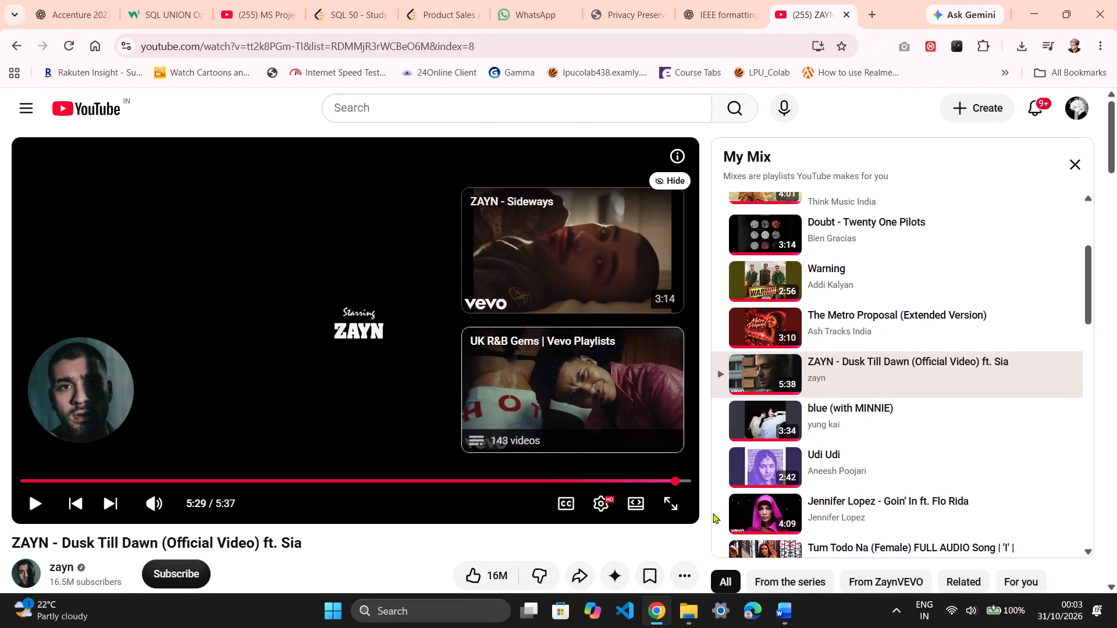
Switch to the timeline forecasting paper in Word and review the two-column layout of pages 1 and 2.
click(799, 627)
scroll(583, 279, up, 1)
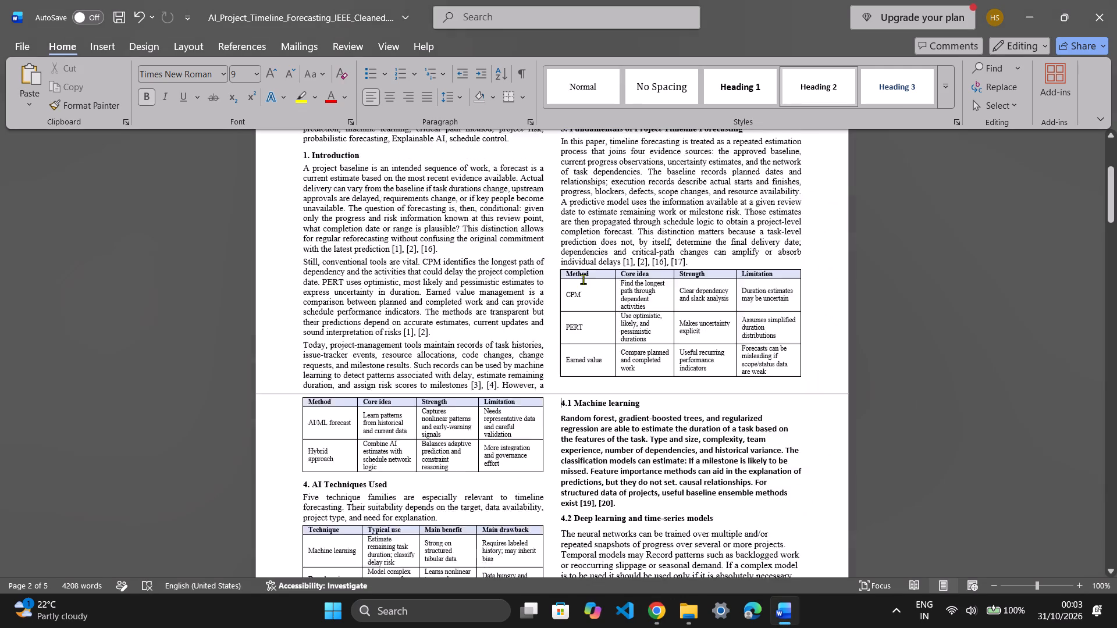
scroll(583, 279, up, 1)
scroll(583, 279, down, 3)
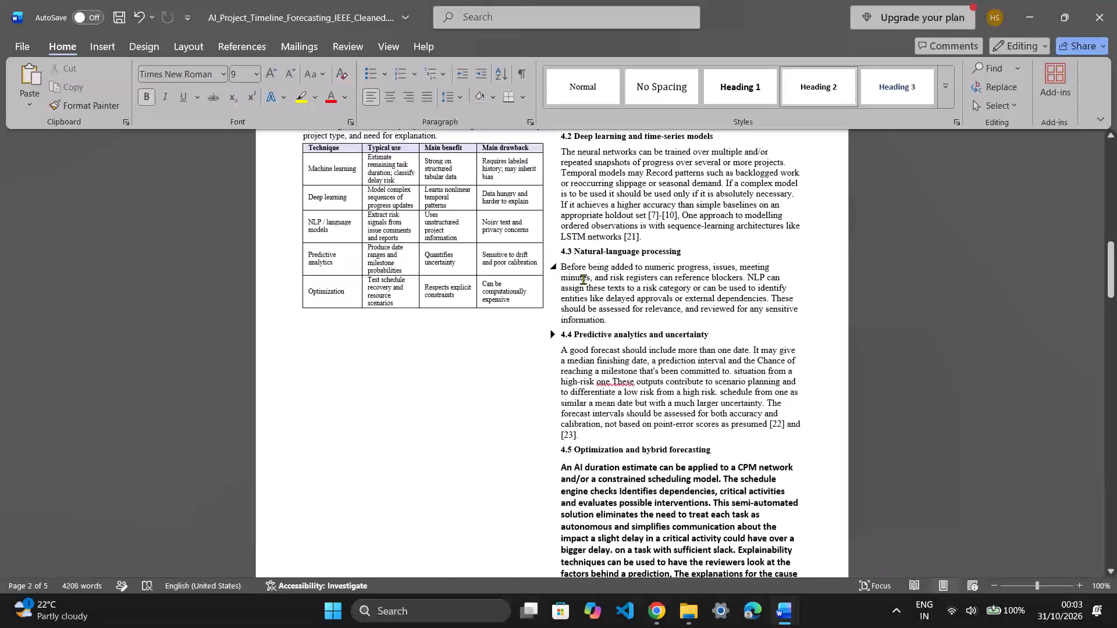
scroll(433, 397, up, 1)
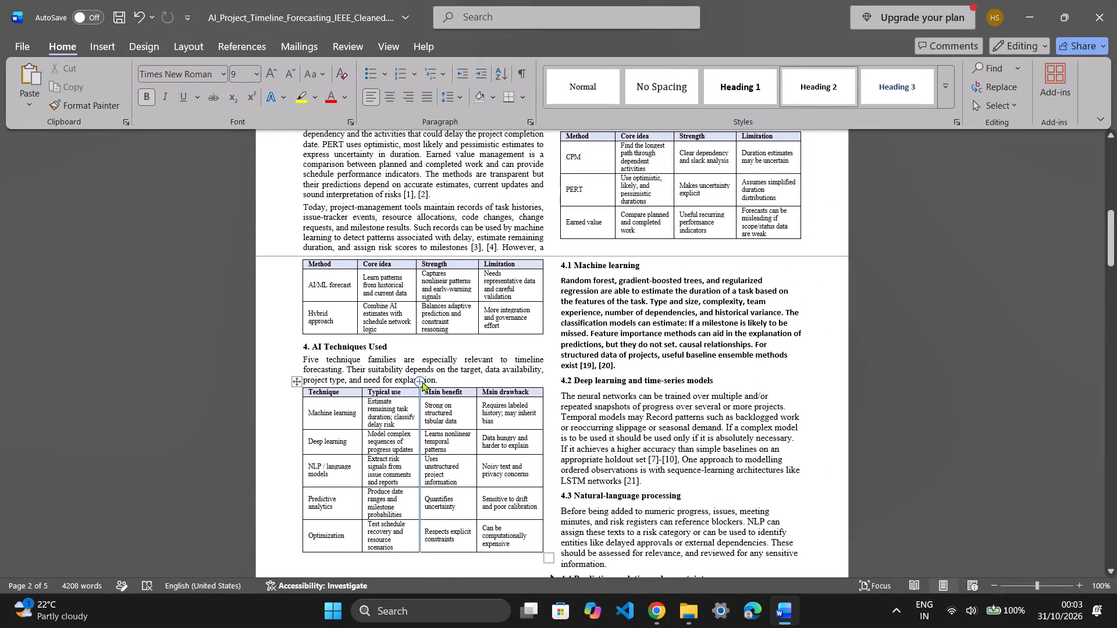
scroll(463, 387, up, 1)
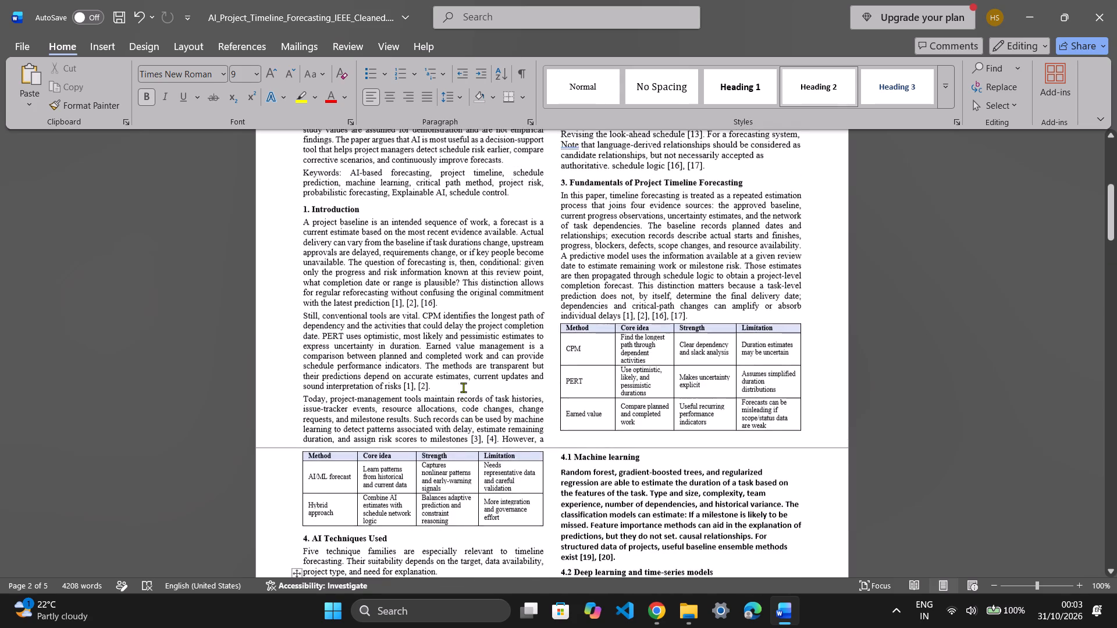
scroll(463, 387, up, 1)
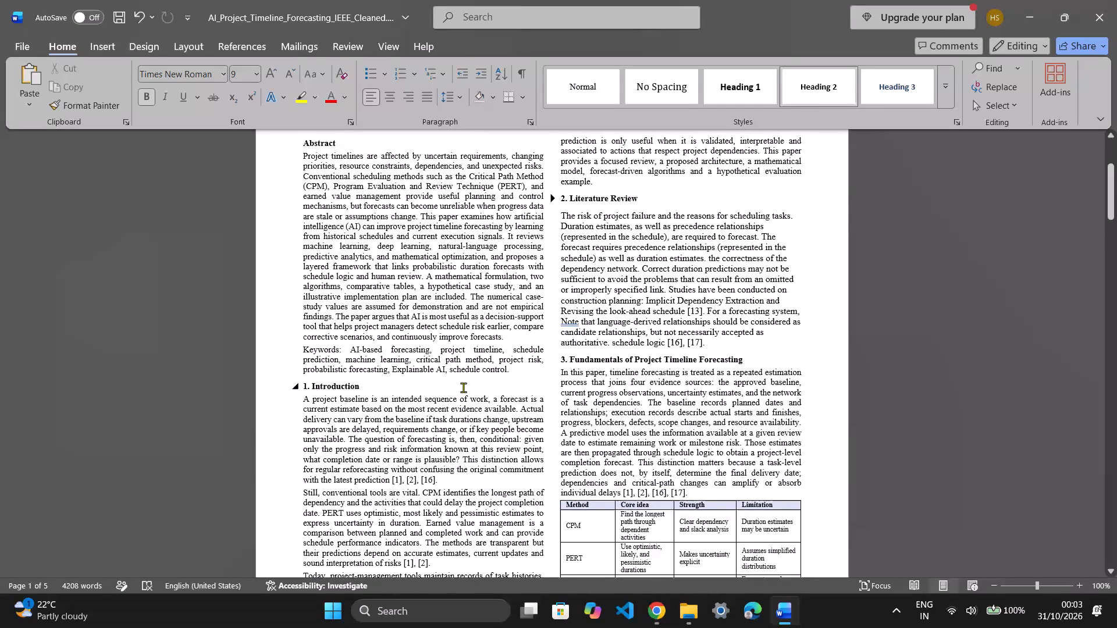
click(463, 387)
scroll(463, 387, up, 2)
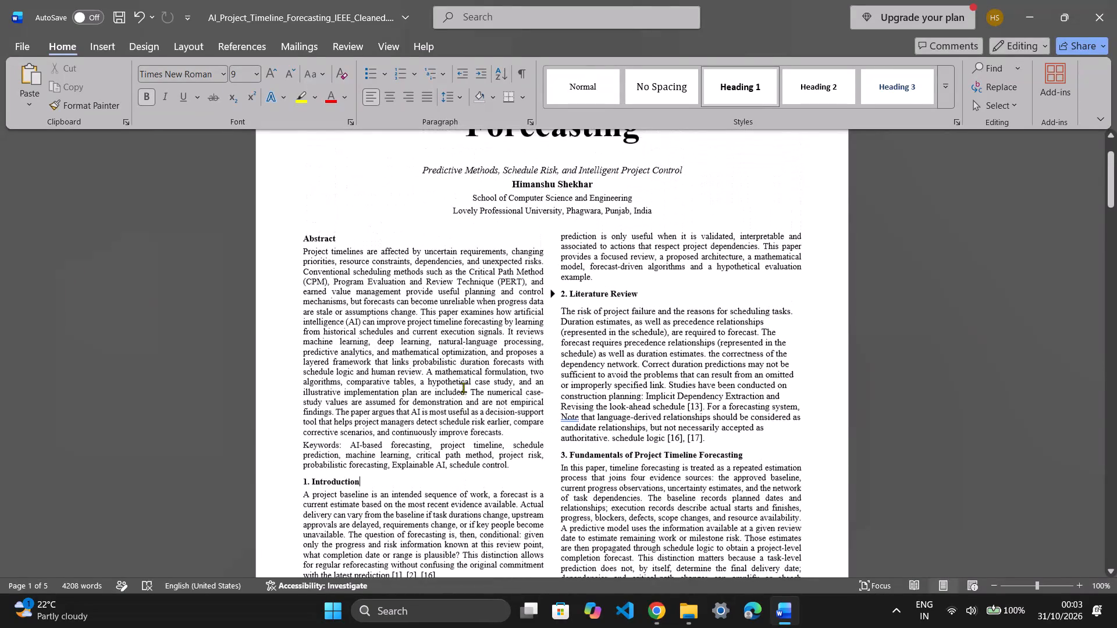
scroll(463, 387, down, 6)
scroll(463, 387, up, 6)
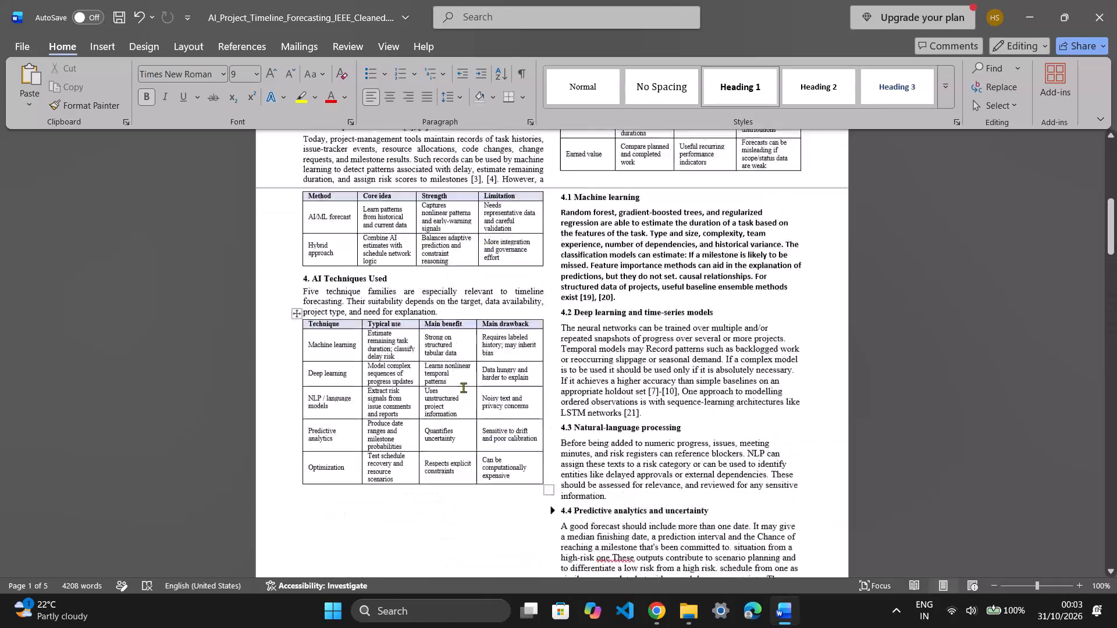
Examine the empty column space beneath the AI techniques table on page 2 and the start of page 3.
scroll(463, 387, down, 5)
scroll(463, 387, up, 2)
scroll(463, 387, down, 1)
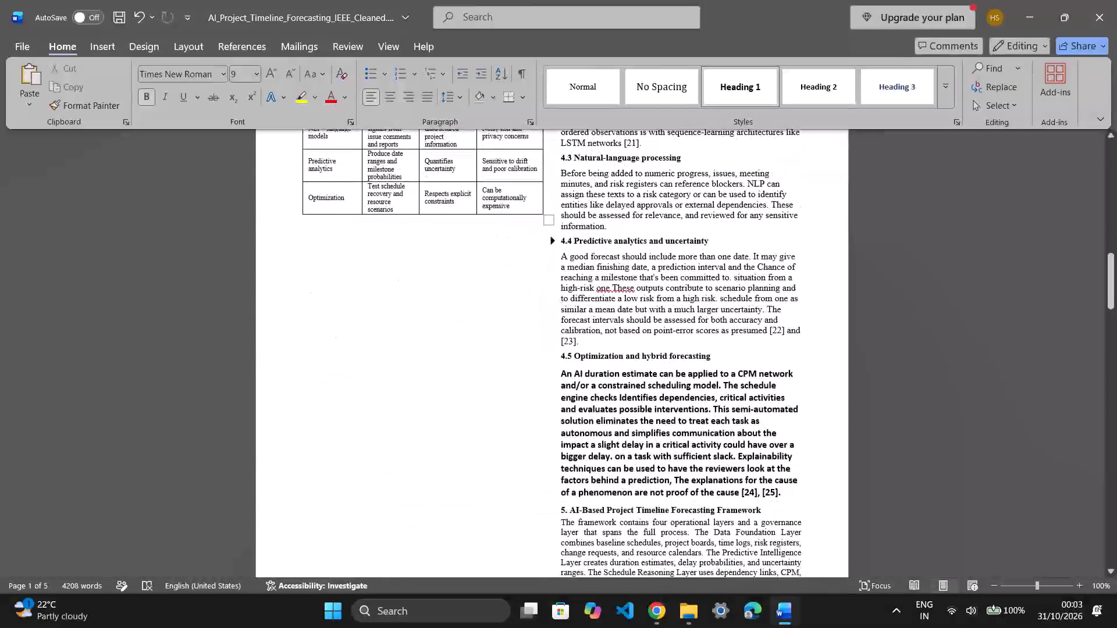
scroll(463, 387, down, 2)
scroll(463, 387, up, 2)
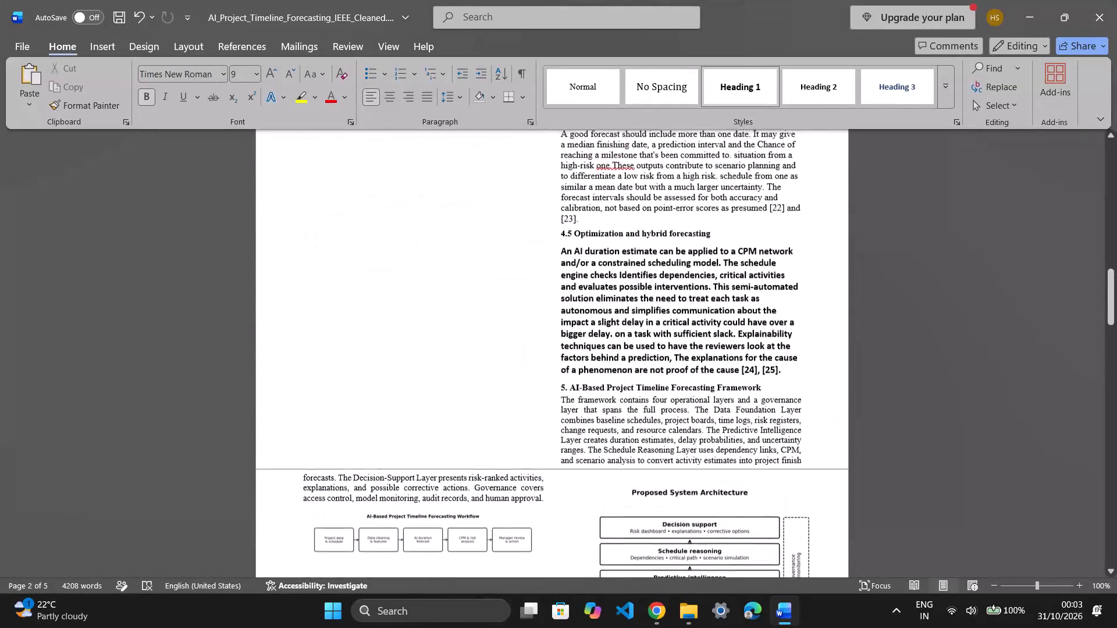
scroll(489, 382, up, 1)
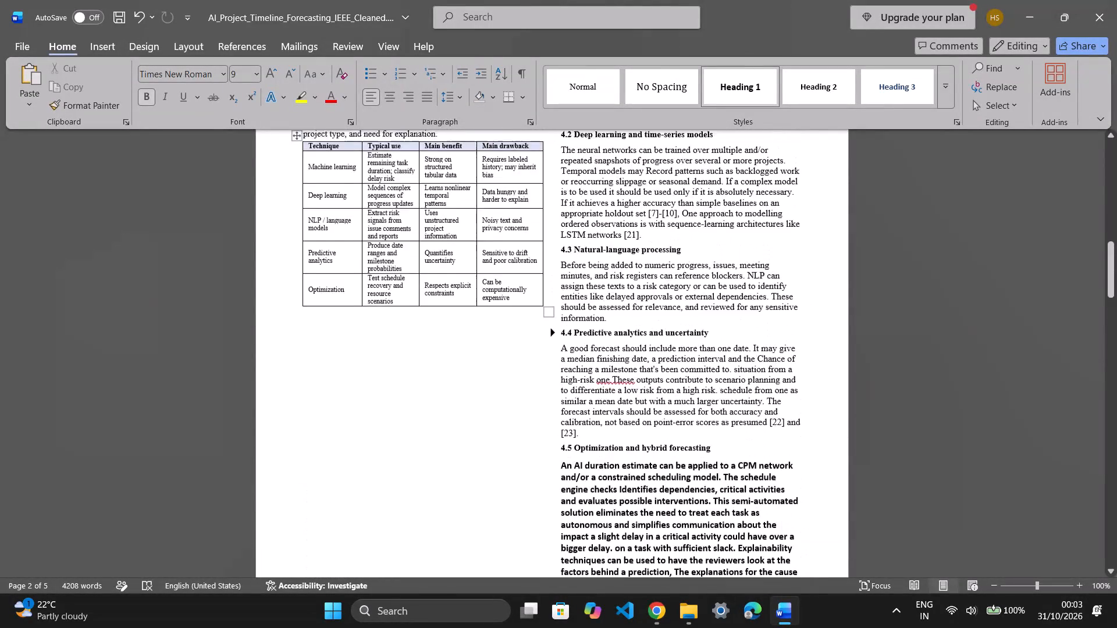
Examine the text flow from page 1 to page 2 around the split method comparison table and section 4.1.
scroll(489, 382, up, 1)
scroll(602, 245, up, 2)
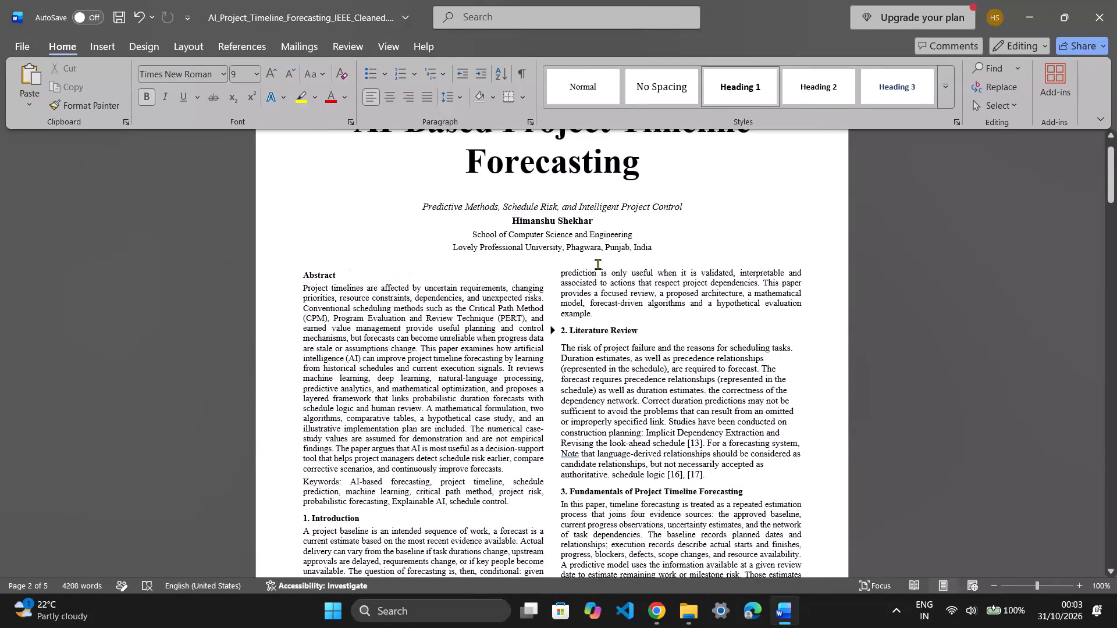
scroll(592, 457, down, 2)
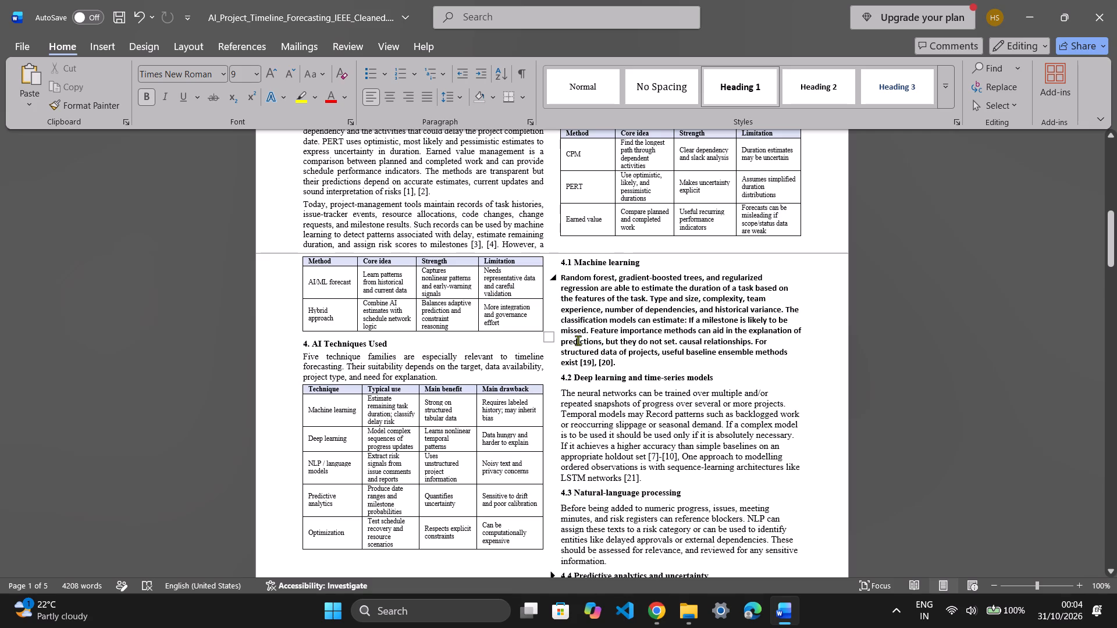
scroll(578, 340, up, 3)
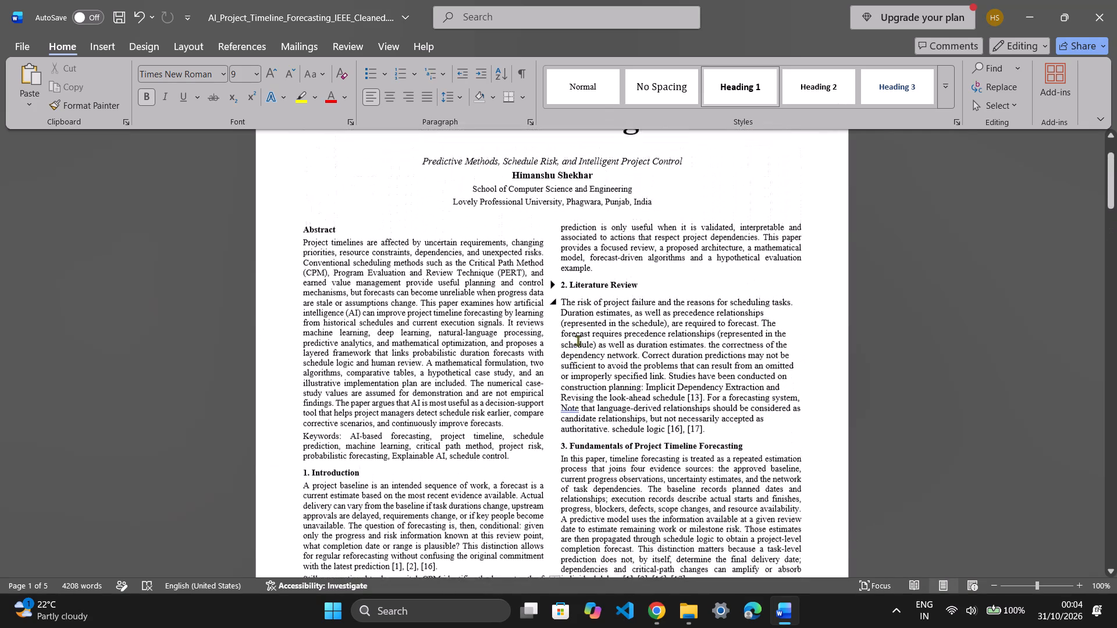
scroll(578, 340, down, 2)
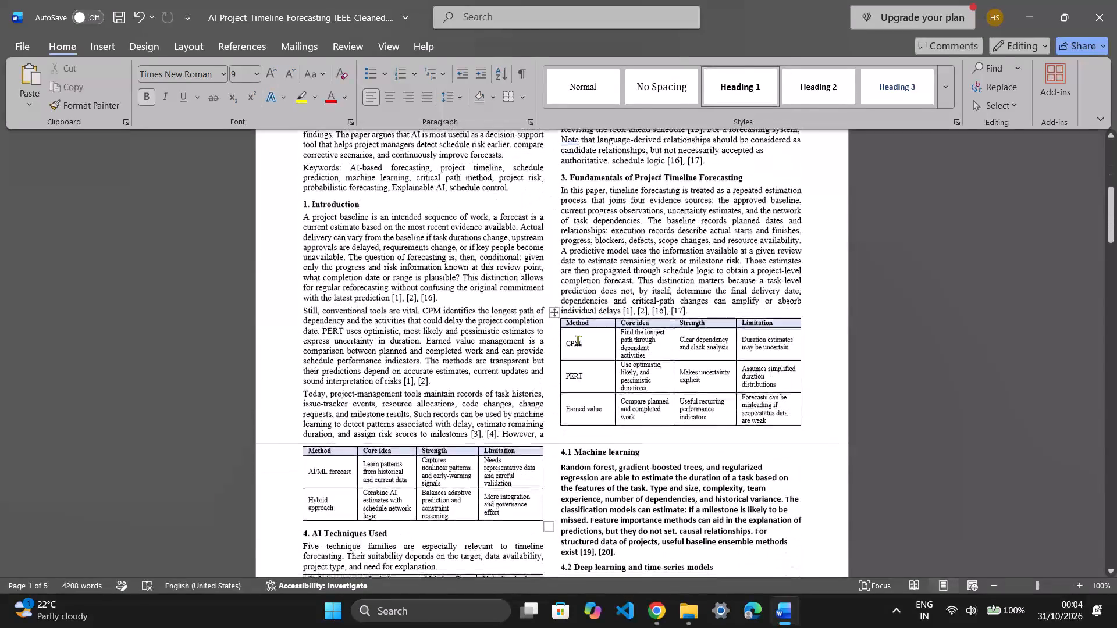
scroll(578, 340, down, 1)
scroll(578, 340, up, 1)
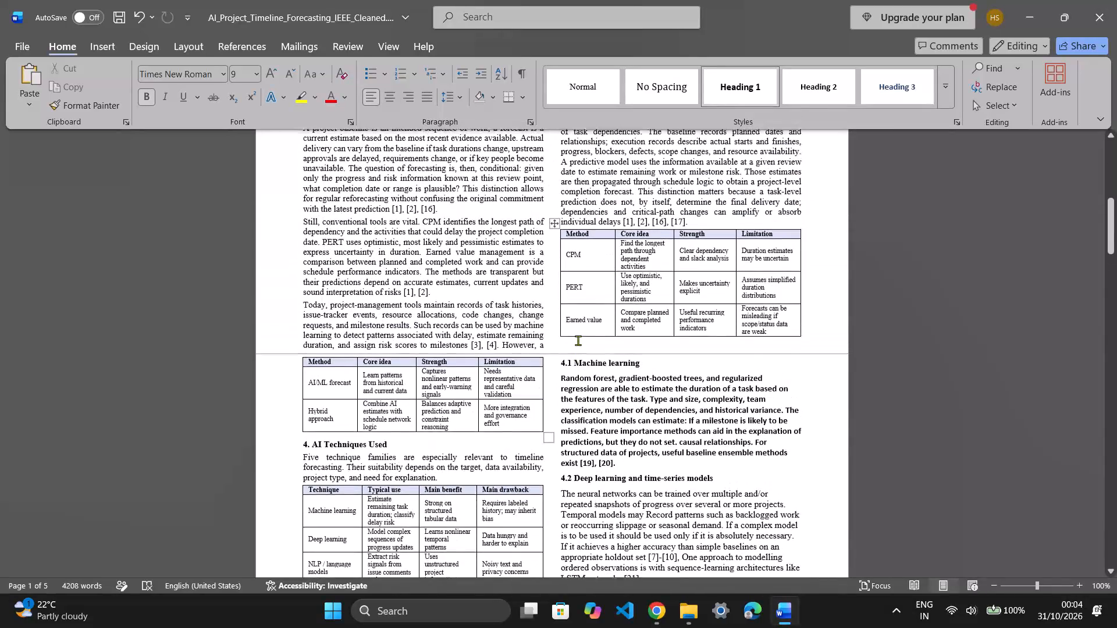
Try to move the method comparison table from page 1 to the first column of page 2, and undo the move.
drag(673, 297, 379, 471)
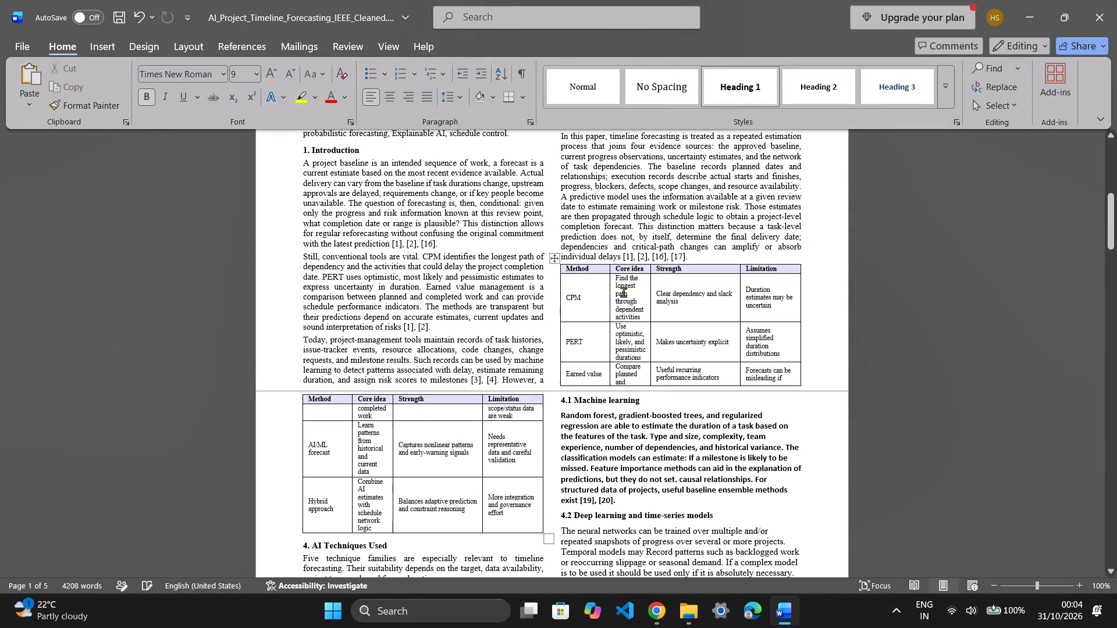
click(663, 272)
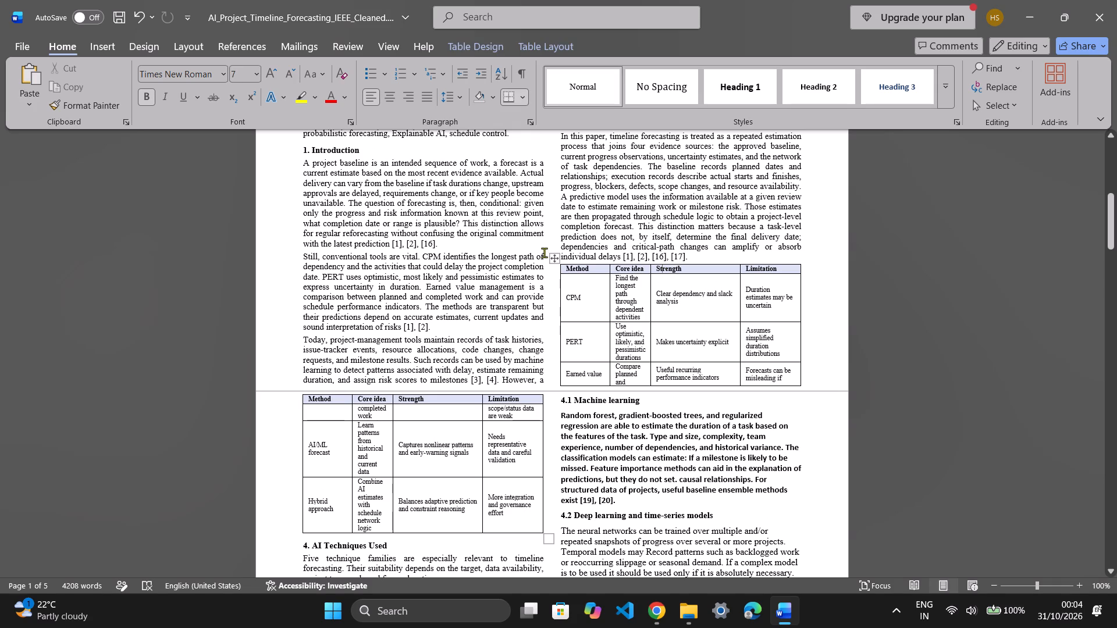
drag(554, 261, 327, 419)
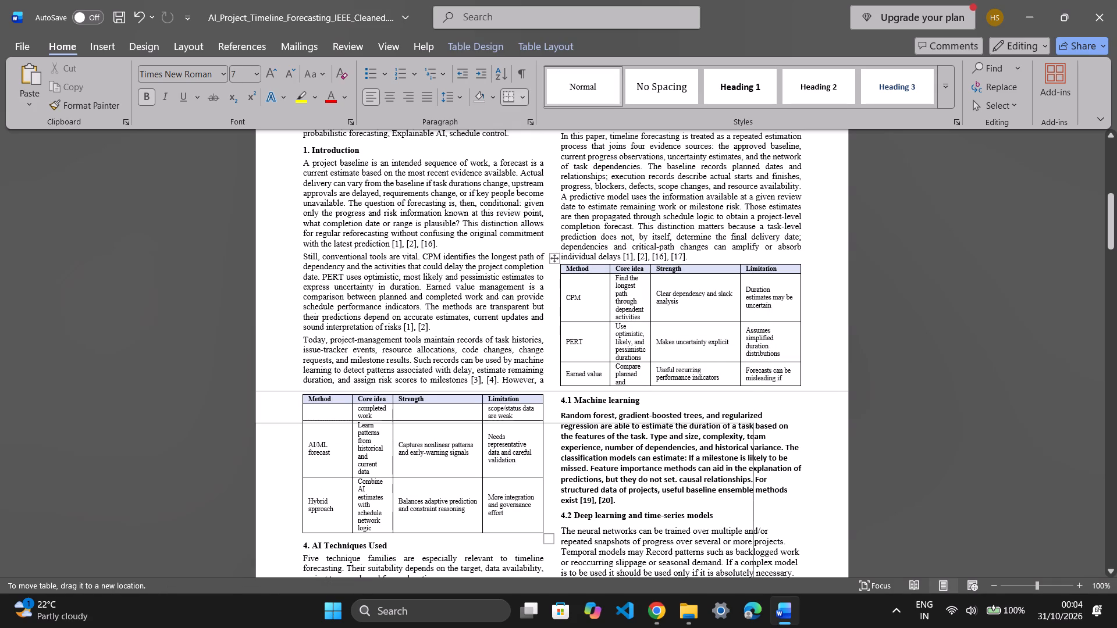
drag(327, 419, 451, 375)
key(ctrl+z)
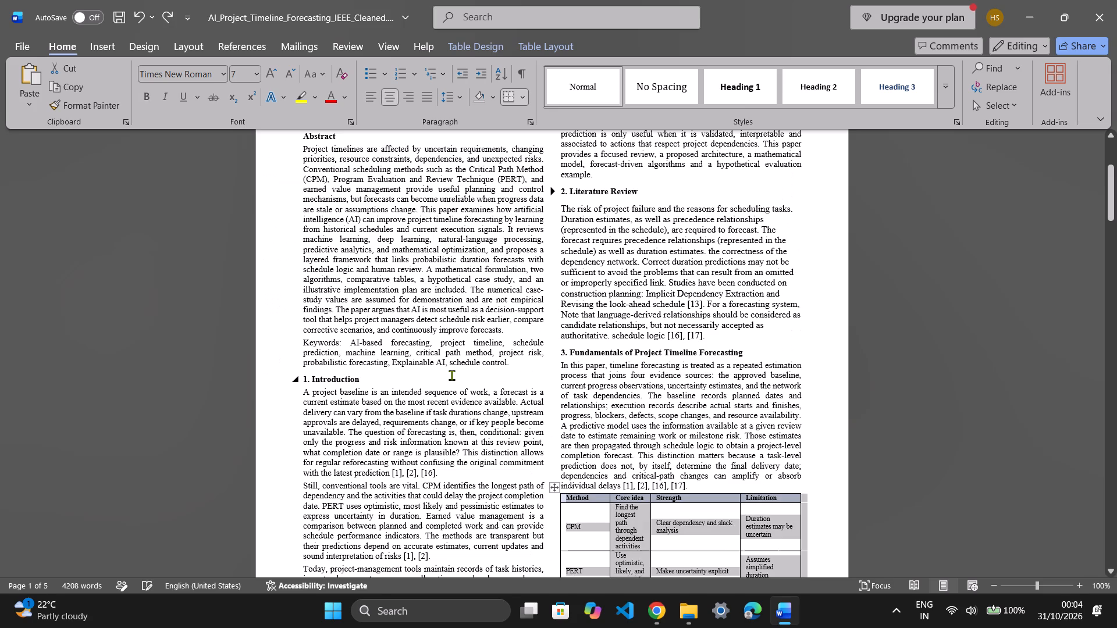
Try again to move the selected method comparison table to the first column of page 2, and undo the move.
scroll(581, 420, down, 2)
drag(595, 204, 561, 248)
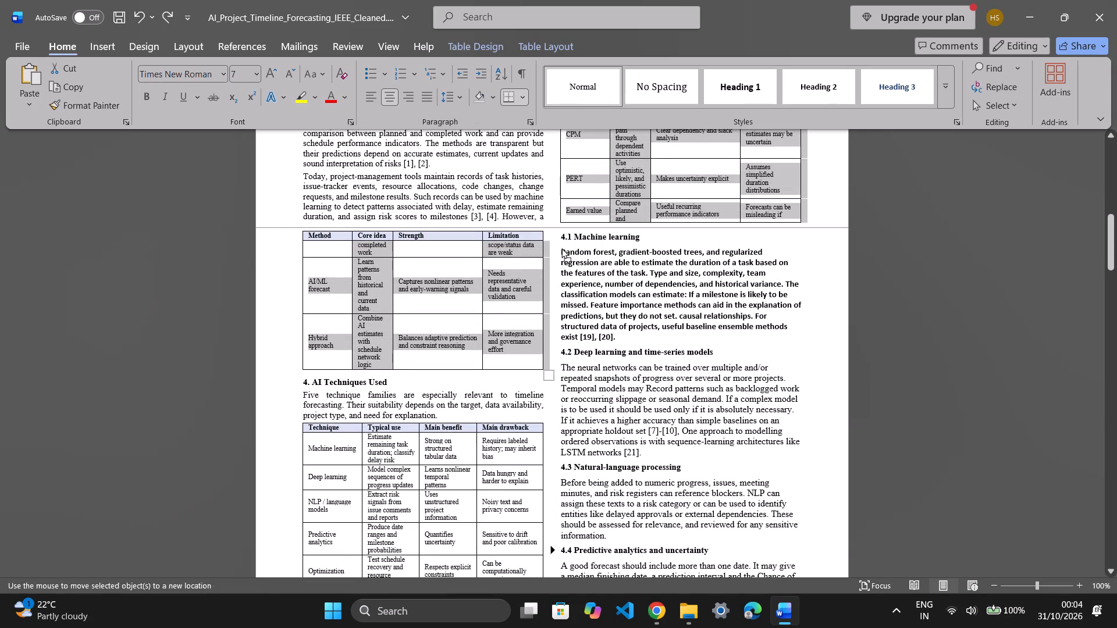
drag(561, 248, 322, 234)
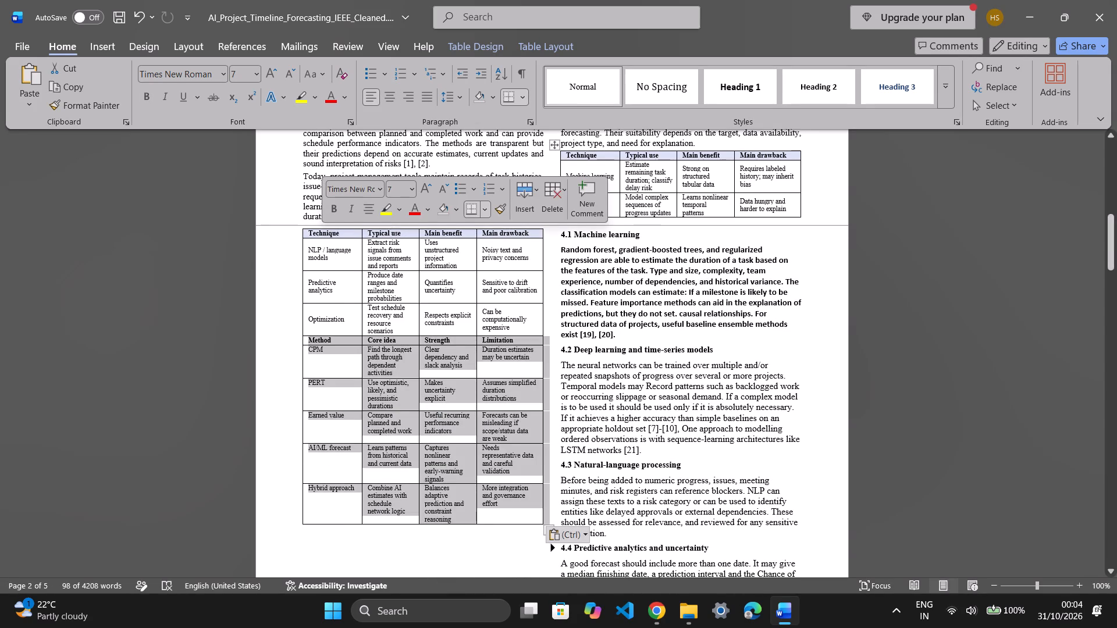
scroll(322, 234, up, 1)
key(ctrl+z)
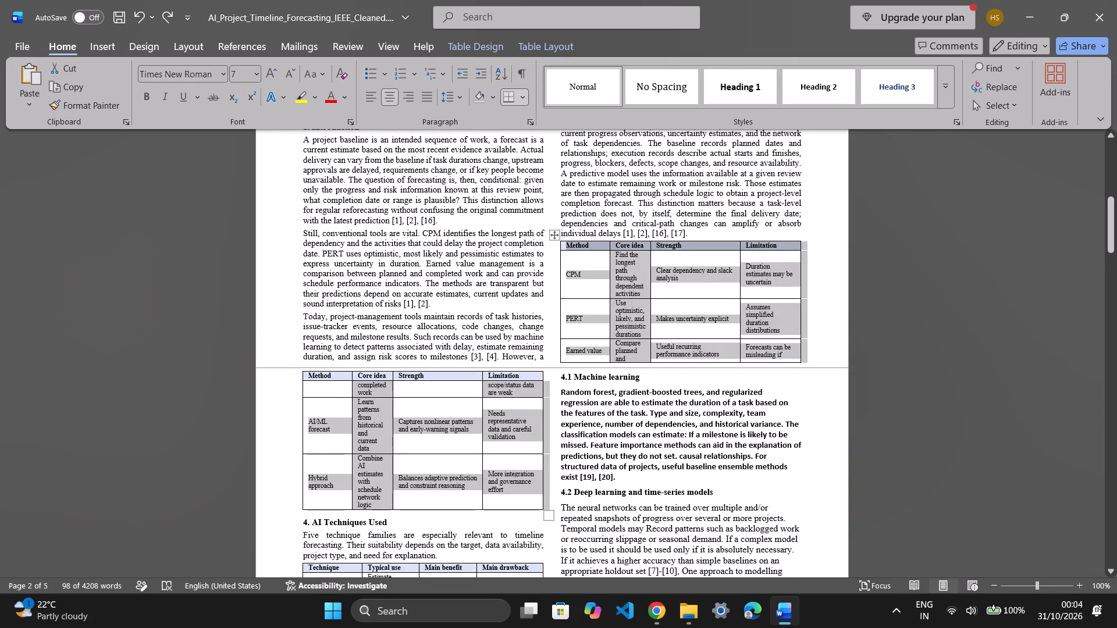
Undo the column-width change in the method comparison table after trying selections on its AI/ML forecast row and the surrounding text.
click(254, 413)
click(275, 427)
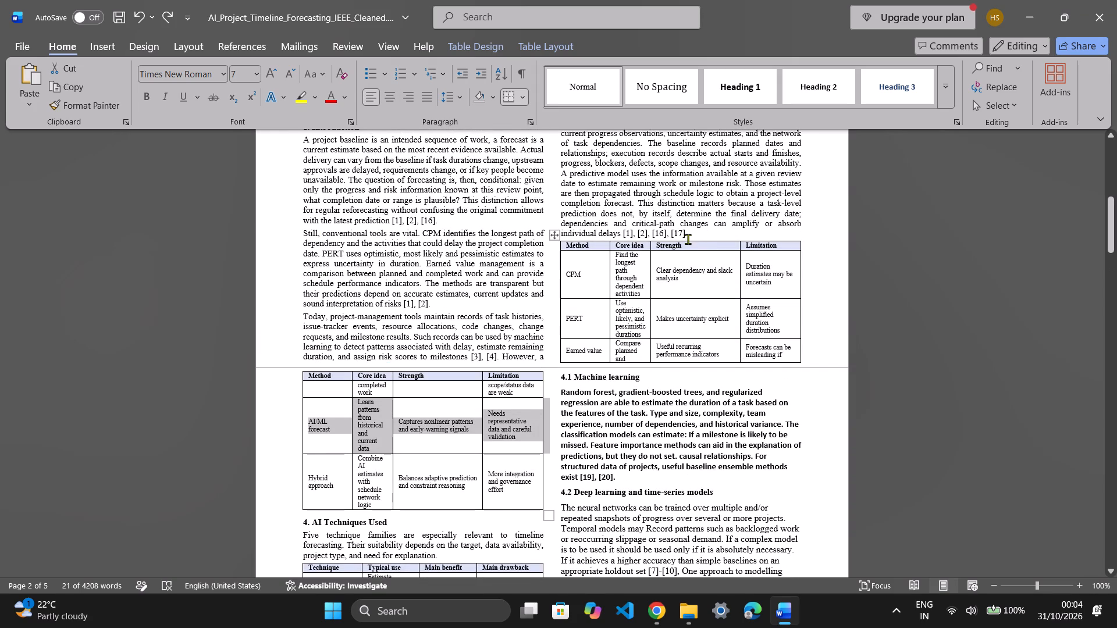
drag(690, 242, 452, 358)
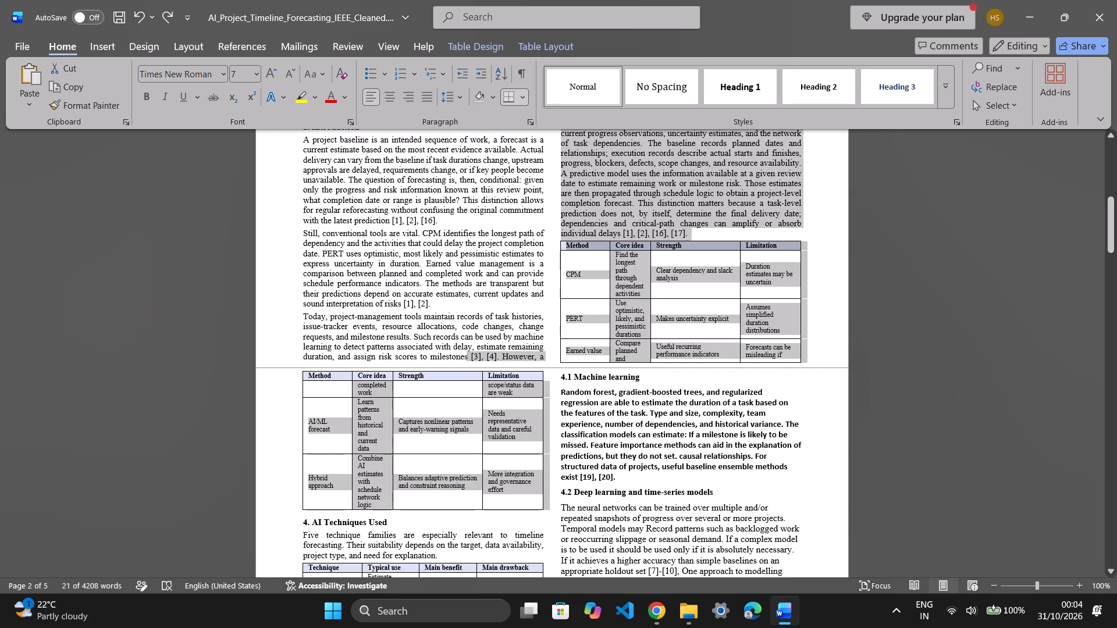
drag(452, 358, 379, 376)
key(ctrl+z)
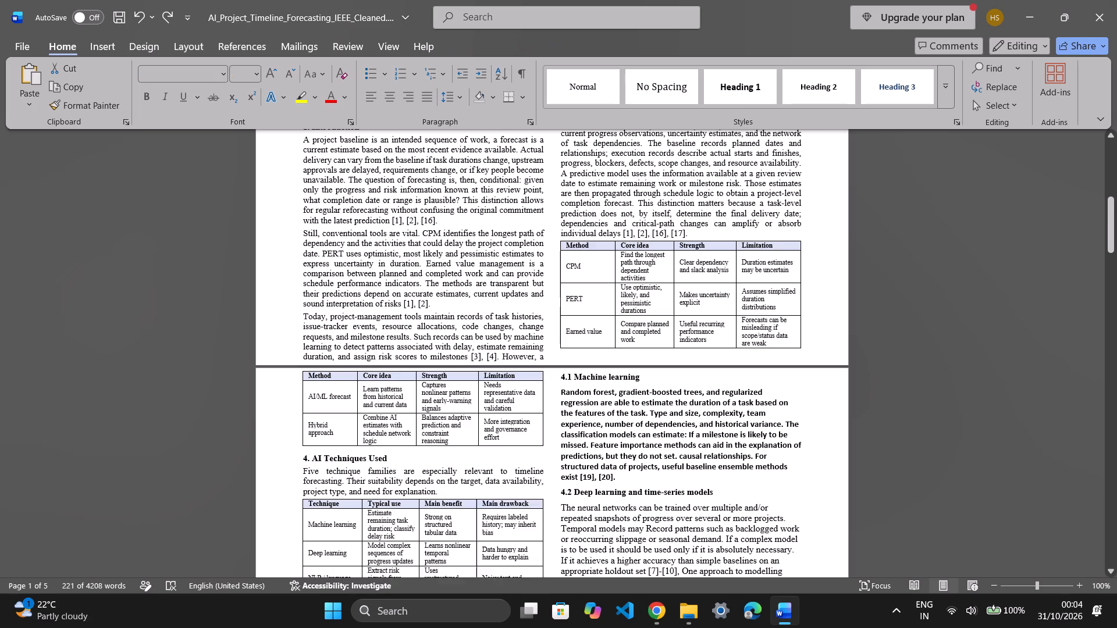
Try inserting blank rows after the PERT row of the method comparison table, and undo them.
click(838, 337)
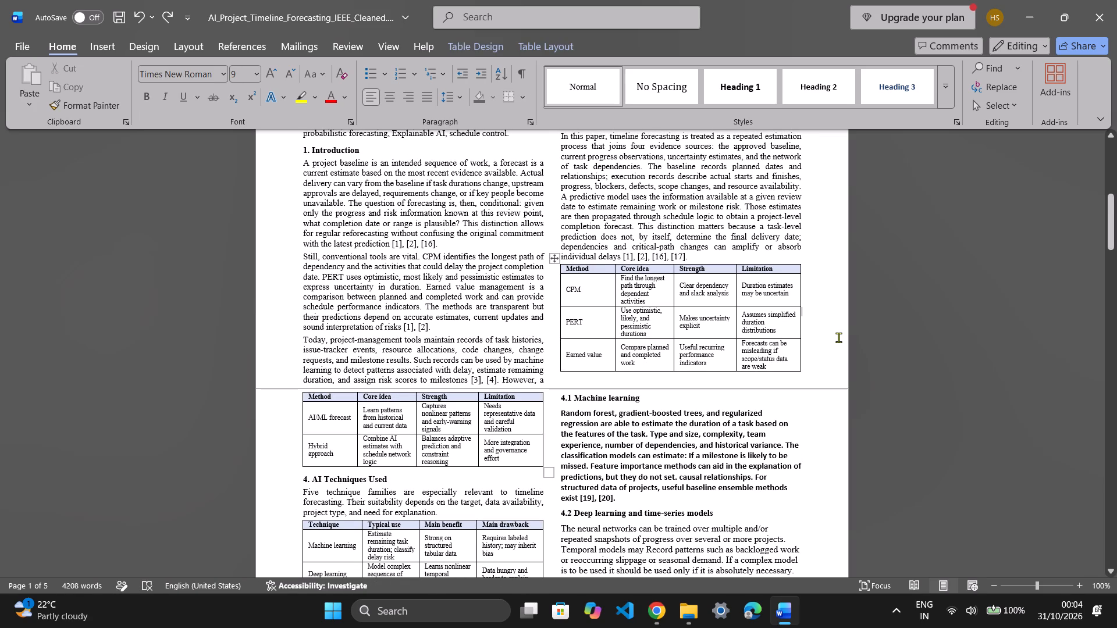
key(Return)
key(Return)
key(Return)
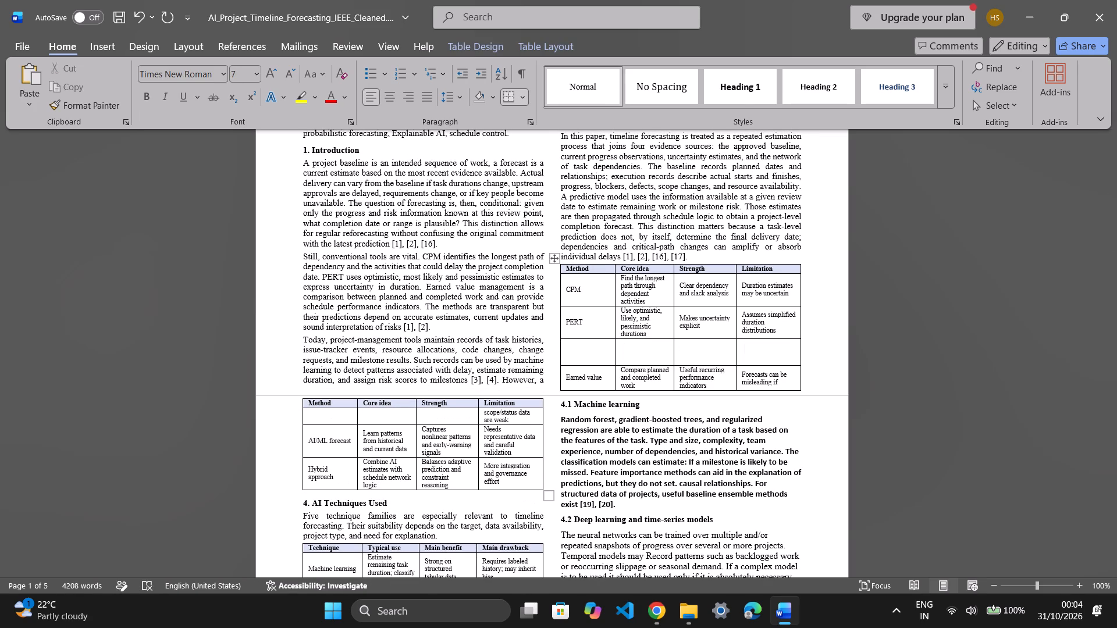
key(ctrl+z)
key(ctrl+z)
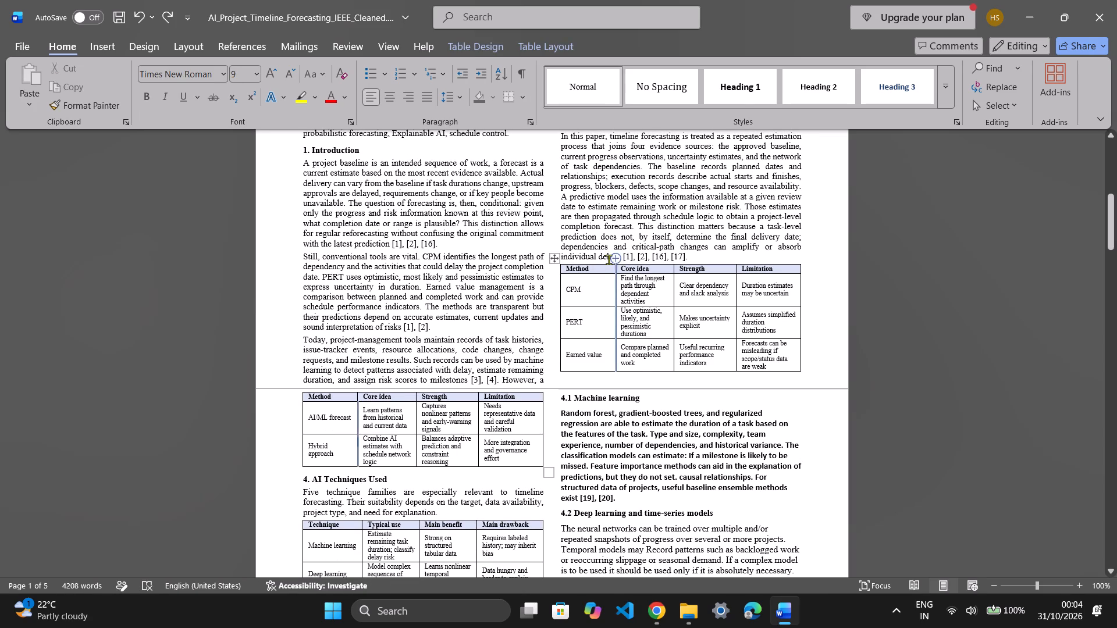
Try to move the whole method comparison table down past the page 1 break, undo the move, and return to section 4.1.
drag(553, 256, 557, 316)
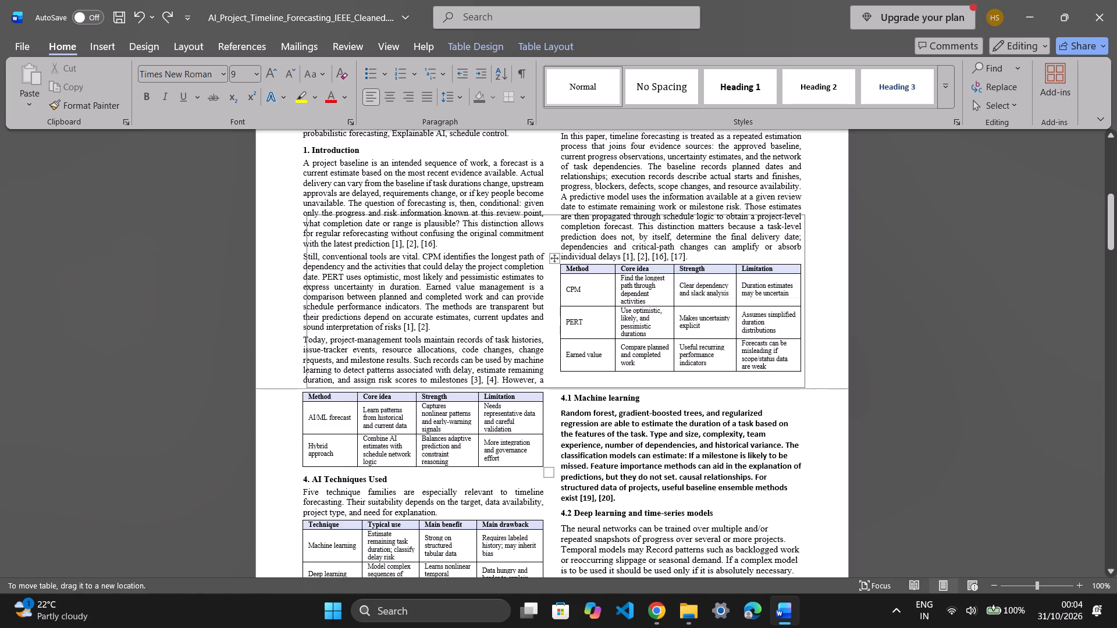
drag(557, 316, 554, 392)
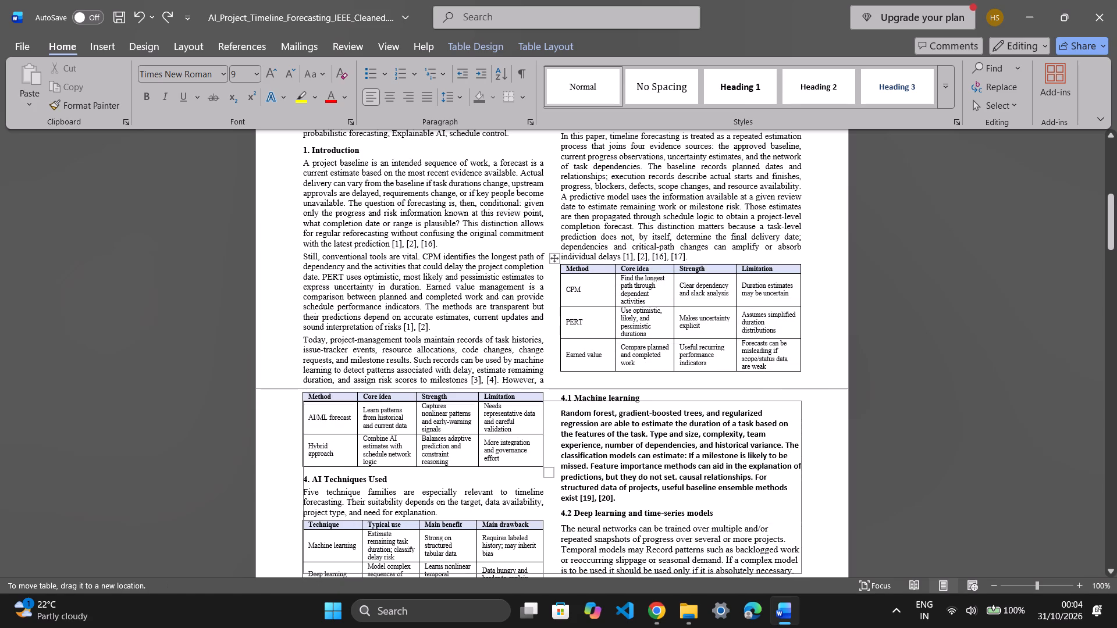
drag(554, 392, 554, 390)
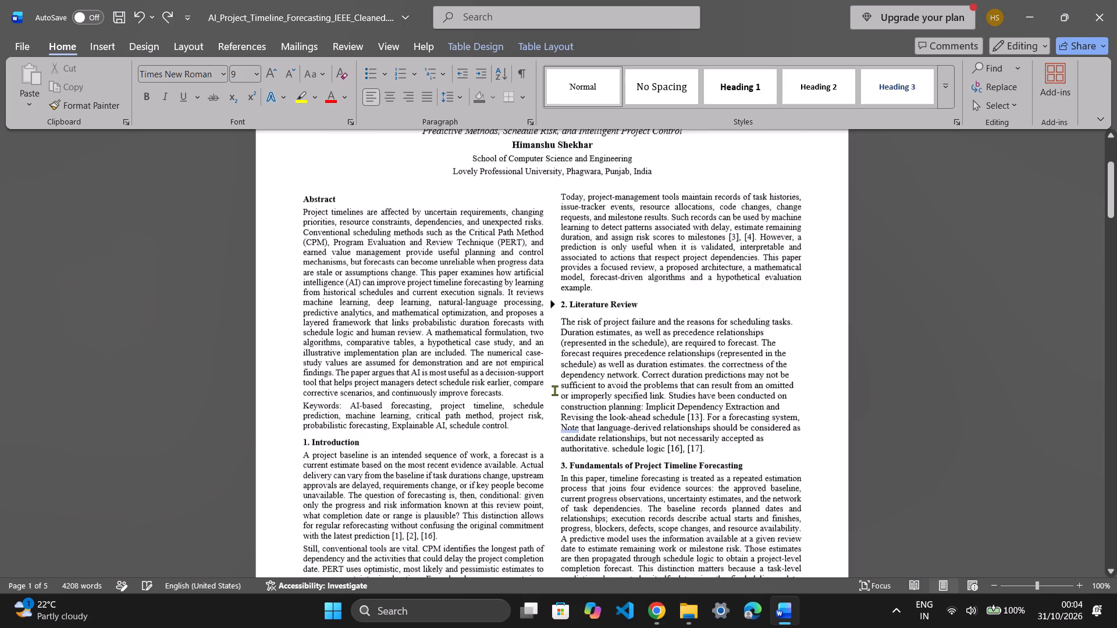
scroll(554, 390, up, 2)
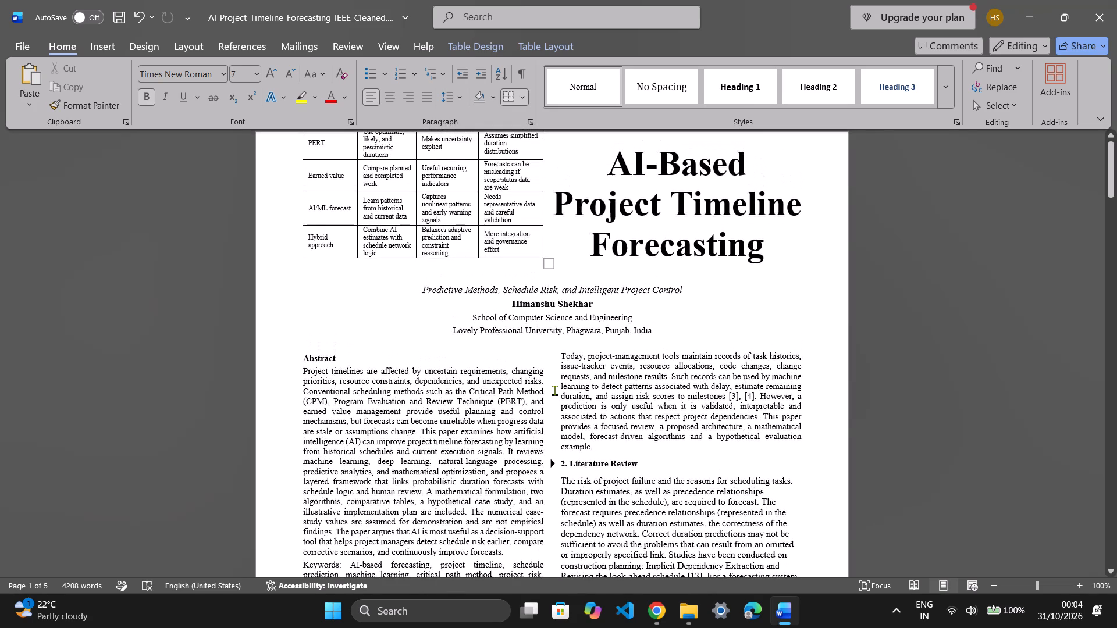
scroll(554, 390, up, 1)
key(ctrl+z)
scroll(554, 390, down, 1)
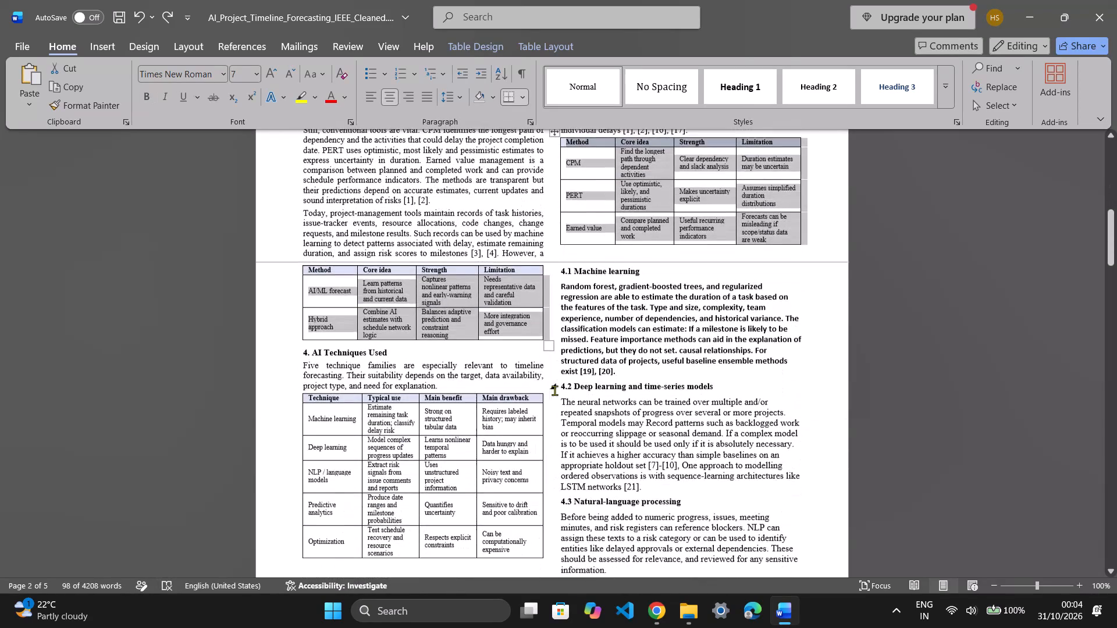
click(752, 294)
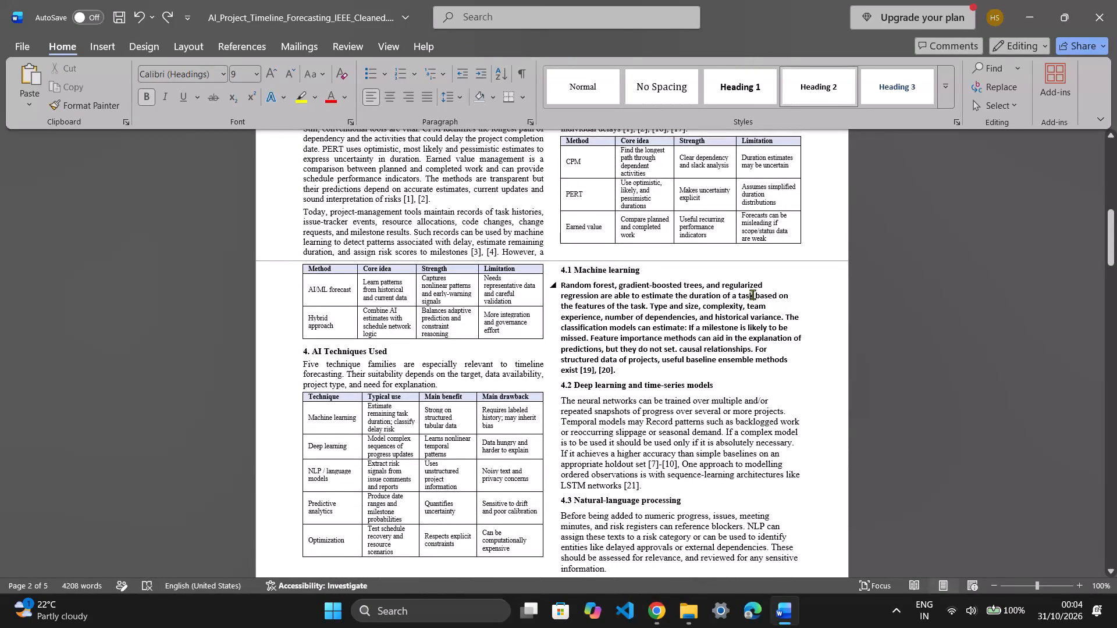
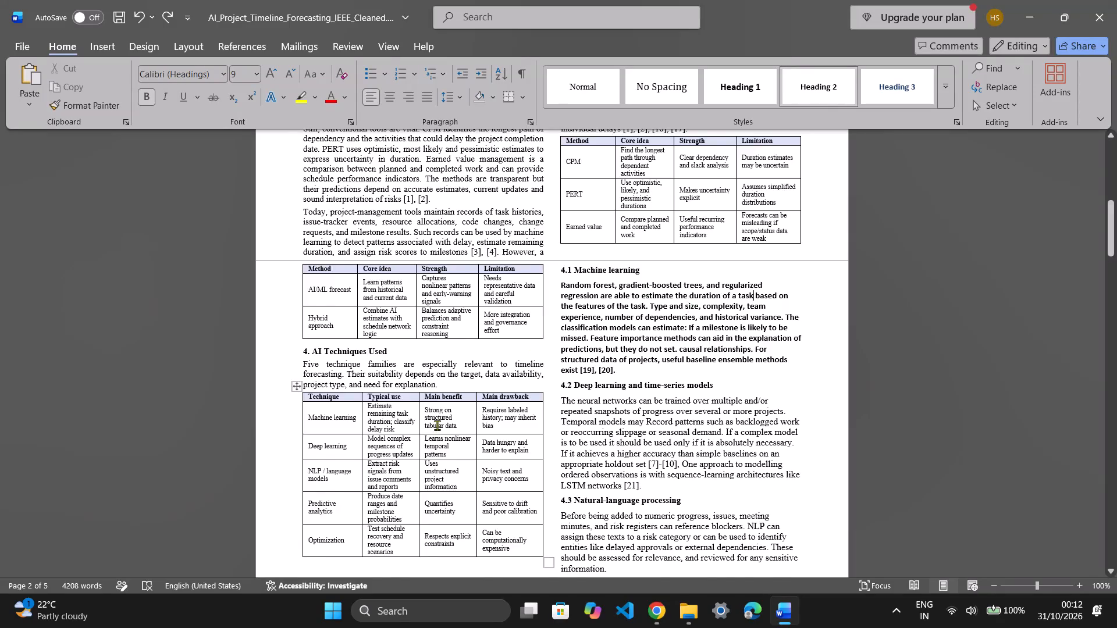
Examine the layout of pages 1 and 2 around the split method comparison table and the empty space below the AI techniques table.
scroll(437, 425, up, 1)
scroll(437, 425, down, 4)
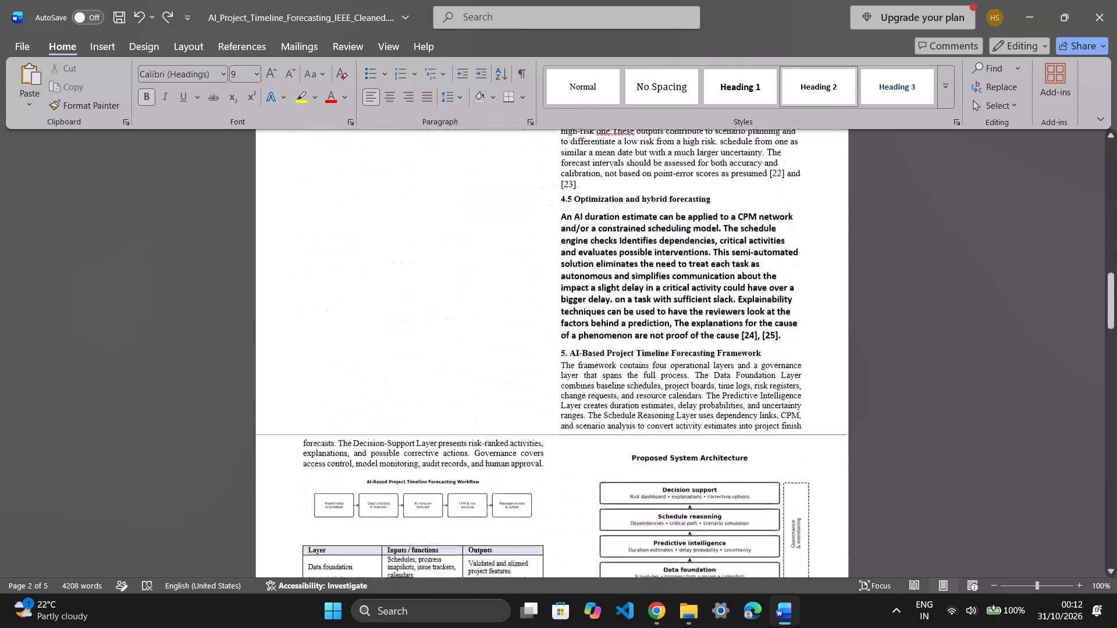
scroll(437, 425, up, 1)
click(440, 434)
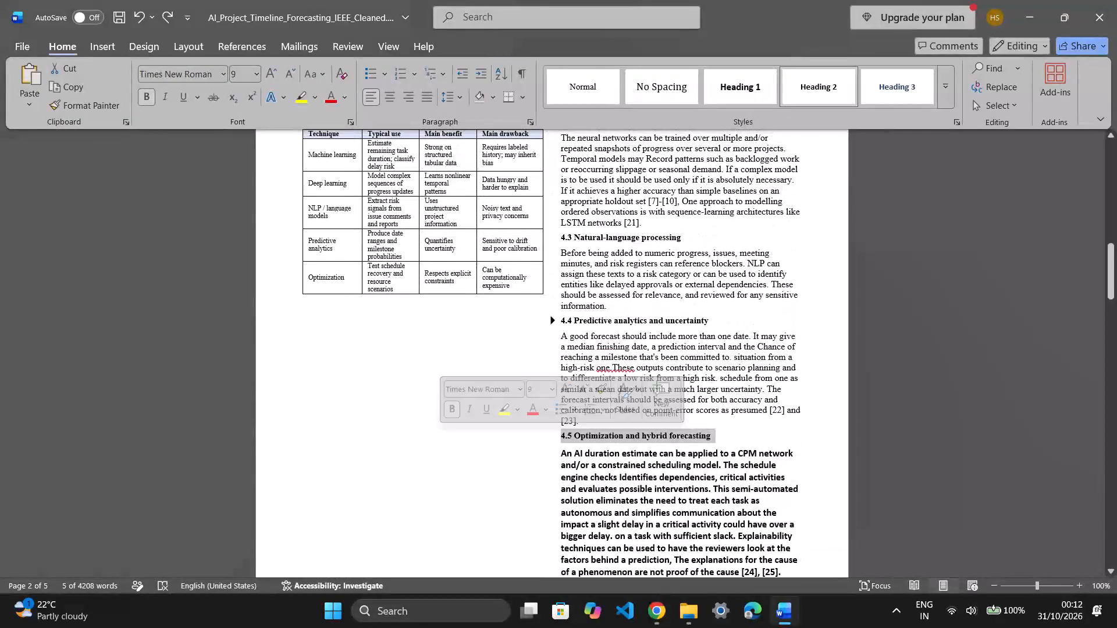
click(378, 429)
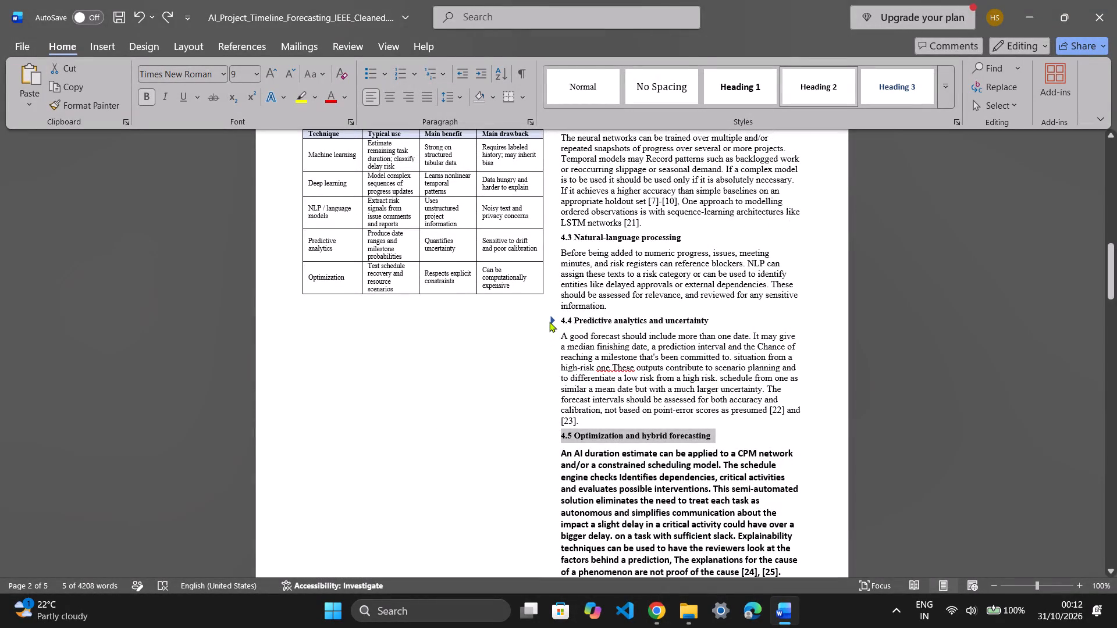
click(549, 322)
click(549, 322)
scroll(549, 322, up, 1)
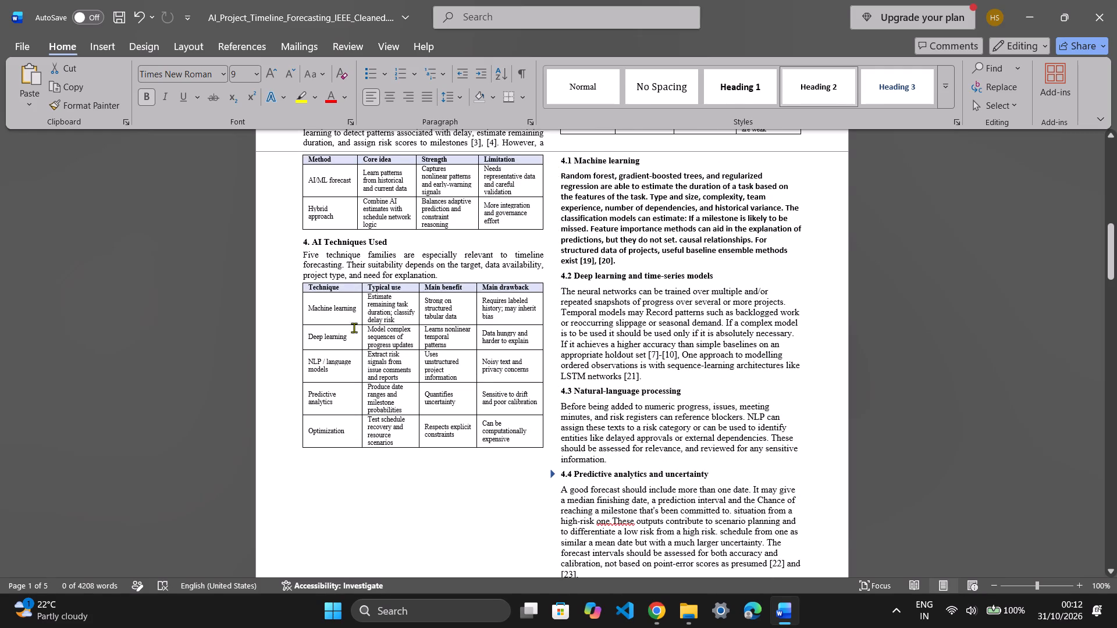
scroll(304, 254, up, 5)
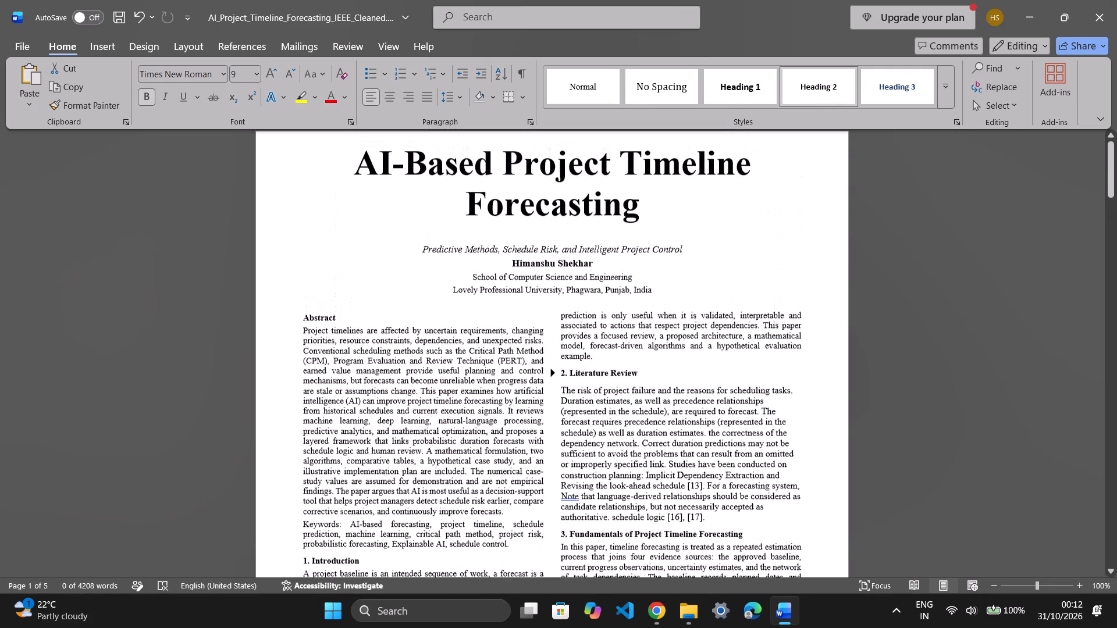
scroll(304, 254, down, 1)
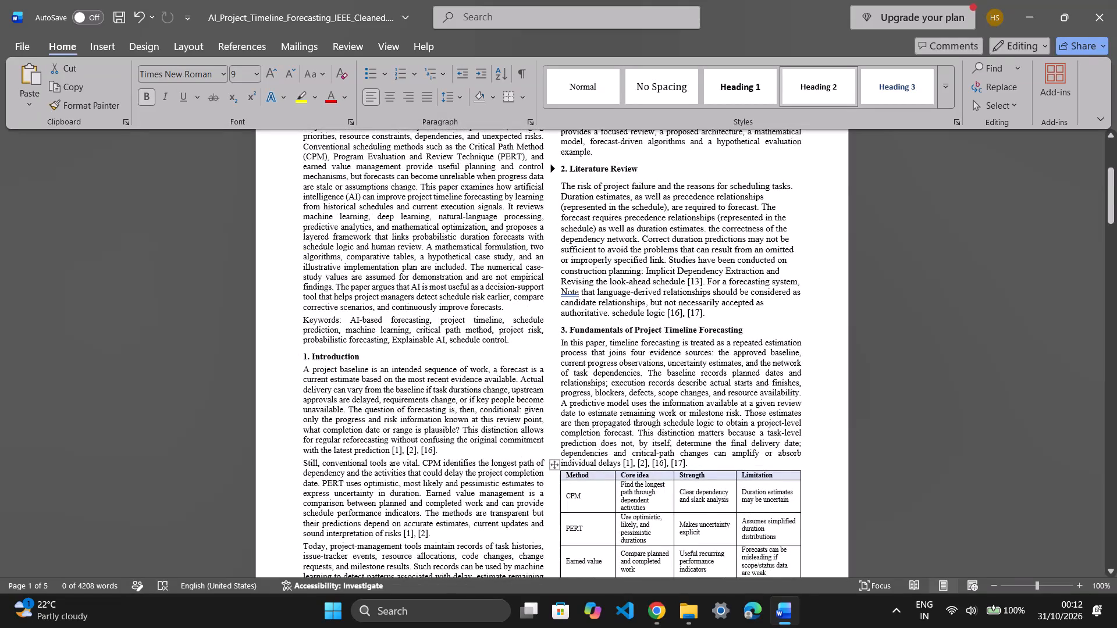
scroll(589, 472, down, 1)
Insert nine blank lines after the section 3 paragraph so the whole method comparison table starts in the first column of page 2.
click(690, 229)
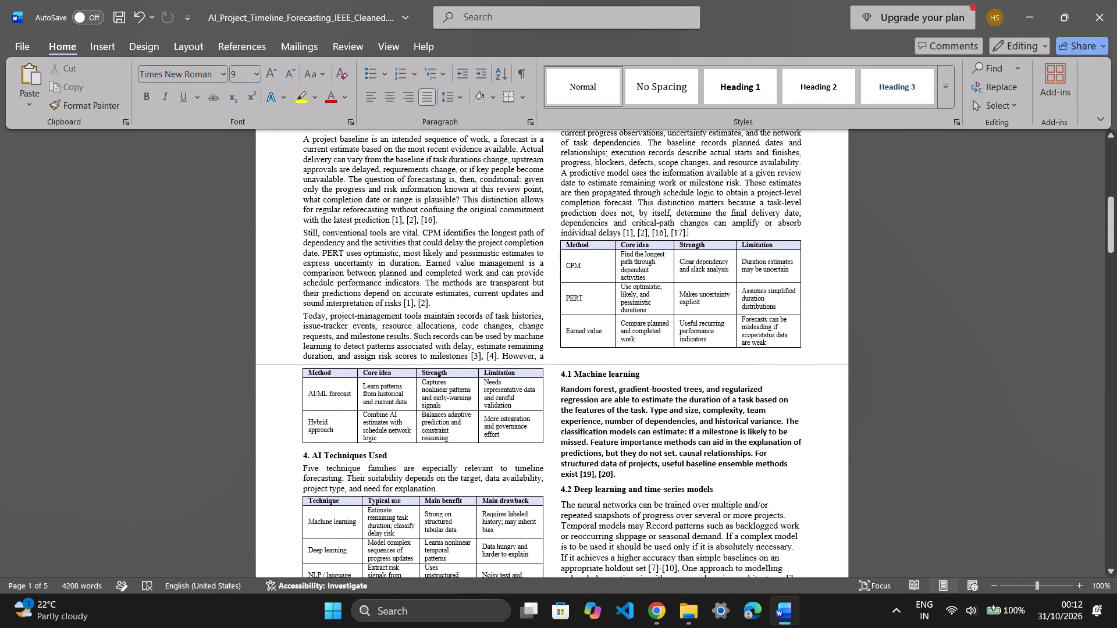
key(Return)
key(Return)
key(Return)
key(Return)
key(Return)
key(Return)
key(Return)
key(Return)
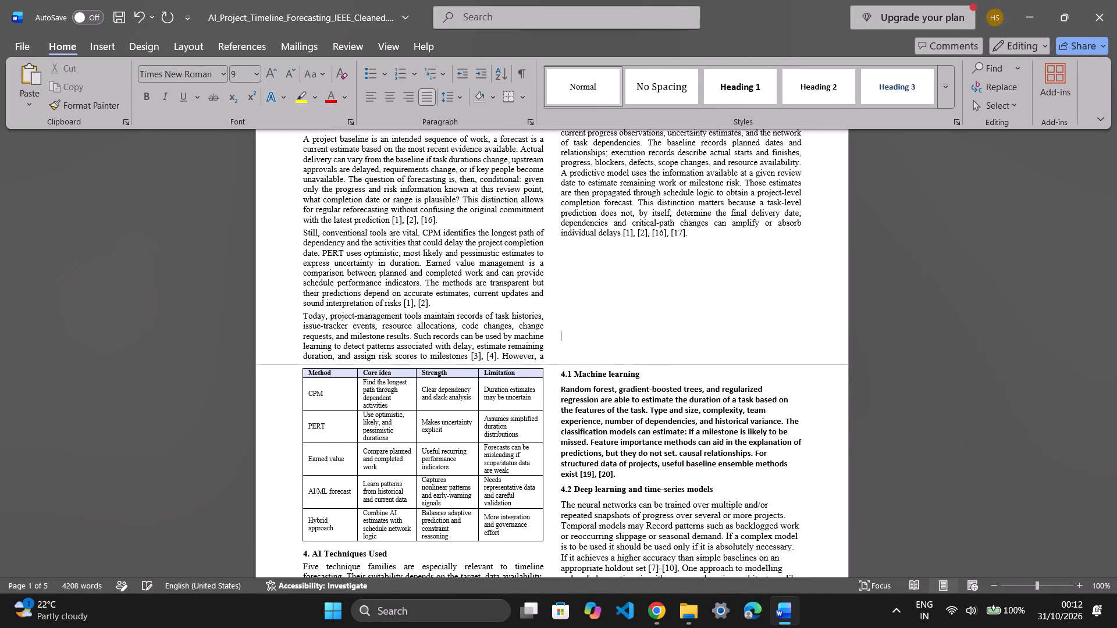
scroll(680, 278, down, 1)
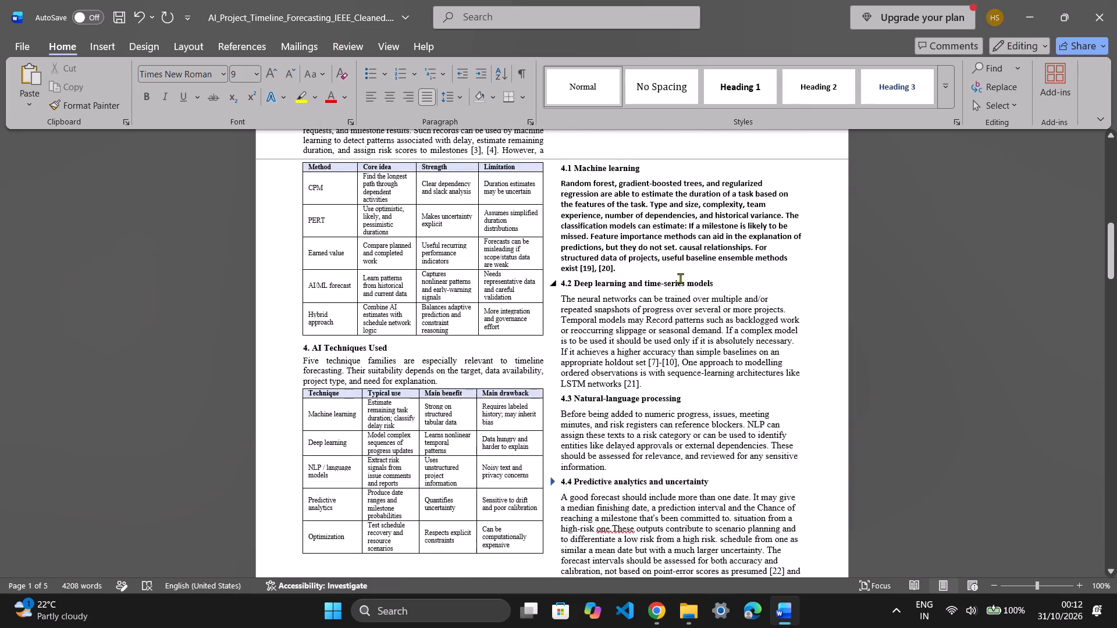
scroll(680, 278, down, 1)
scroll(680, 278, up, 2)
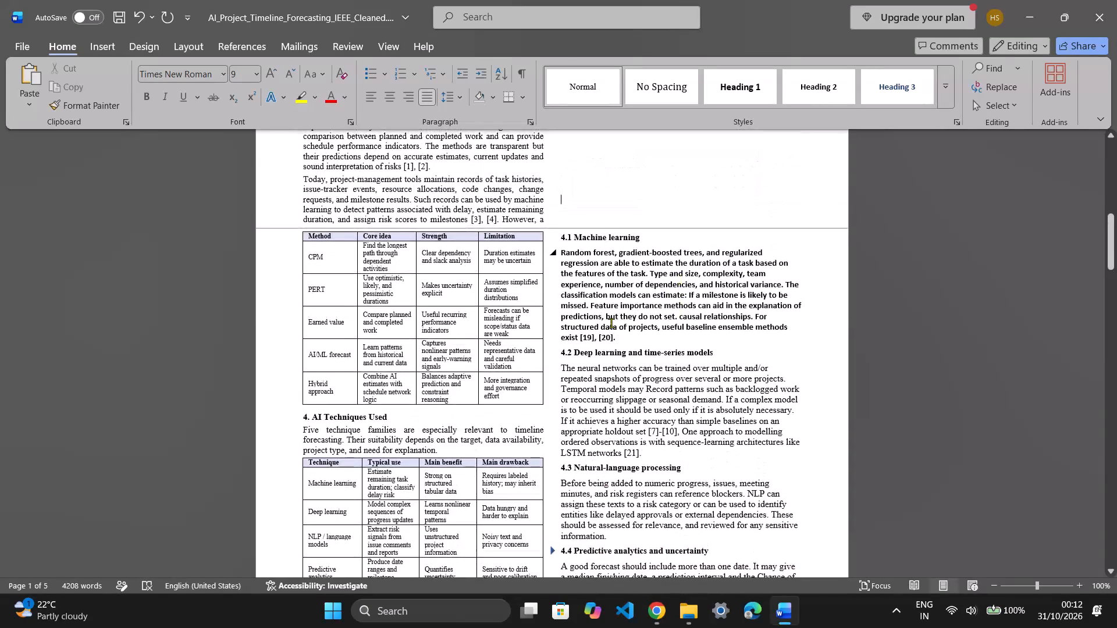
key(Return)
key(Return)
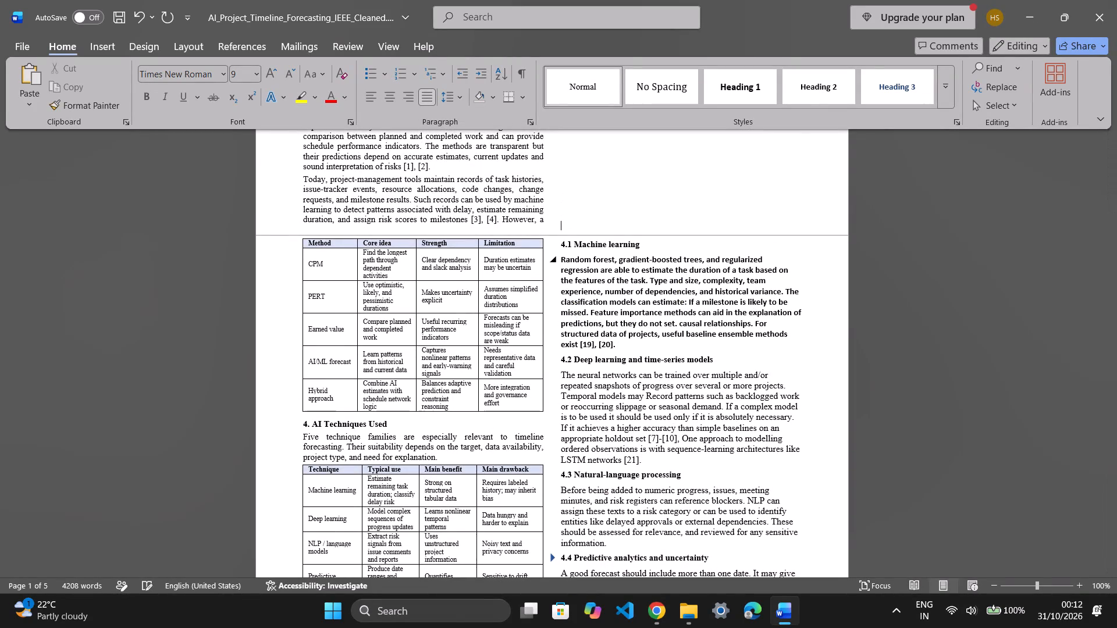
key(BackSpace)
Examine the gap at the end of page 1 and the empty first-column space below the AI techniques table on page 2.
scroll(575, 299, up, 1)
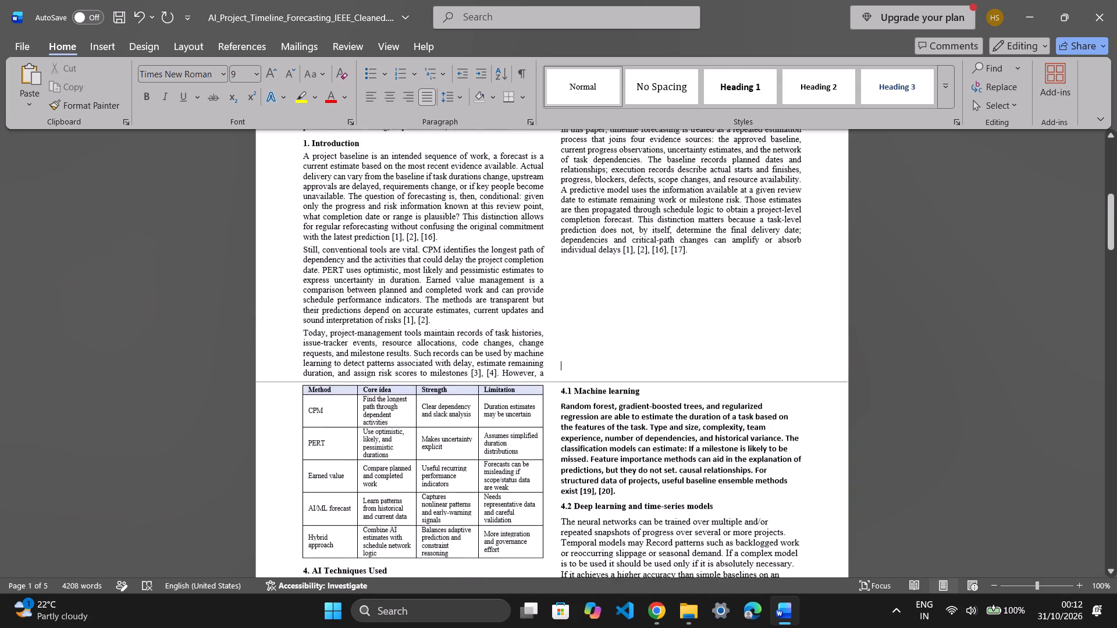
scroll(617, 314, up, 2)
scroll(617, 314, down, 1)
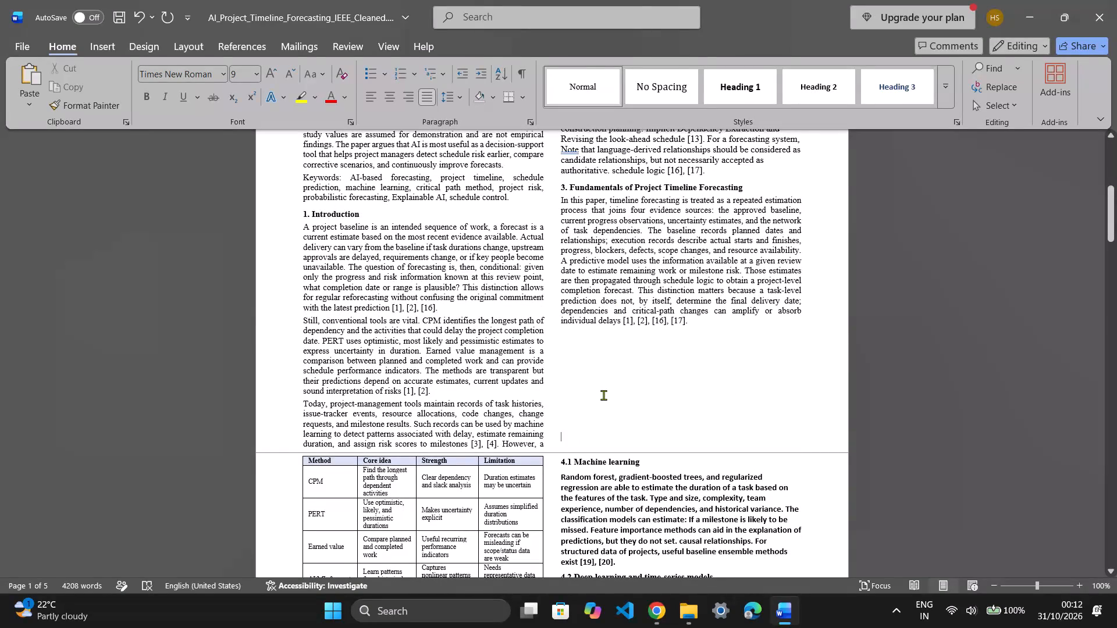
click(707, 330)
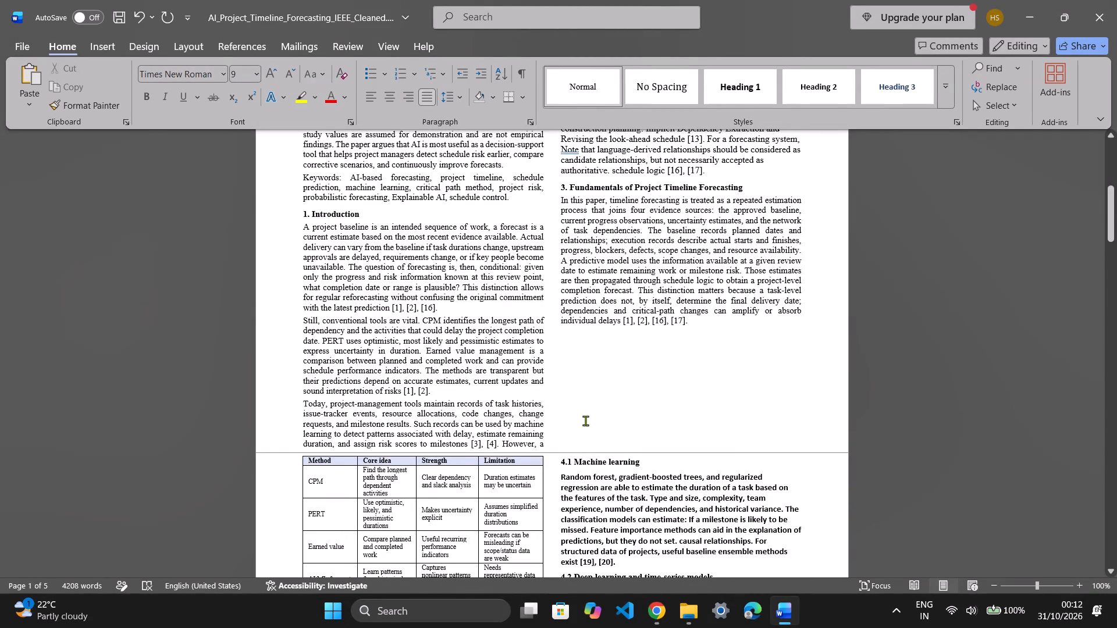
scroll(585, 420, down, 3)
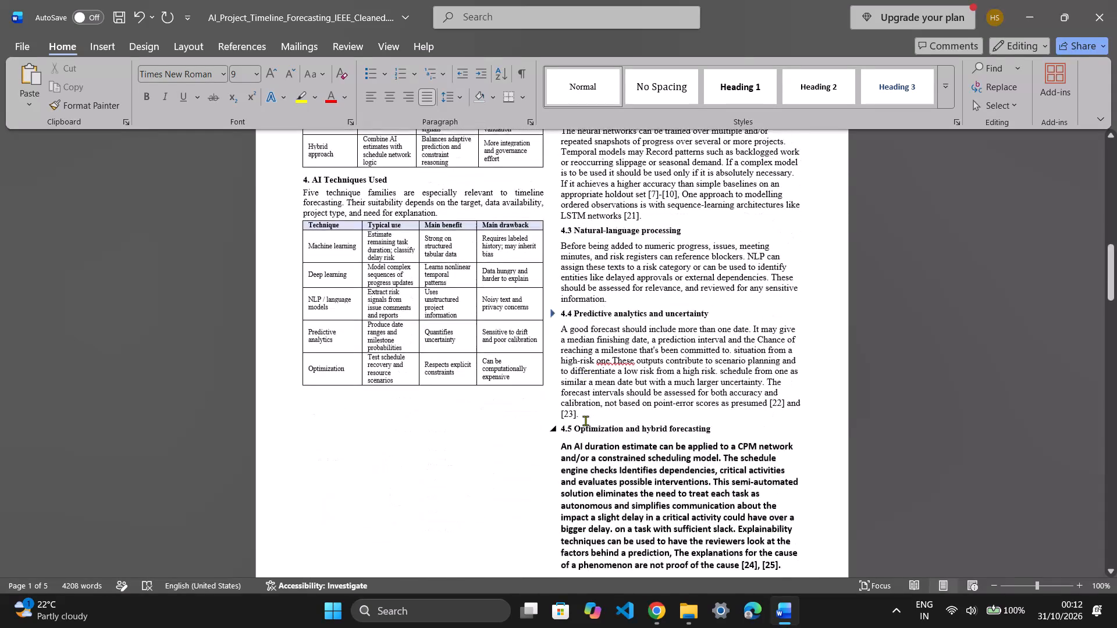
scroll(585, 420, down, 1)
click(425, 362)
click(375, 344)
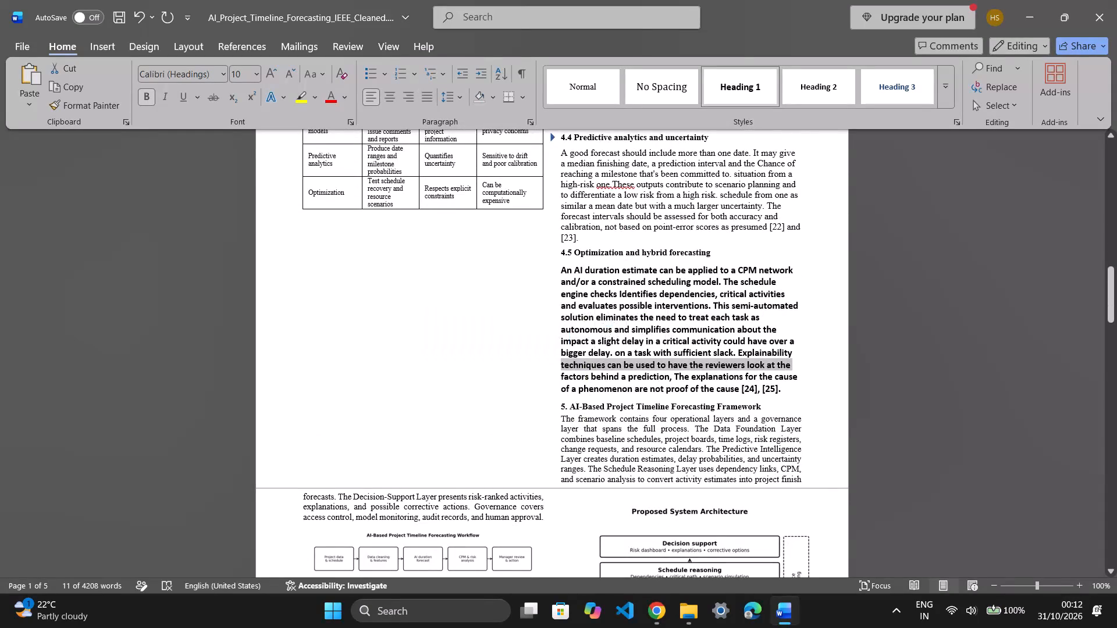
scroll(375, 344, up, 1)
scroll(583, 266, up, 1)
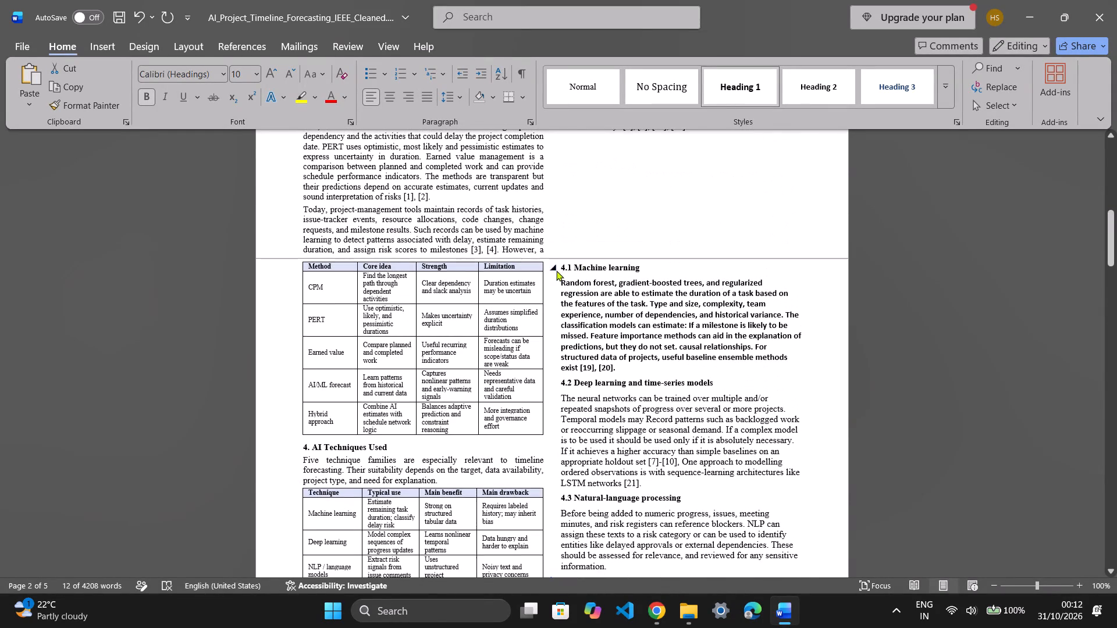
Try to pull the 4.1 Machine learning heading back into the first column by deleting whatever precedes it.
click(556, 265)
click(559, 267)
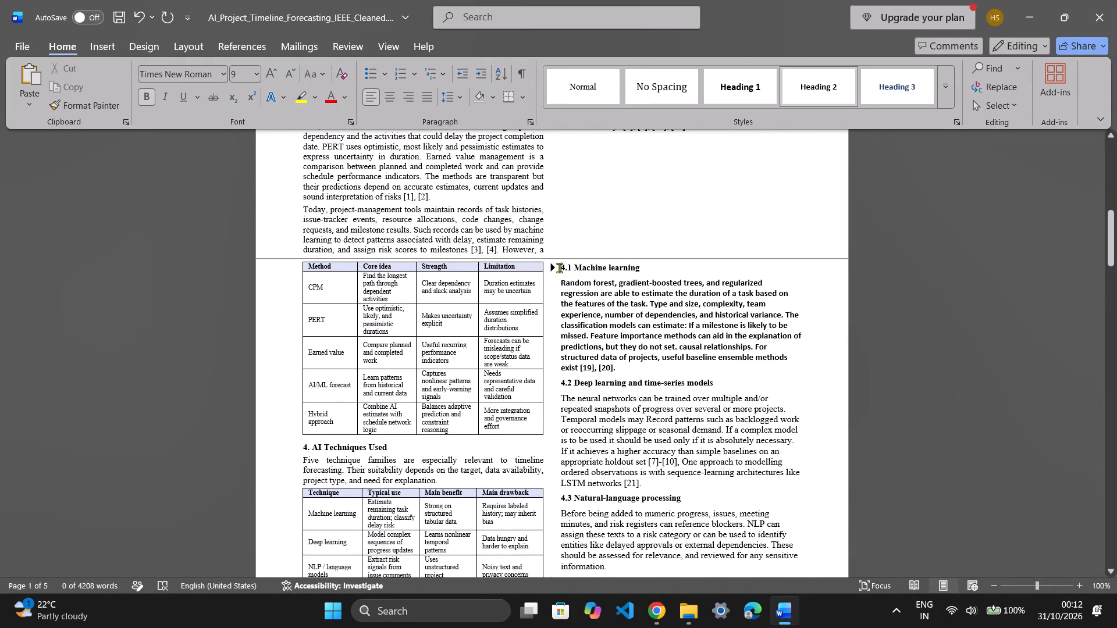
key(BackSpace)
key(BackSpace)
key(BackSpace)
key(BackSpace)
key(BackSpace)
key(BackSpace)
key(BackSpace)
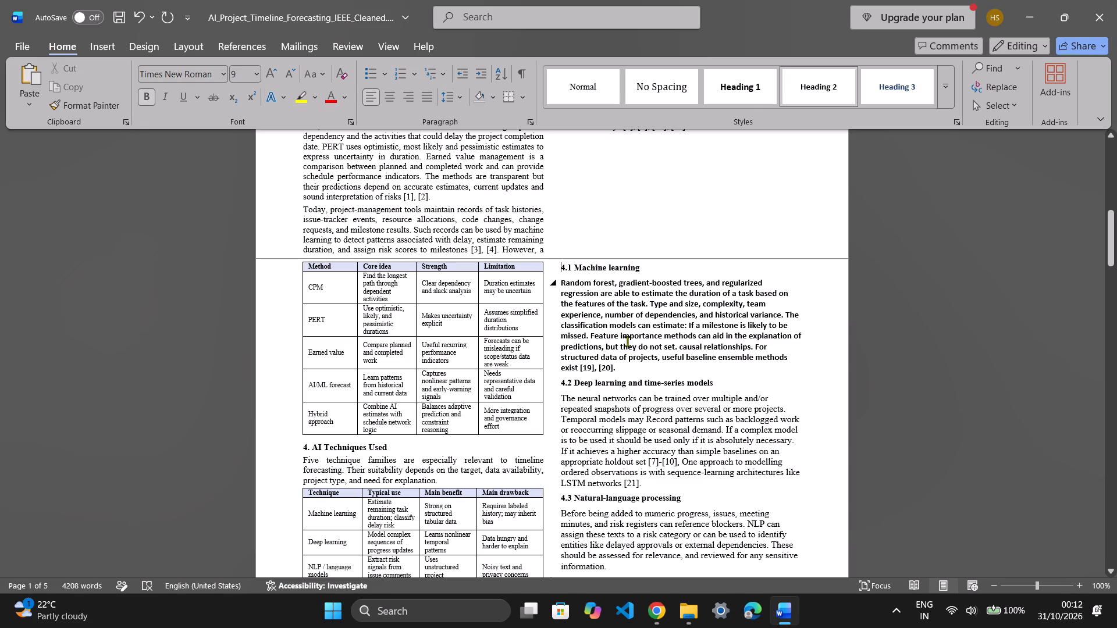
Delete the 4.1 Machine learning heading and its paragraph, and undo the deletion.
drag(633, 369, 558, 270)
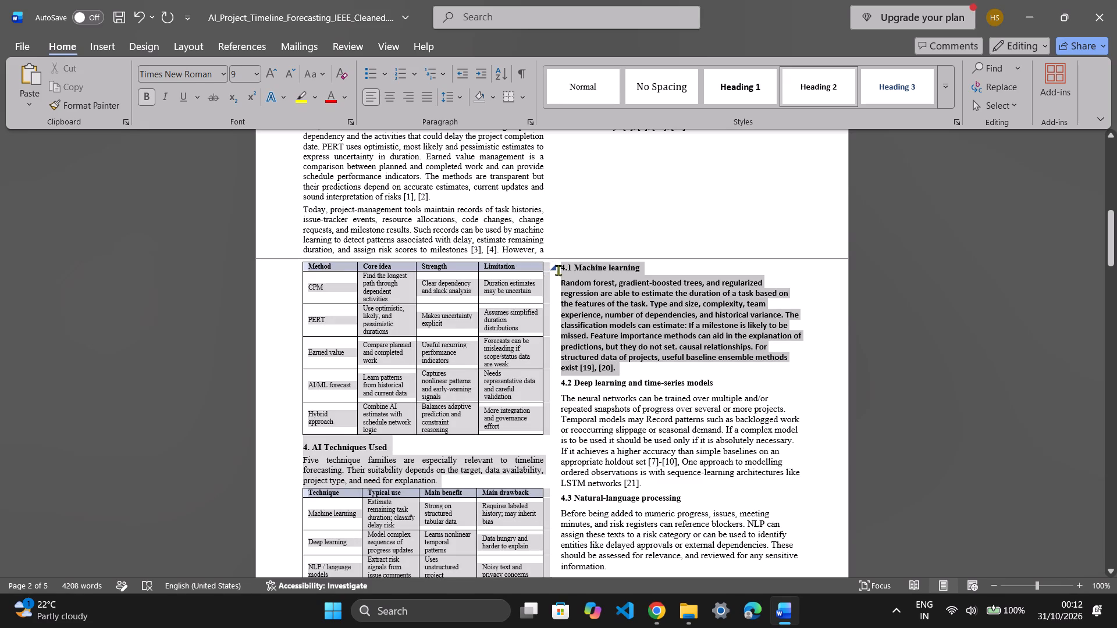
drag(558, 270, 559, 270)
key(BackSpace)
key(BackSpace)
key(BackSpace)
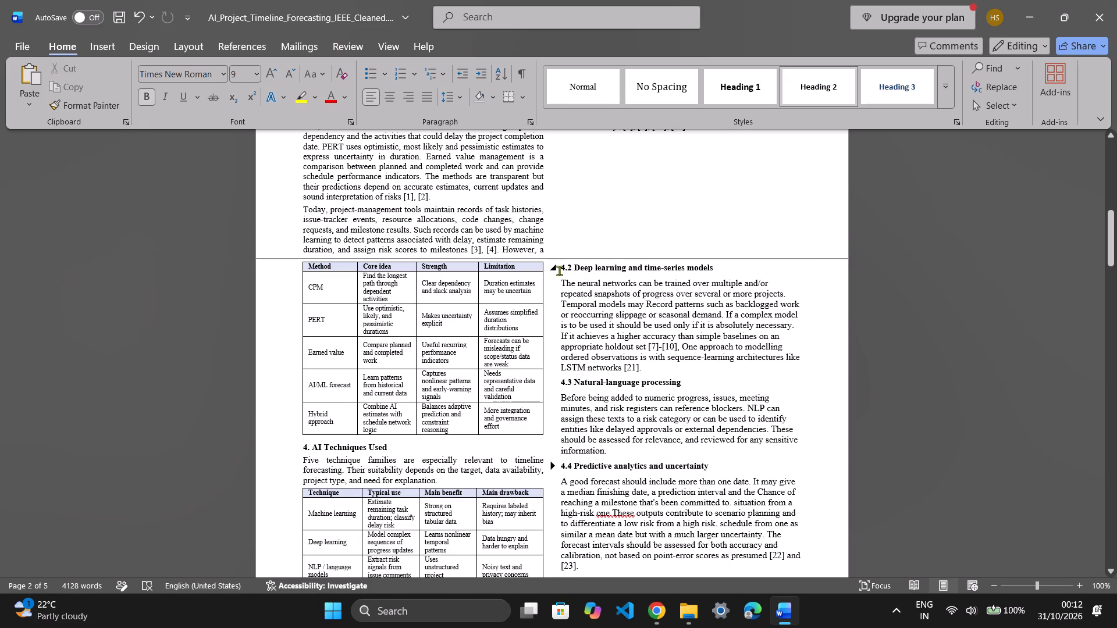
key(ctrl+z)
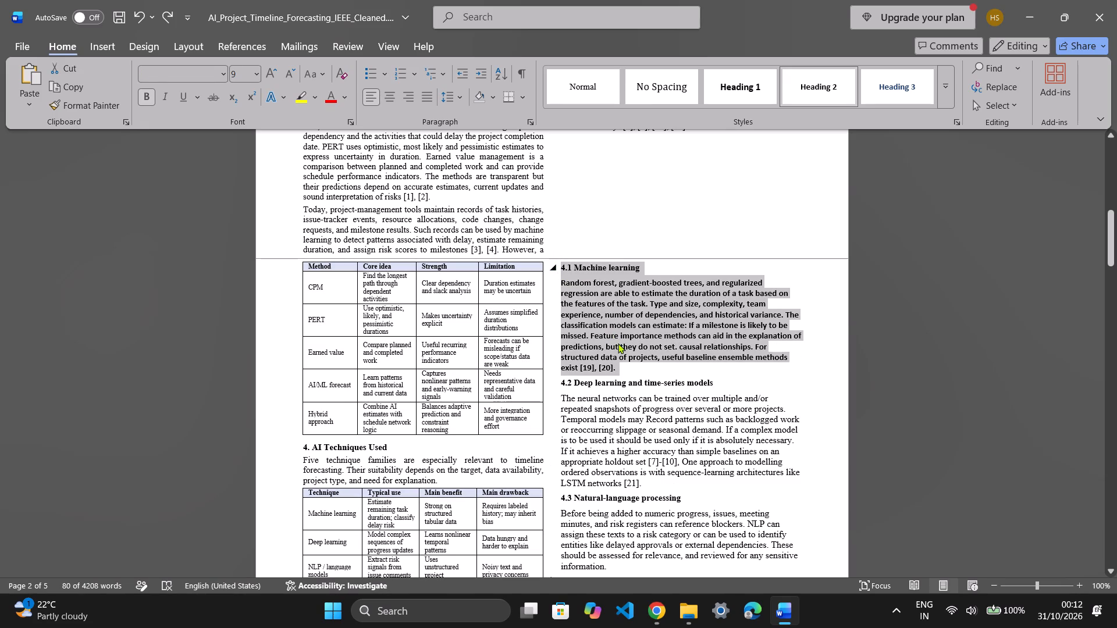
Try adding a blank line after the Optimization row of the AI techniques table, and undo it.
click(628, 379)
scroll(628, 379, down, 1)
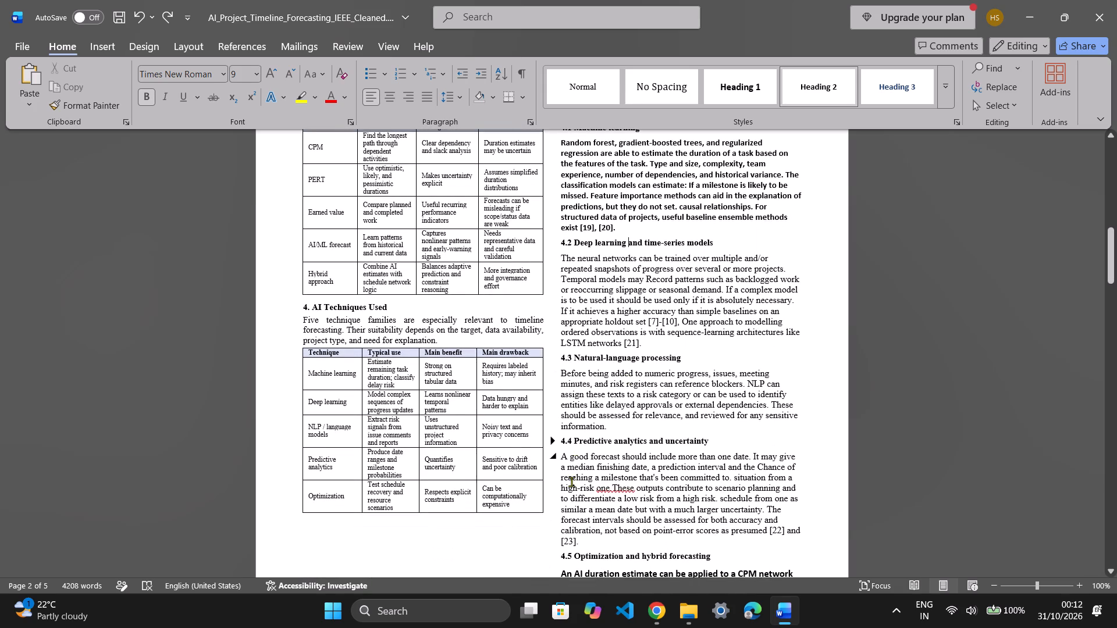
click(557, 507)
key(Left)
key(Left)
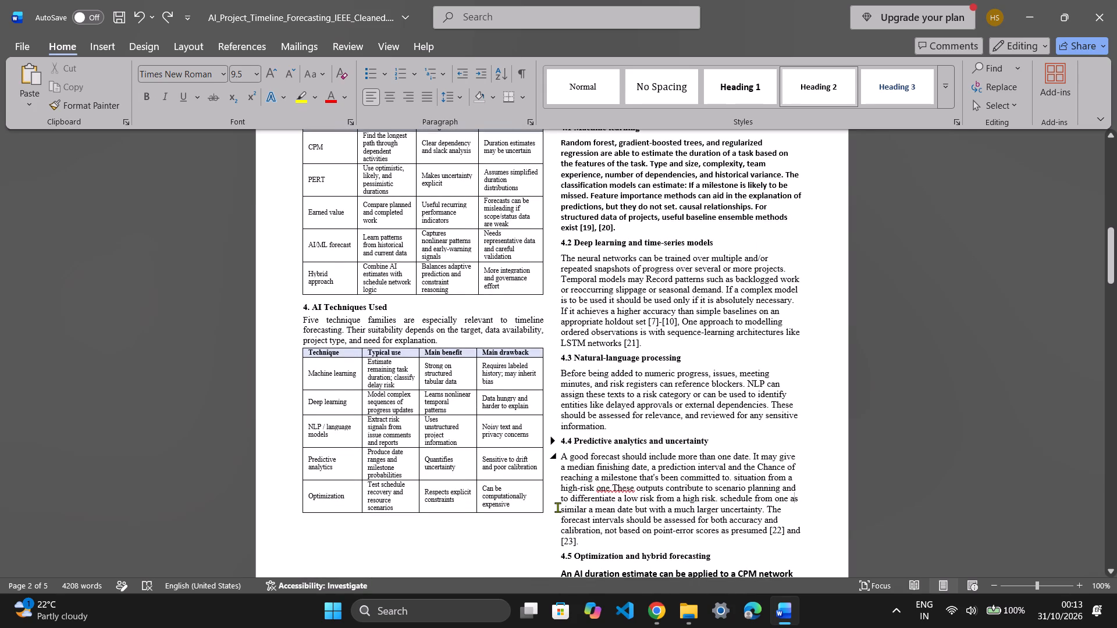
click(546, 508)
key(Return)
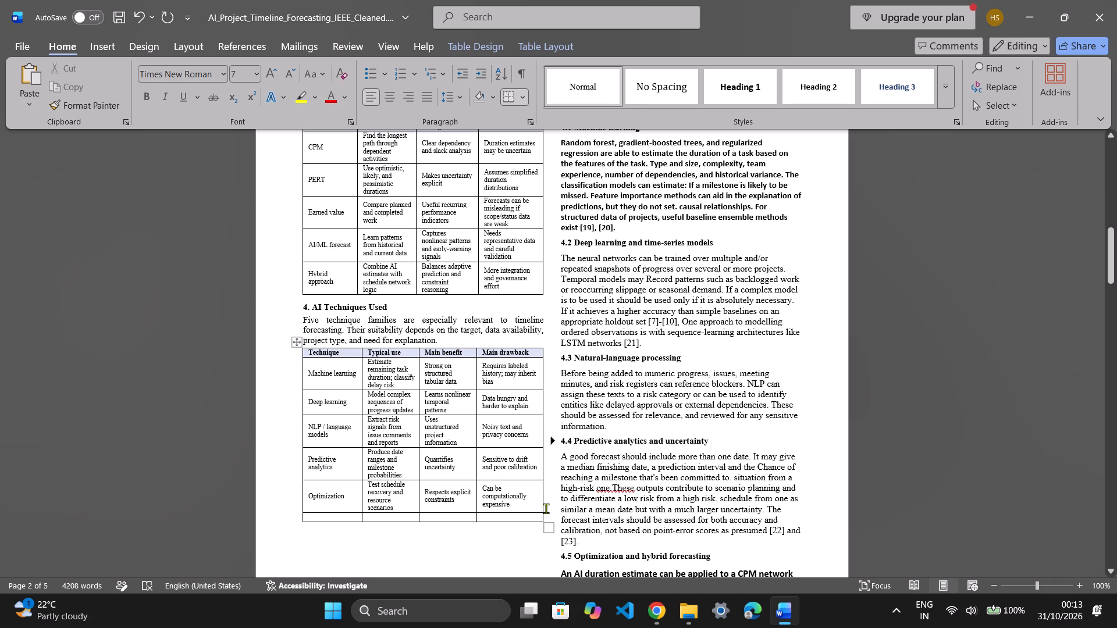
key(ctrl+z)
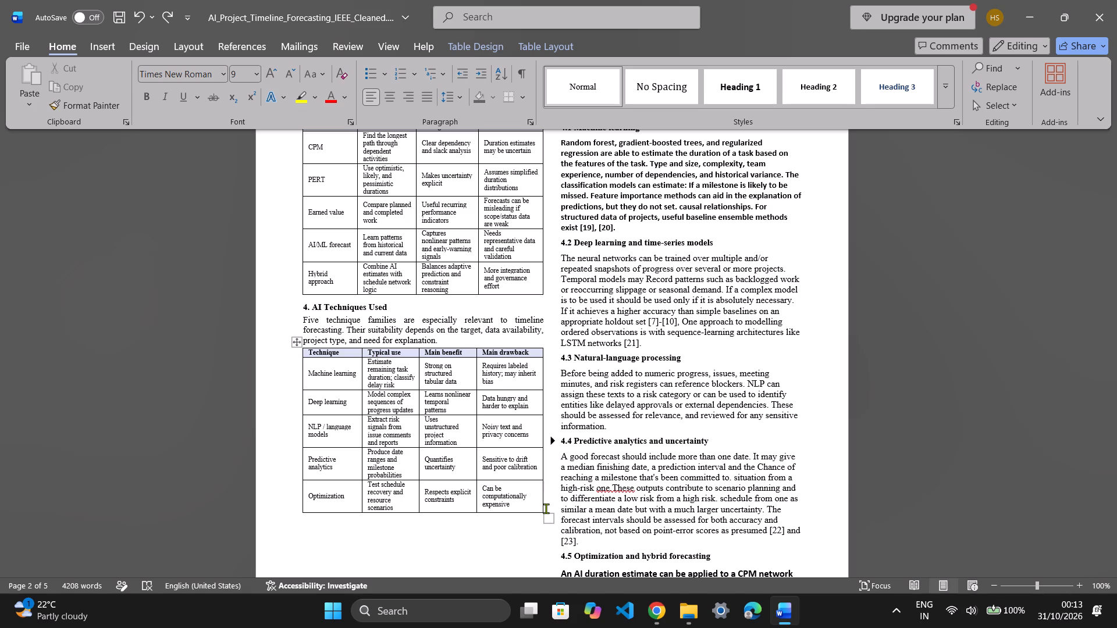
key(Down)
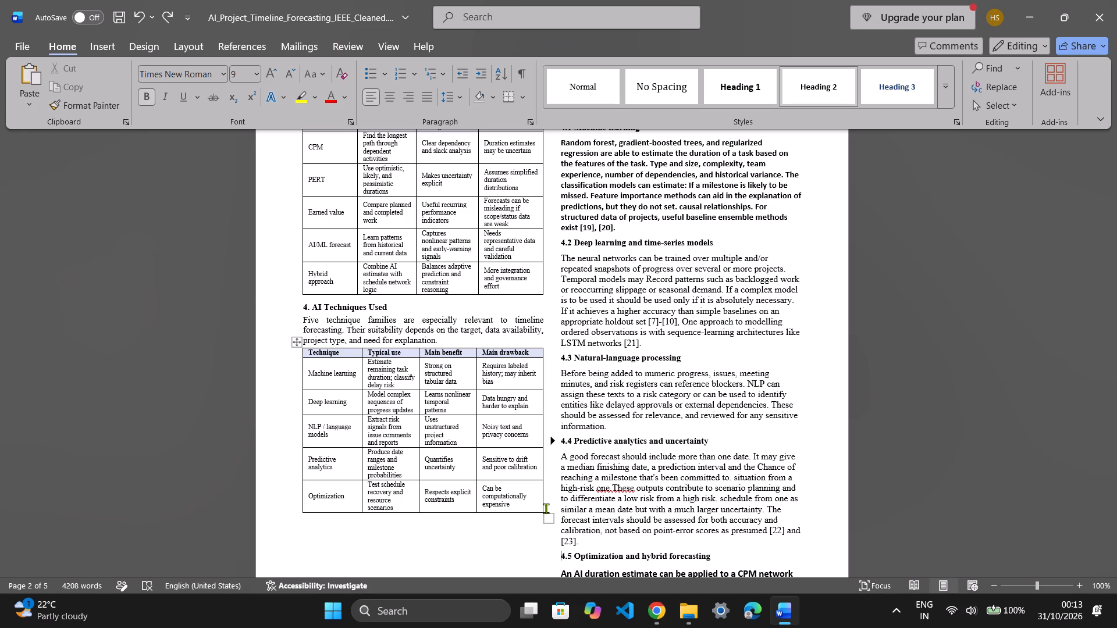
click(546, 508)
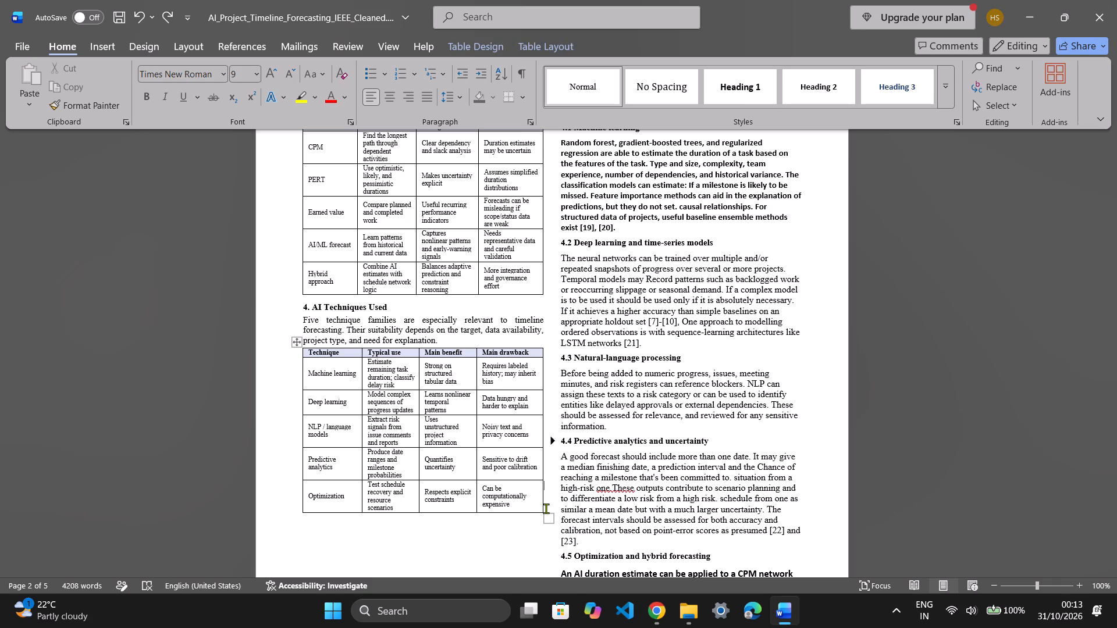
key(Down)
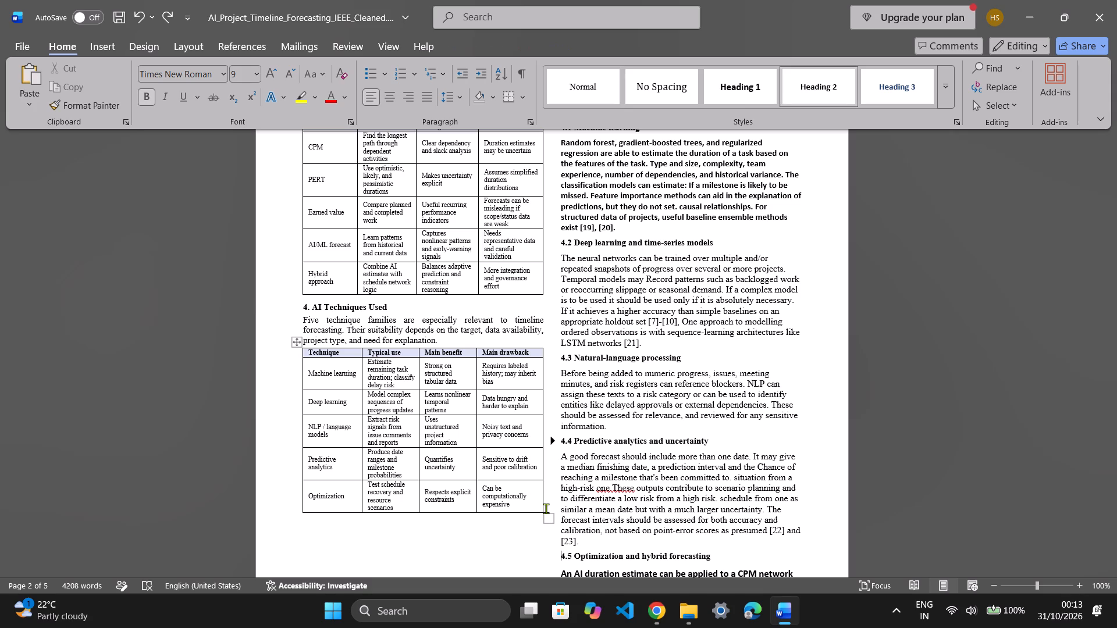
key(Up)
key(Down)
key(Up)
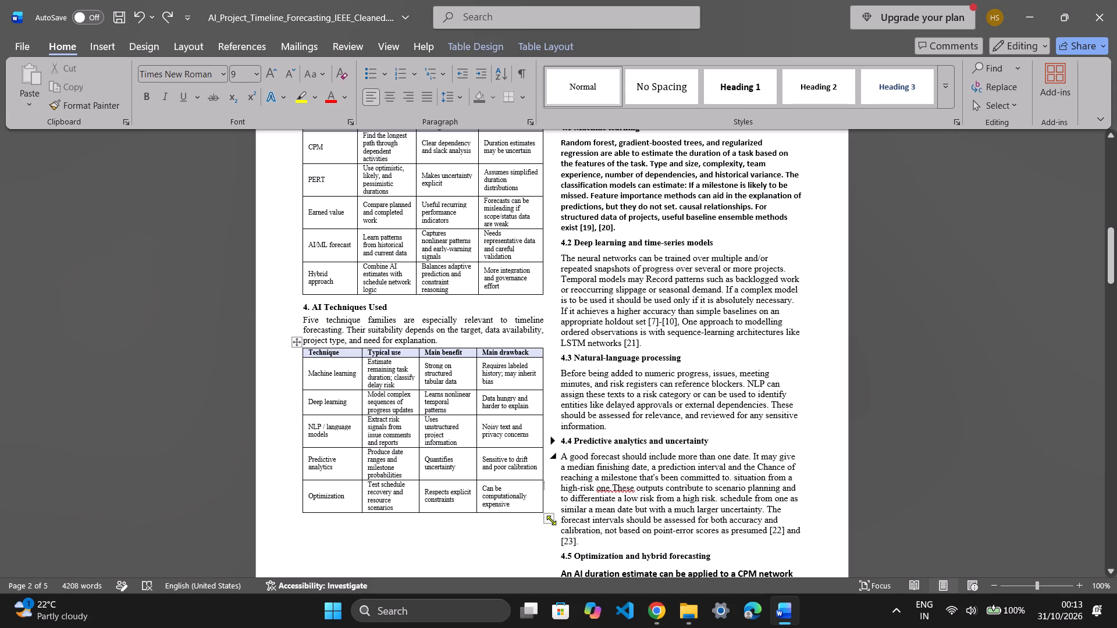
Resize the AI techniques table by its corner, making it slightly wider and taller and trimming the extra width a little.
click(551, 520)
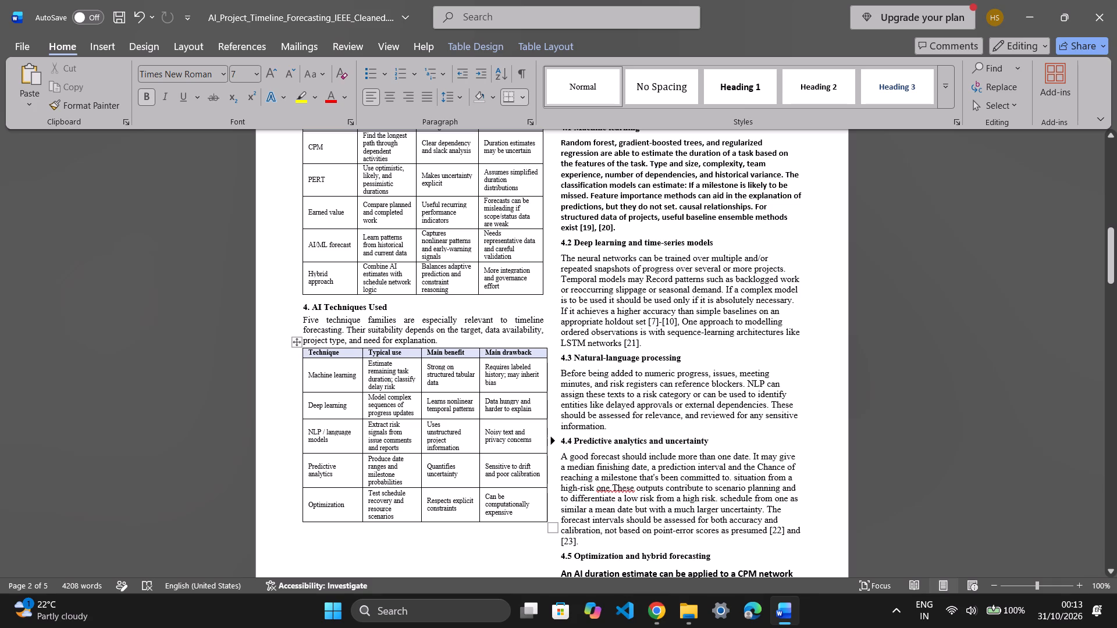
click(551, 508)
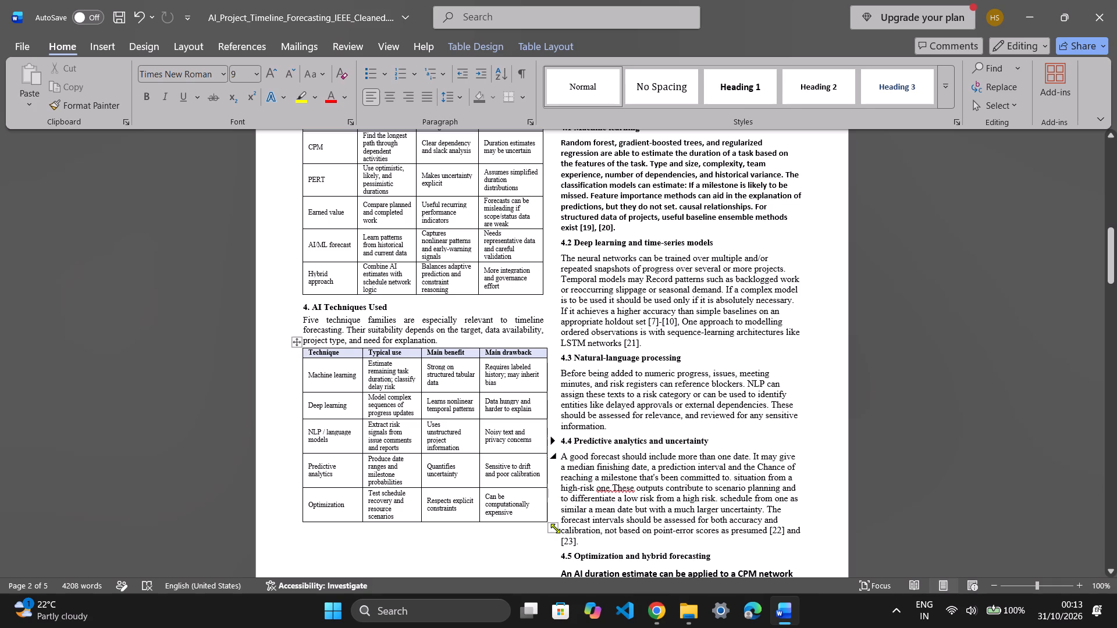
drag(555, 528, 547, 522)
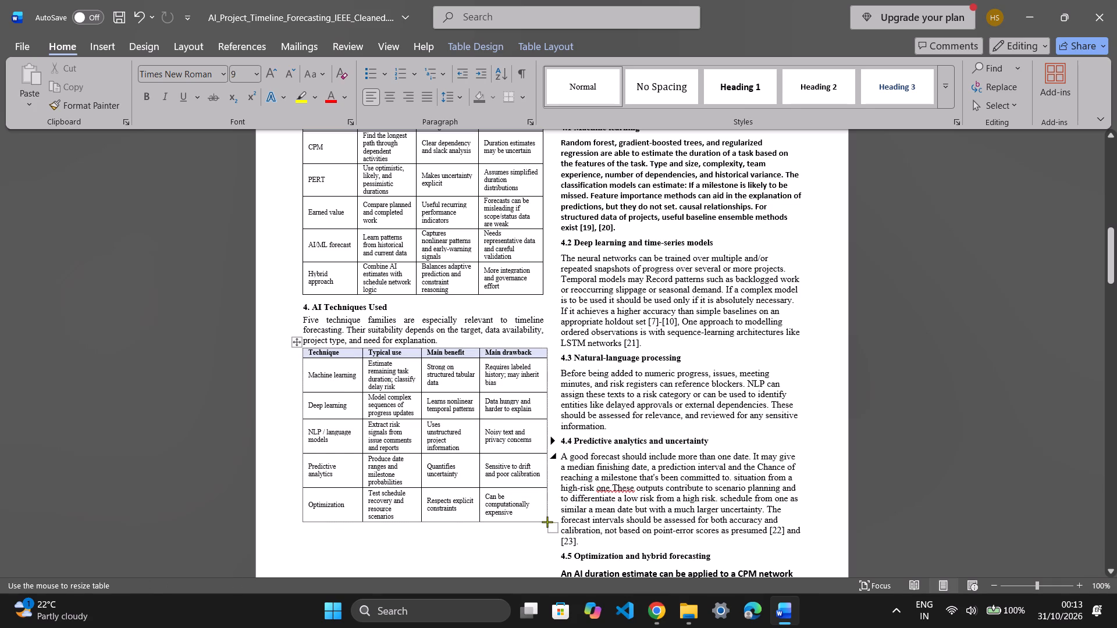
drag(547, 522, 546, 522)
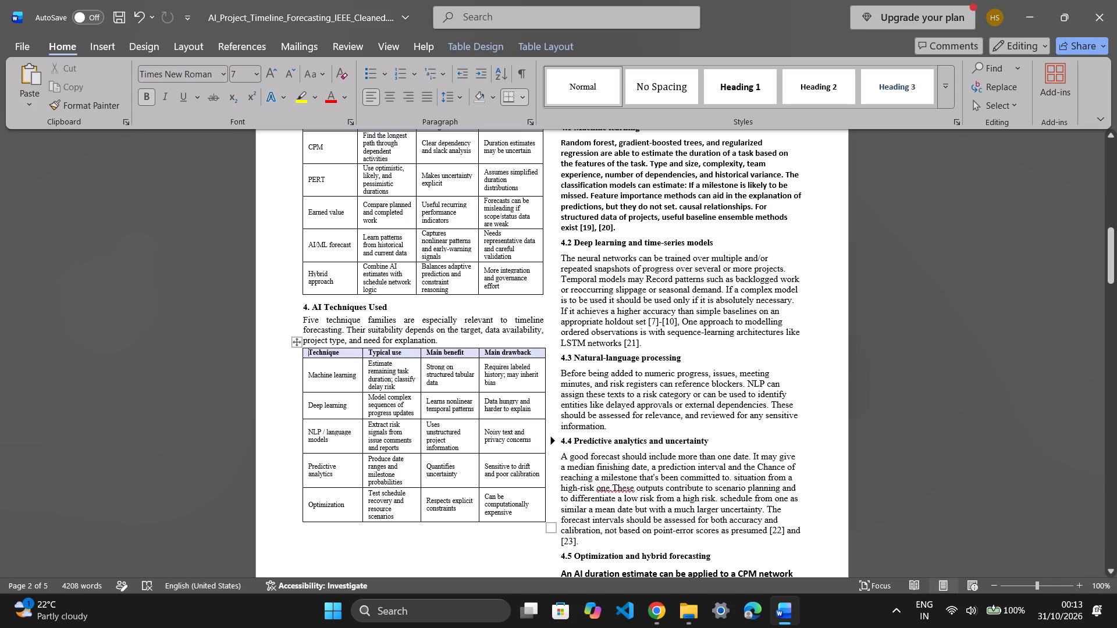
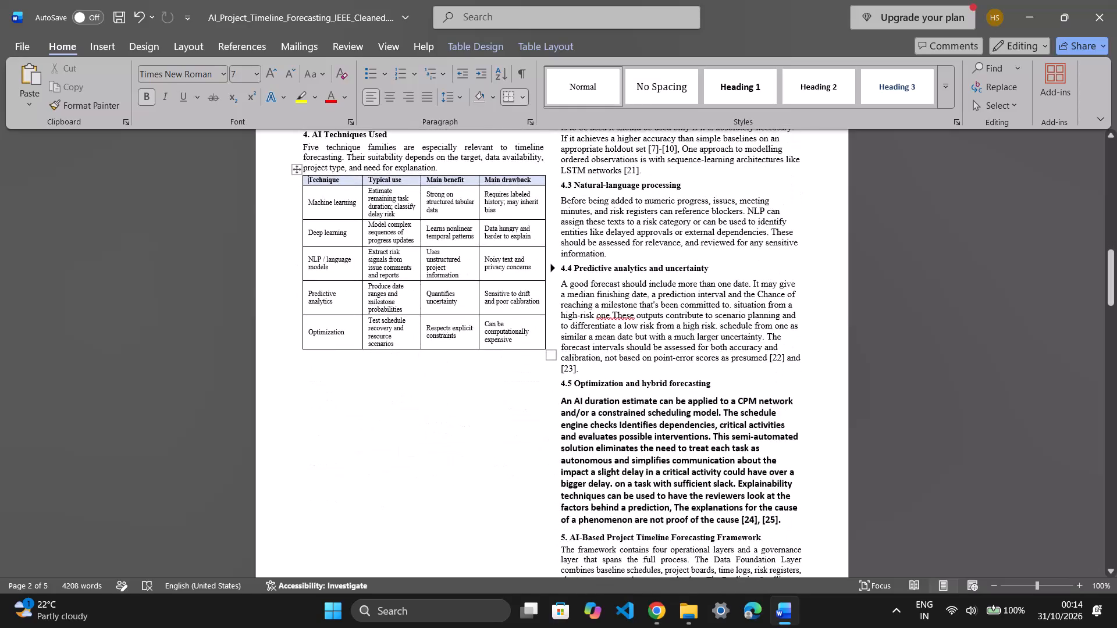
Examine the column layout across pages 1 and 2, including the empty space below the AI techniques table.
scroll(546, 522, up, 1)
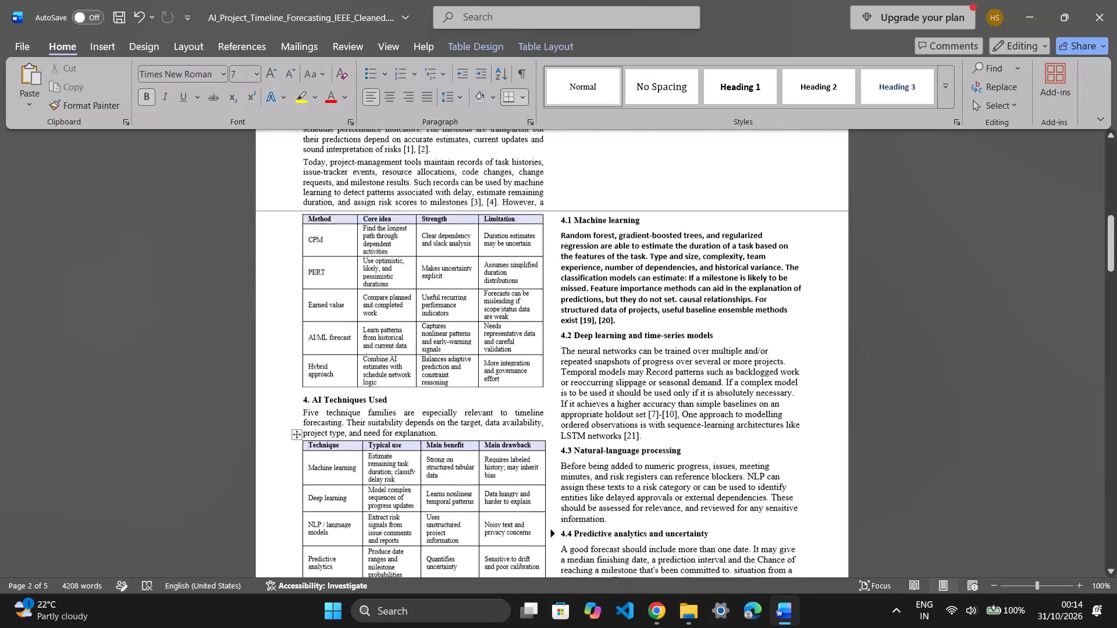
scroll(546, 522, up, 1)
scroll(565, 305, up, 1)
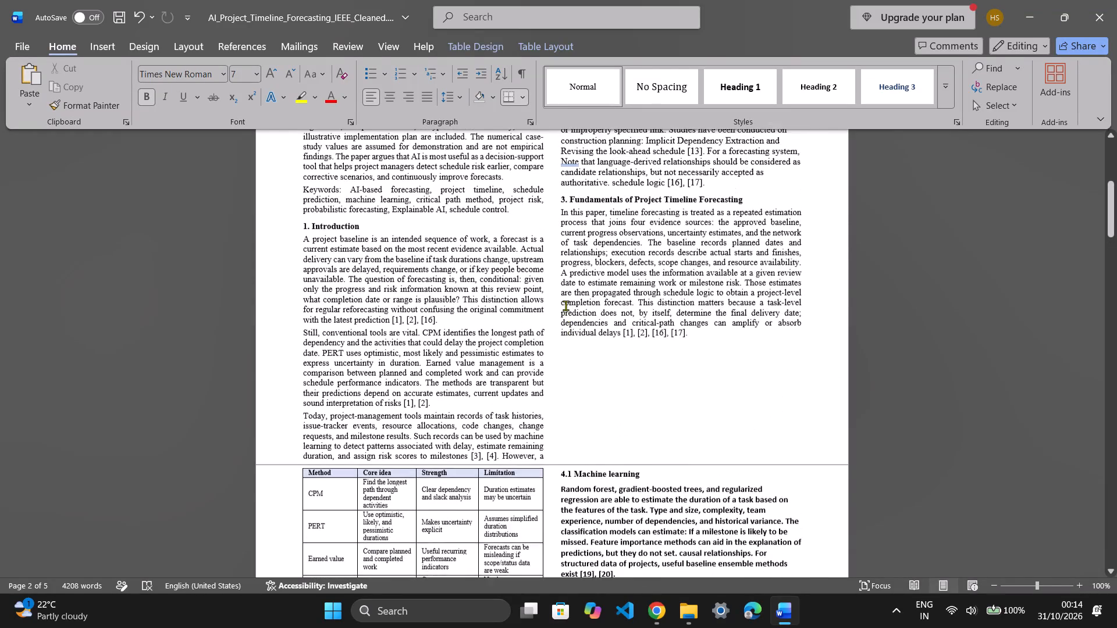
scroll(565, 305, down, 1)
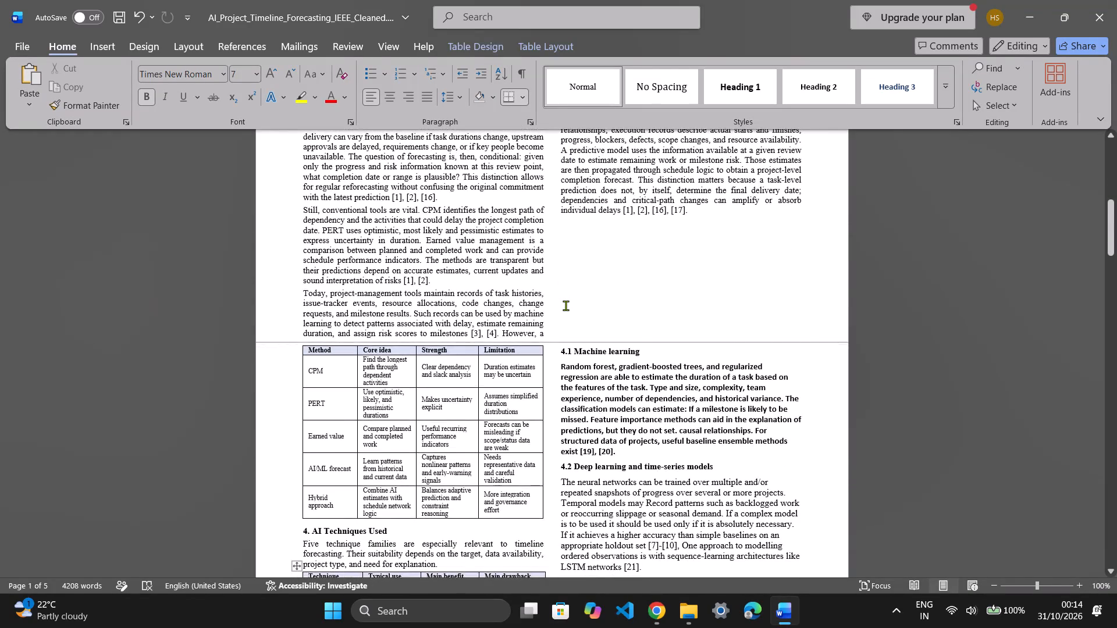
scroll(565, 305, down, 1)
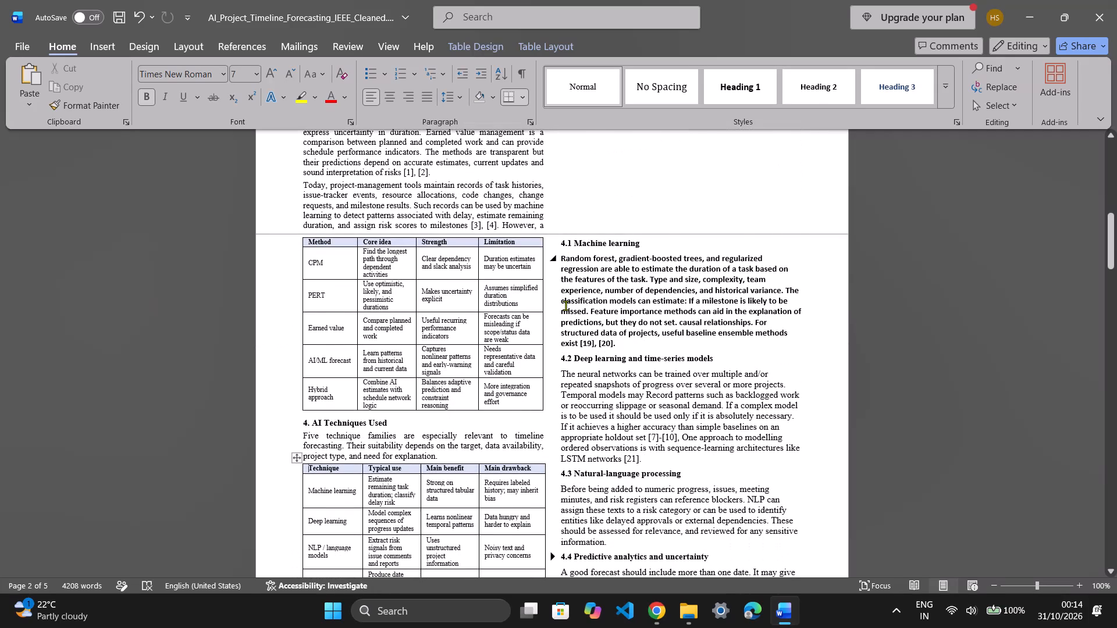
scroll(565, 305, up, 1)
scroll(565, 305, down, 3)
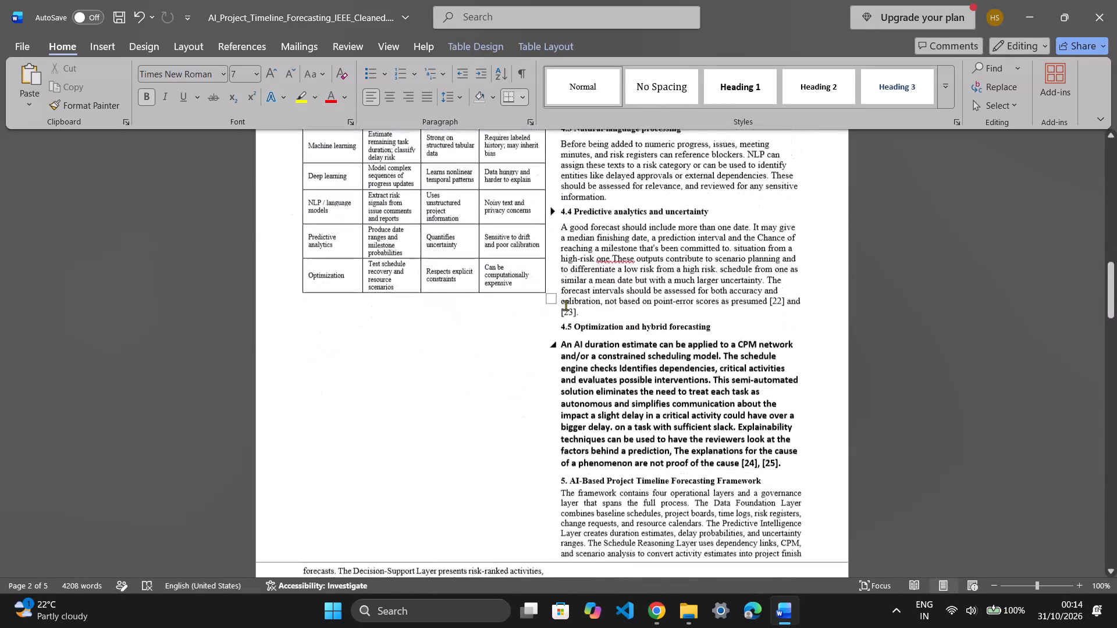
scroll(565, 305, down, 1)
click(497, 365)
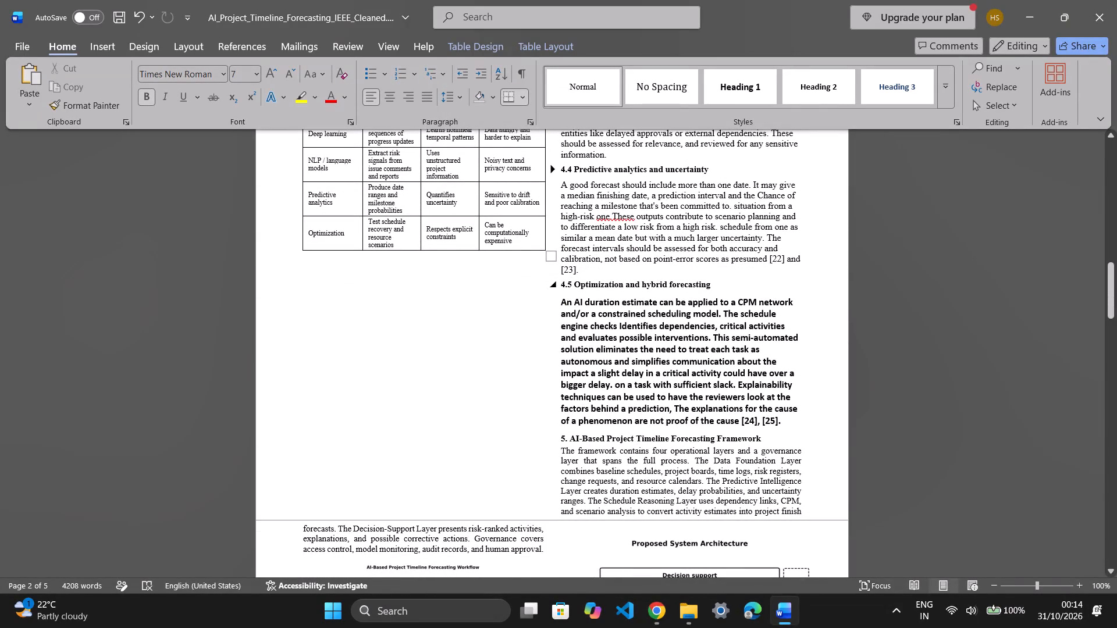
click(435, 455)
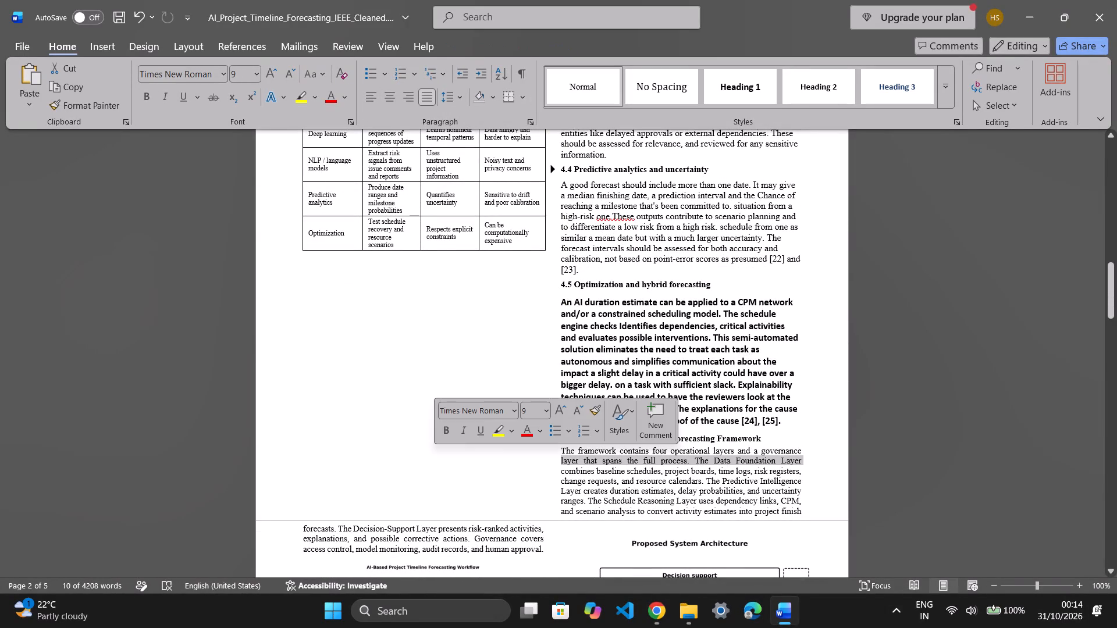
scroll(399, 402, down, 1)
scroll(399, 402, up, 1)
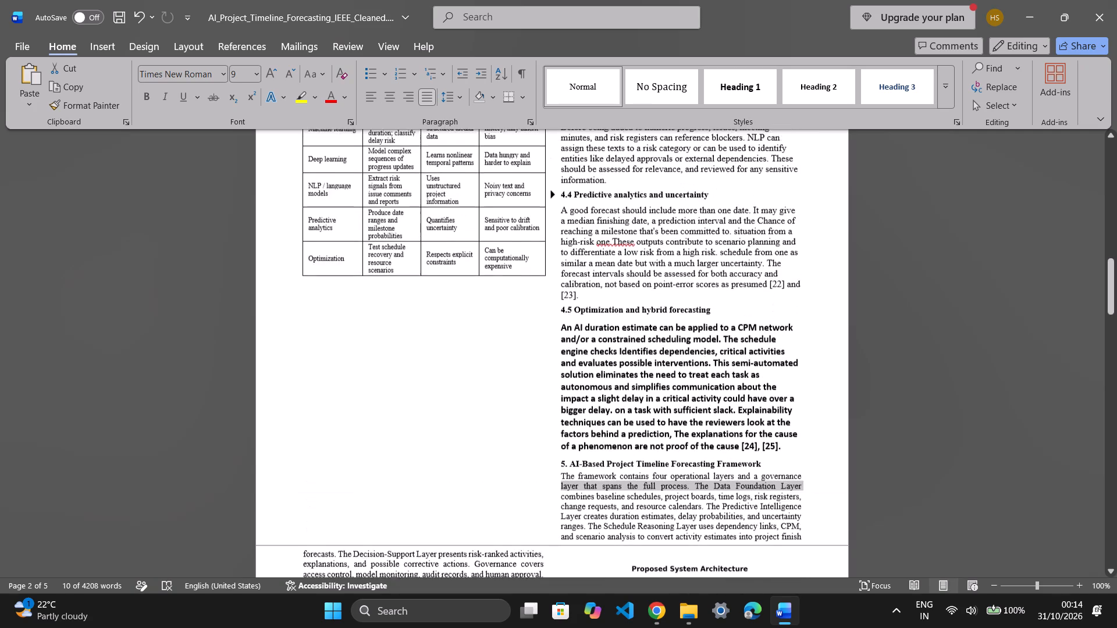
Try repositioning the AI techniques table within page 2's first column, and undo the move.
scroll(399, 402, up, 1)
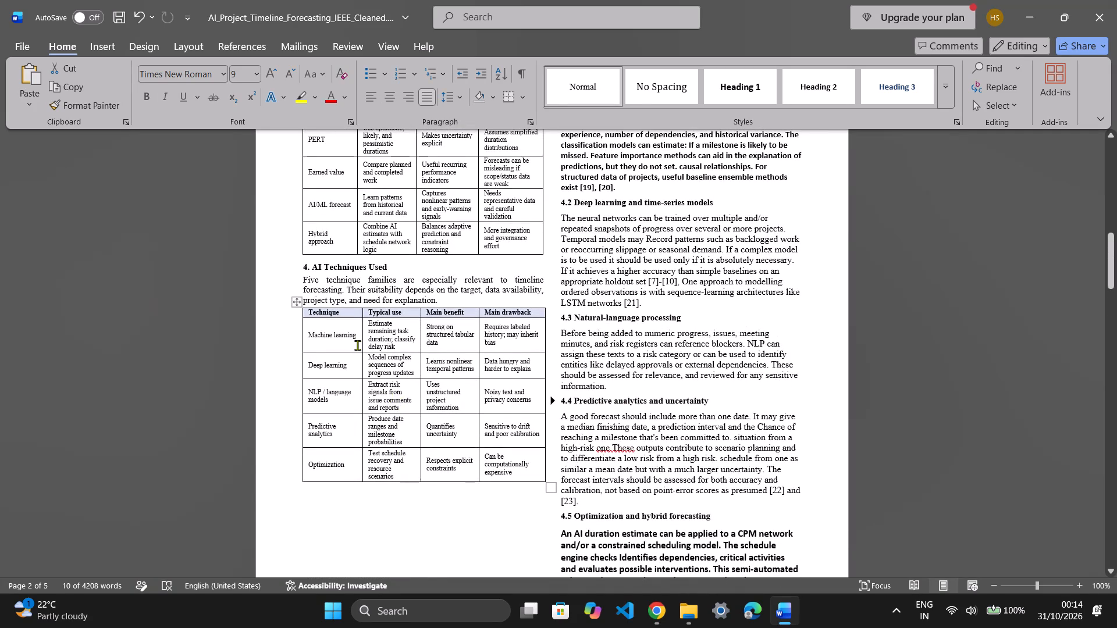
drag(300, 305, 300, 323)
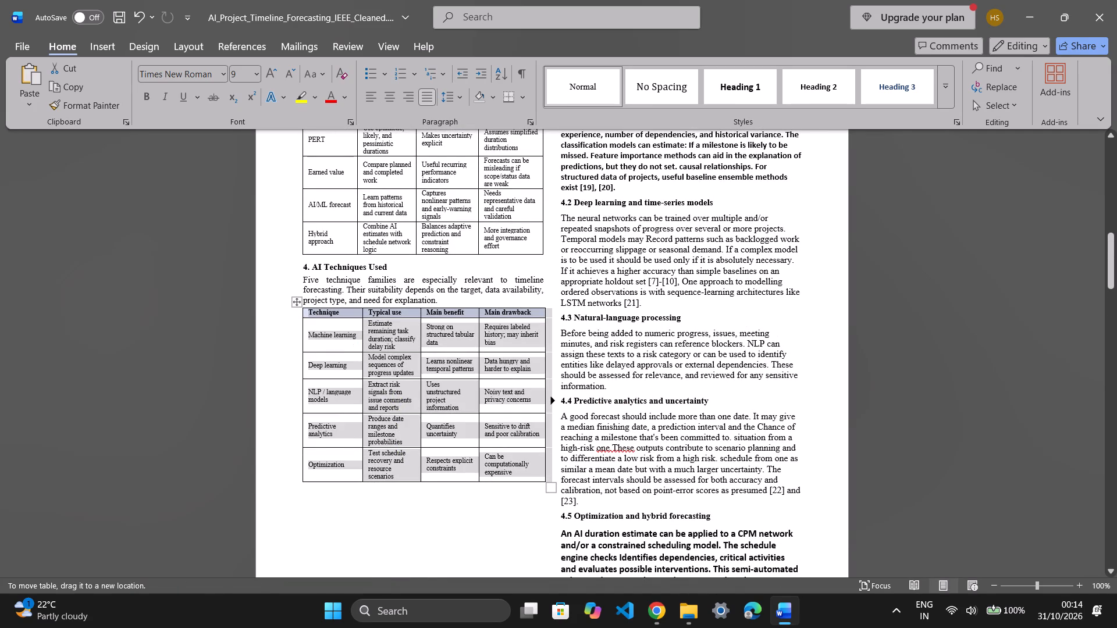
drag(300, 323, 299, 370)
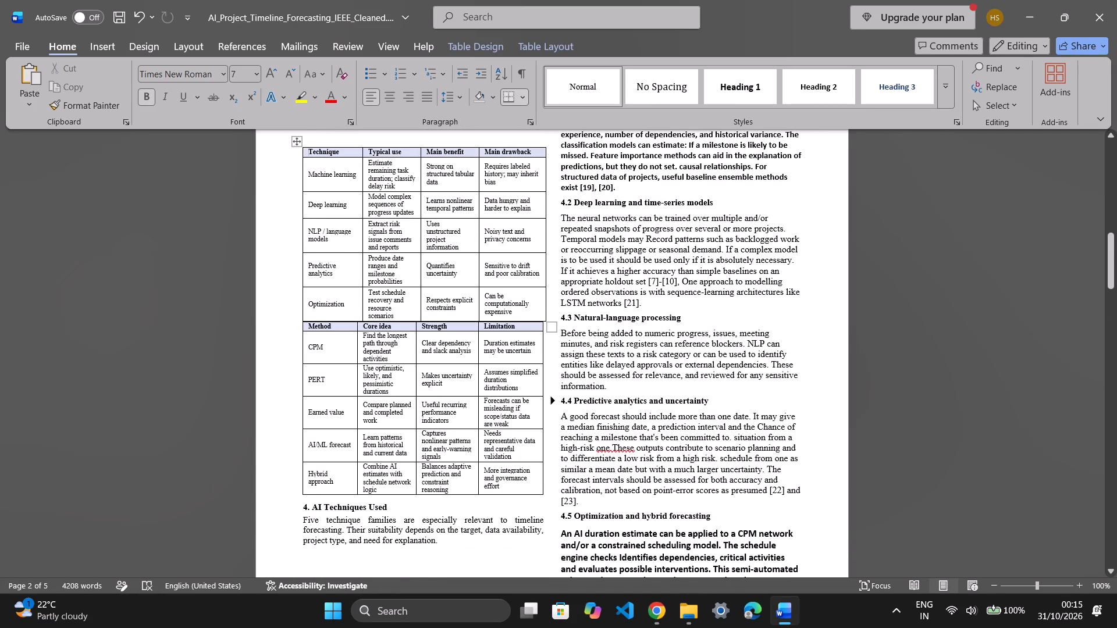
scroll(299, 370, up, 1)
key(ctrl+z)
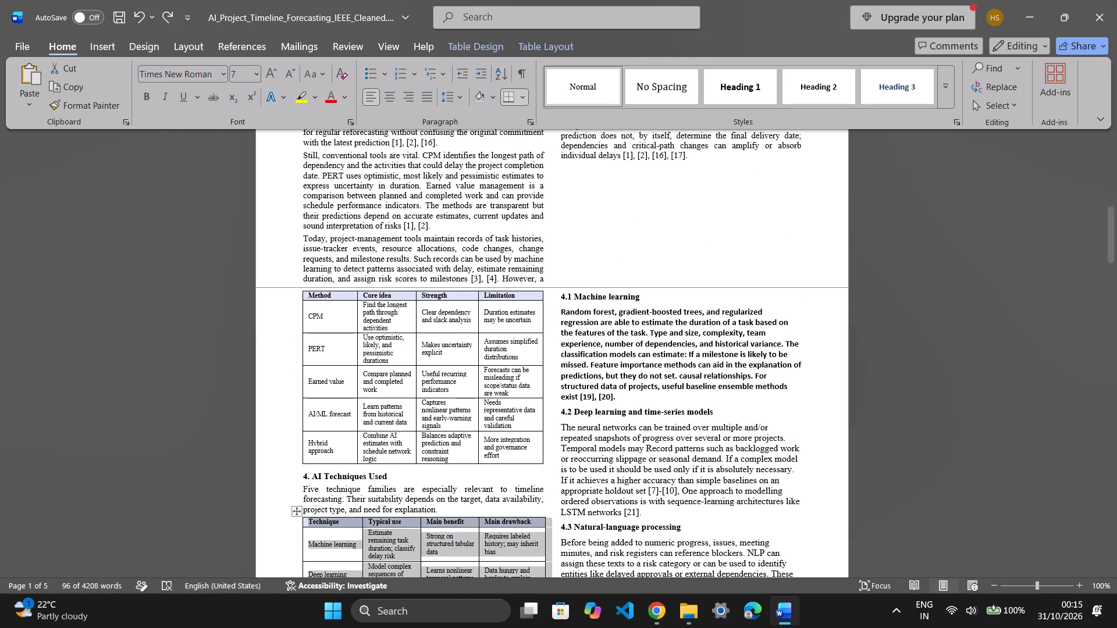
Add two blank lines between the end of section 2 and the 3. Fundamentals of Project Timeline Forecasting heading.
scroll(291, 433, up, 1)
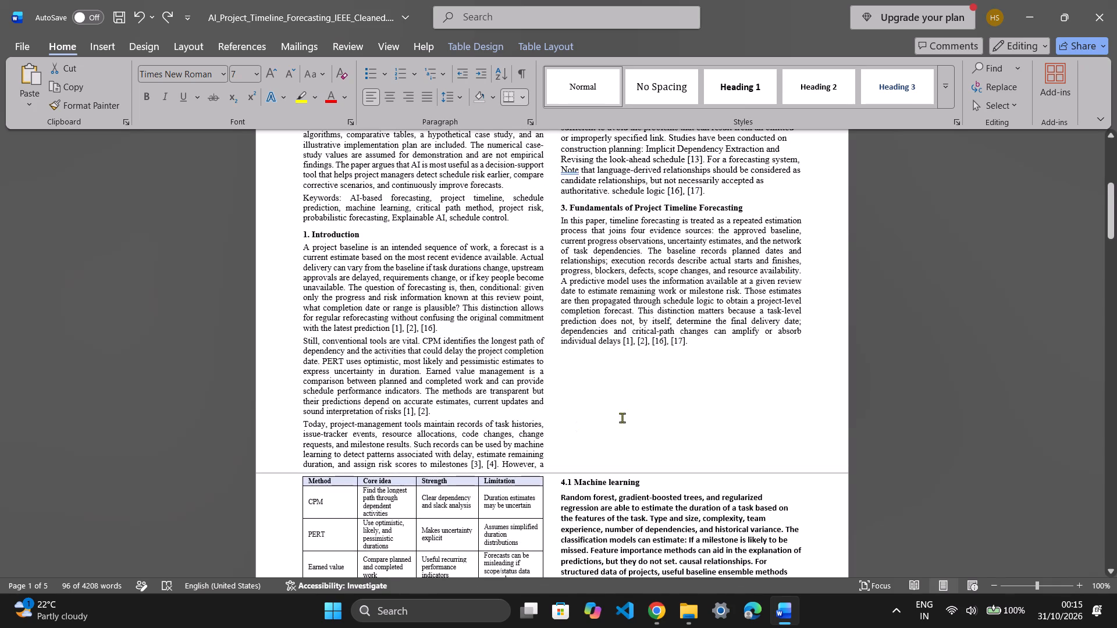
scroll(786, 388, up, 1)
click(717, 233)
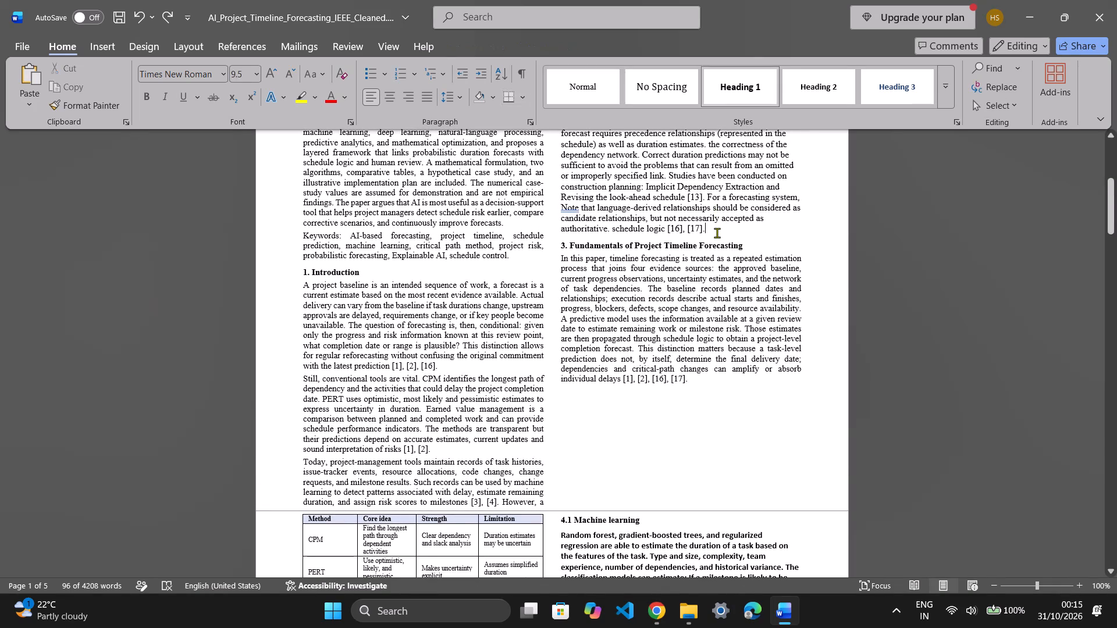
key(Return)
key(Return)
key(Return)
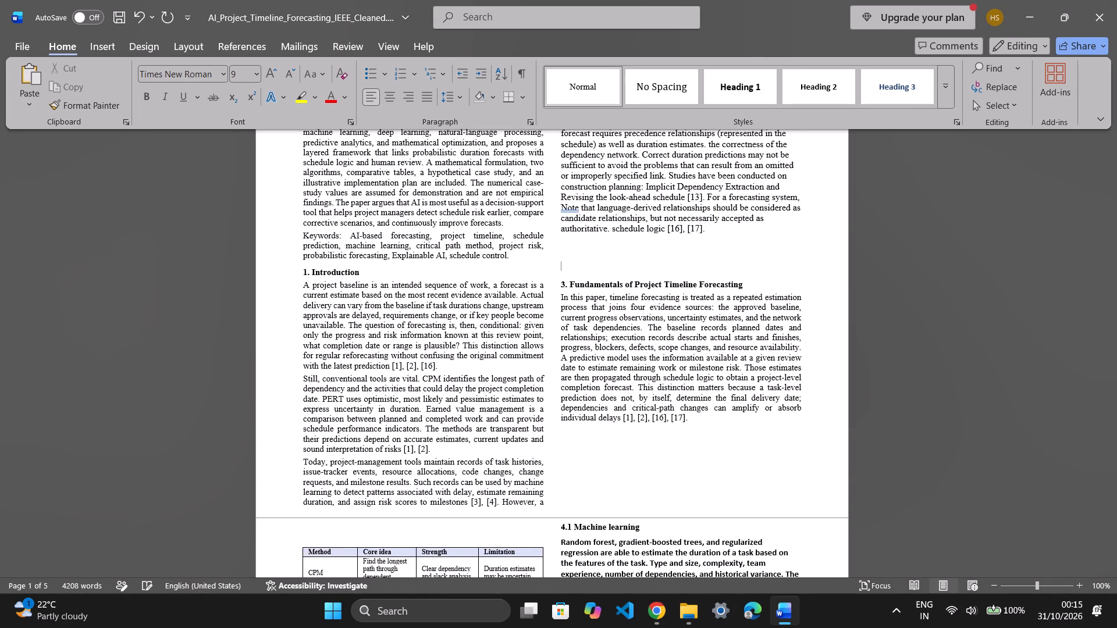
key(BackSpace)
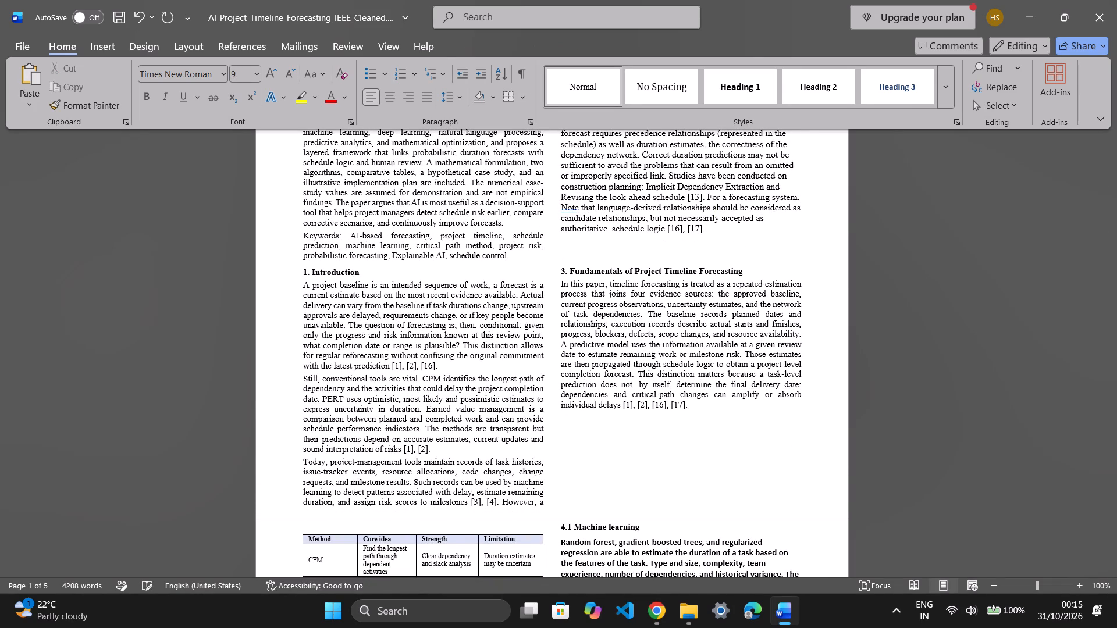
Check how the tables, headings and column gaps on pages 1 to 3 are laid out with the added spacing.
scroll(717, 233, up, 3)
scroll(717, 233, down, 2)
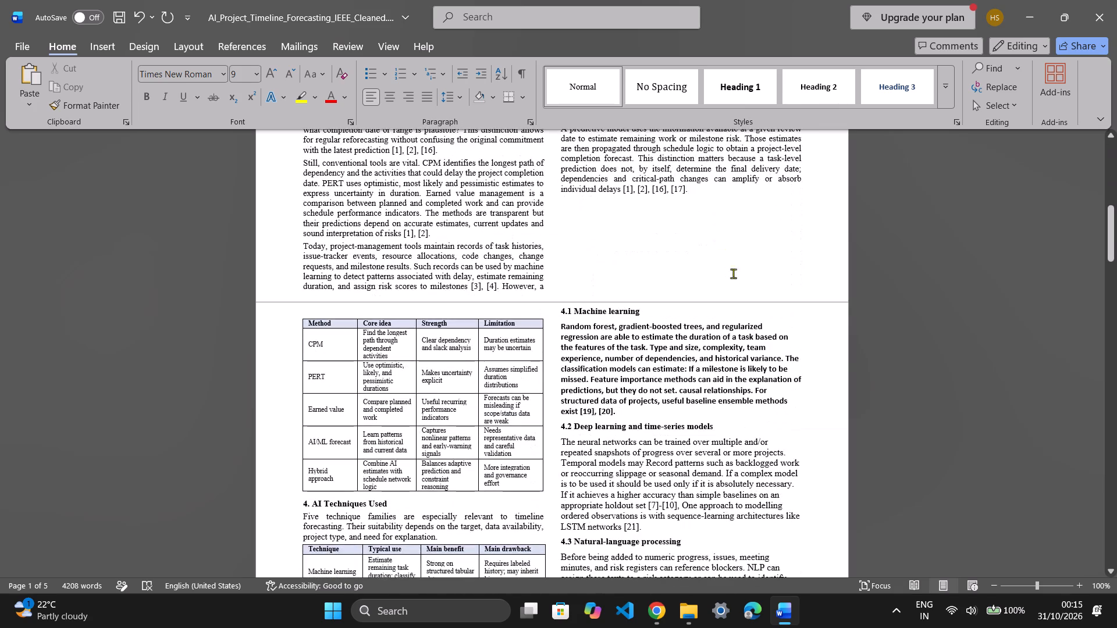
scroll(501, 390, down, 2)
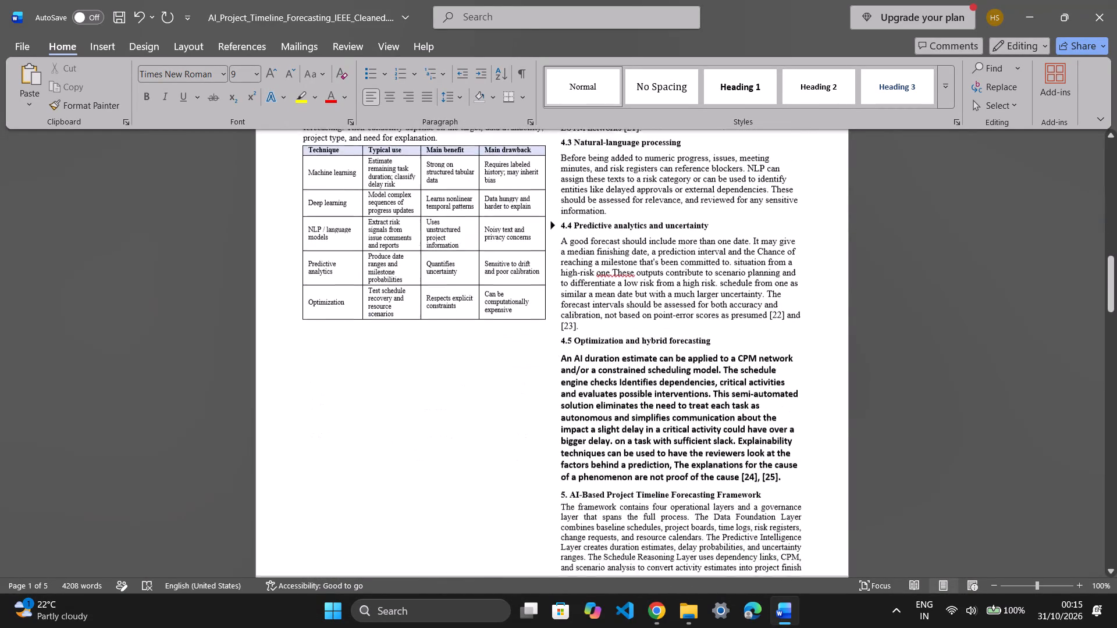
scroll(501, 390, down, 1)
scroll(501, 390, up, 1)
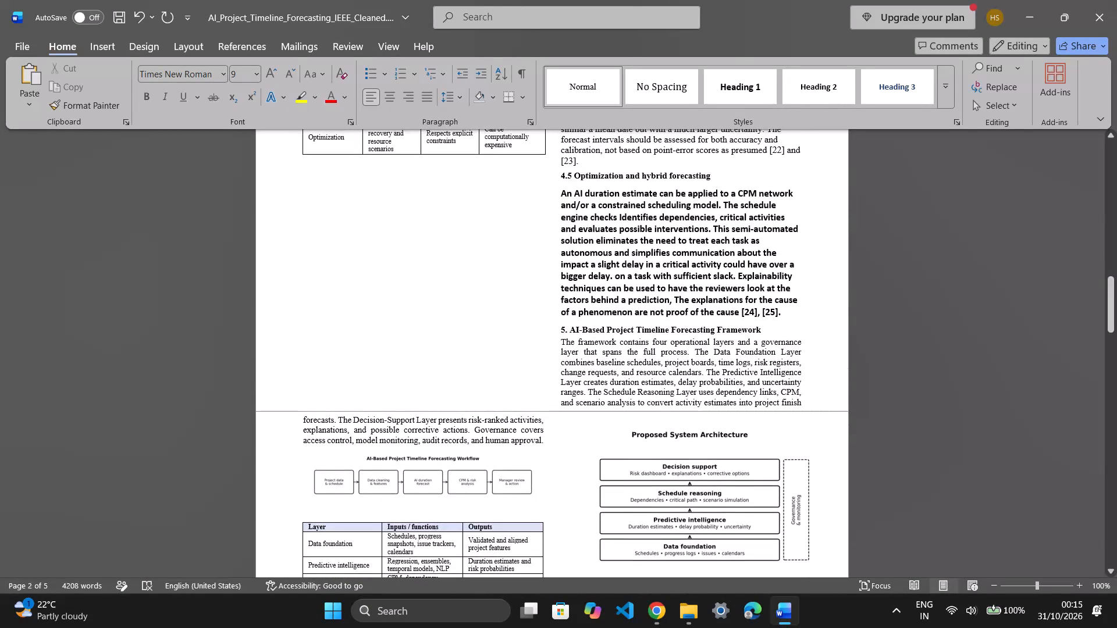
scroll(501, 390, up, 2)
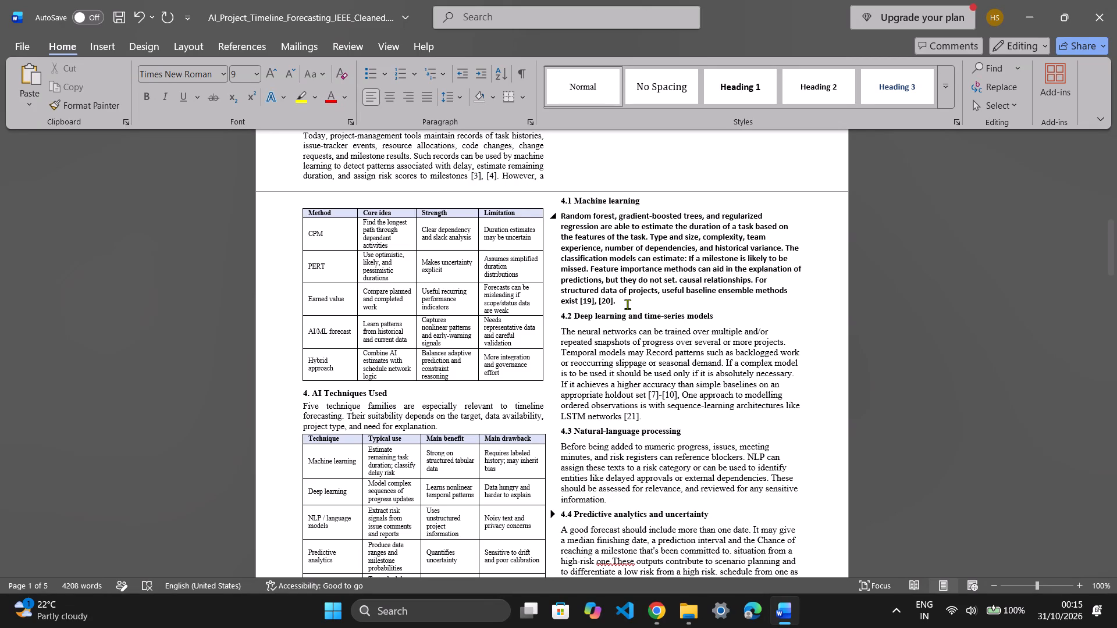
Show the hidden system tray icons.
click(890, 608)
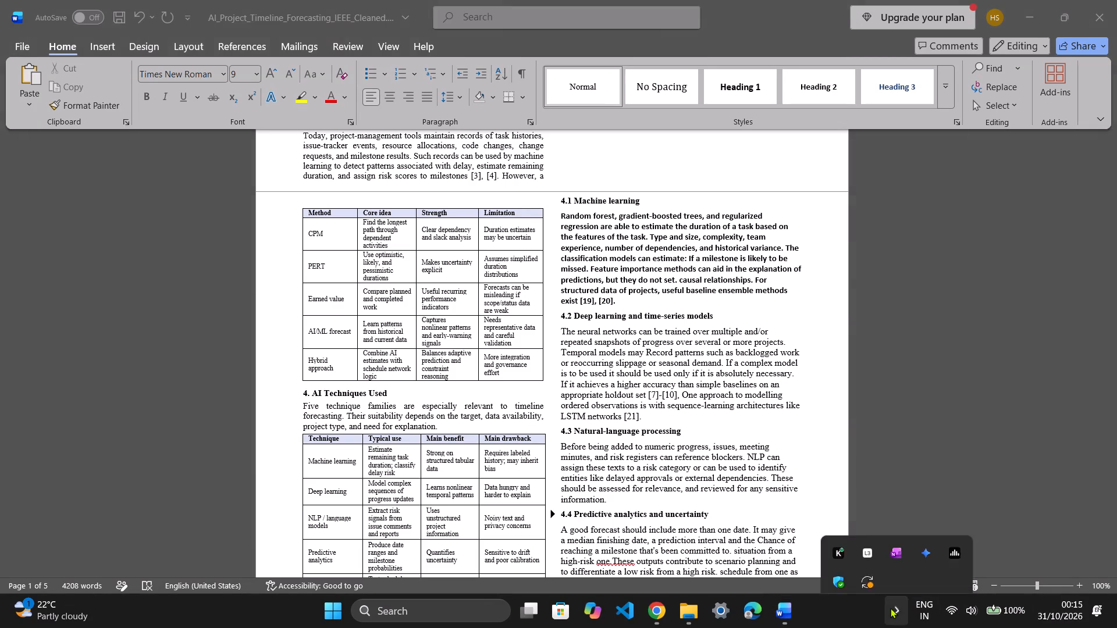
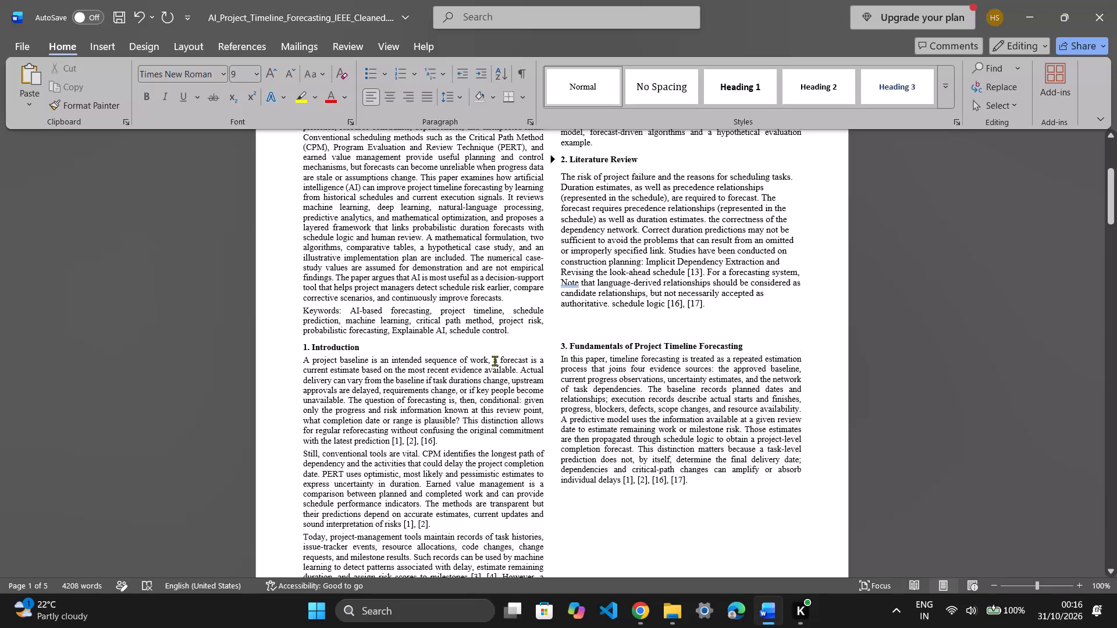
Check how the tables, section headings and empty column space fall across pages 1 to 3.
scroll(560, 372, up, 1)
scroll(560, 372, down, 3)
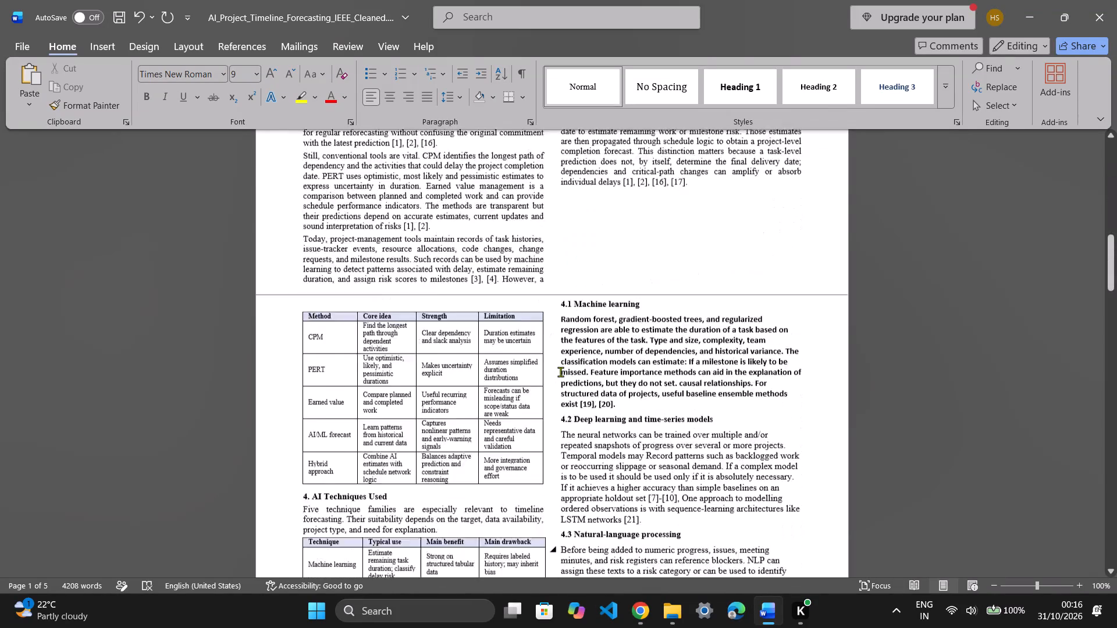
scroll(560, 372, down, 1)
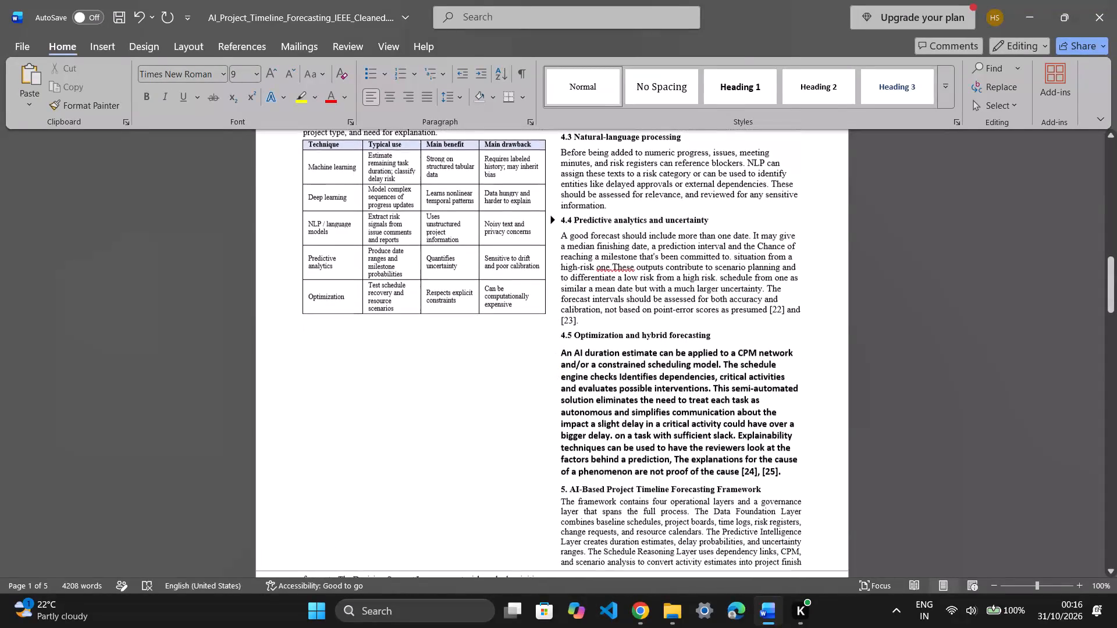
scroll(513, 369, up, 1)
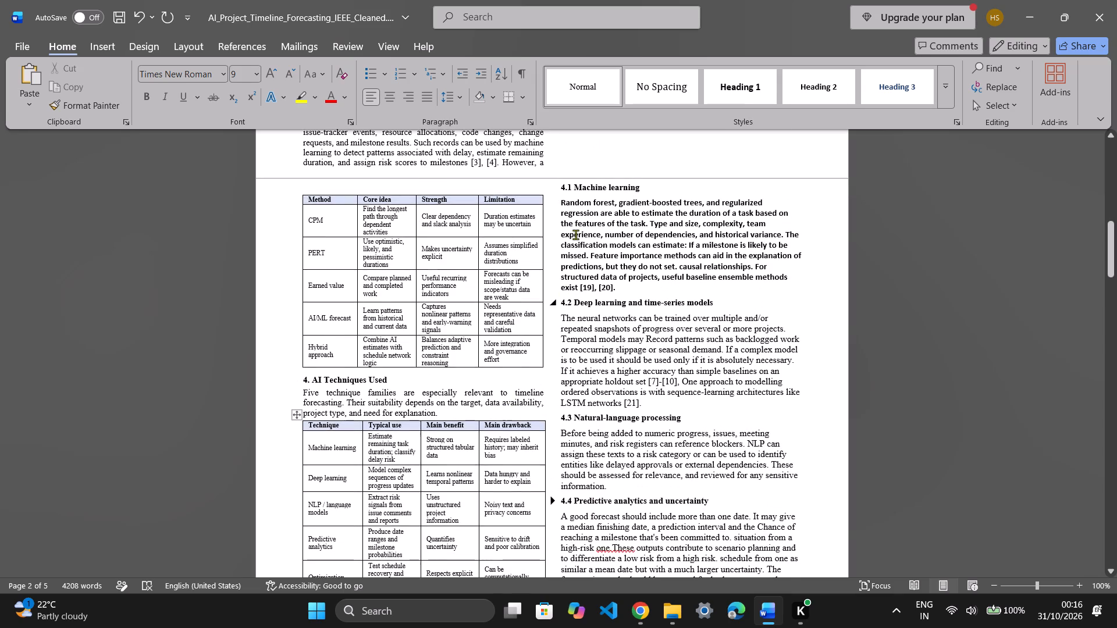
drag(556, 186, 494, 500)
drag(494, 500, 318, 567)
scroll(365, 506, down, 2)
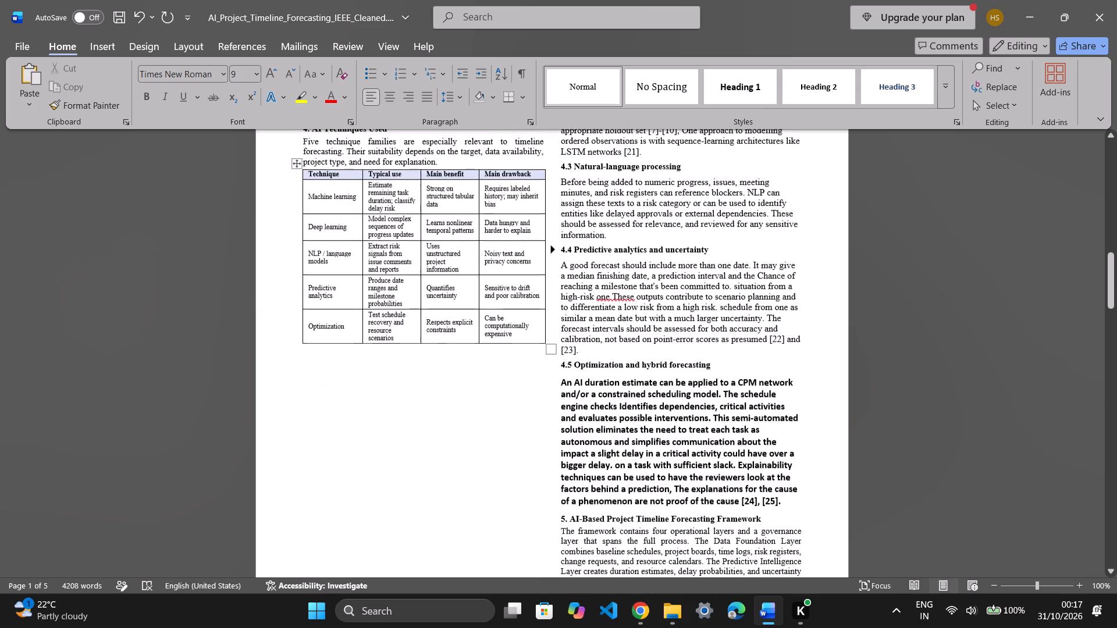
scroll(431, 405, up, 1)
scroll(483, 424, down, 2)
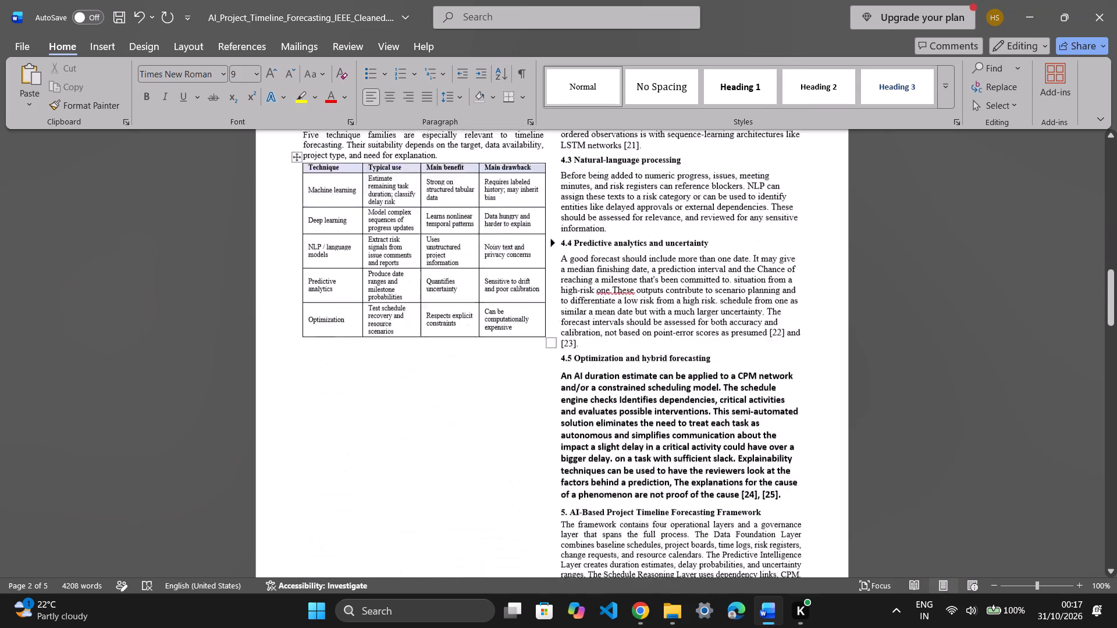
scroll(483, 424, down, 1)
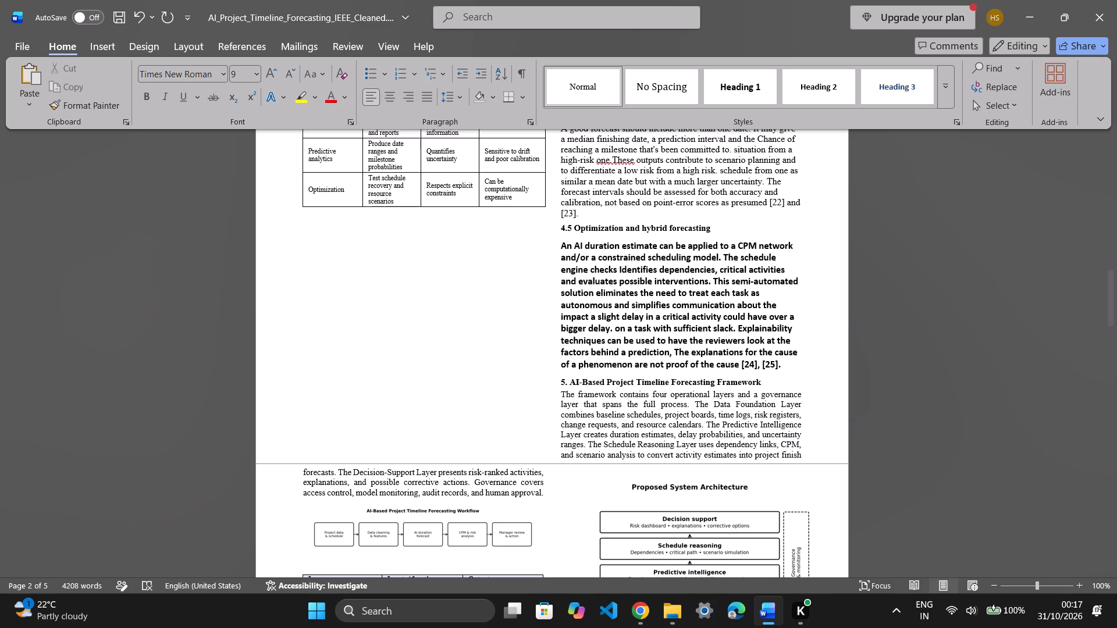
scroll(462, 361, up, 2)
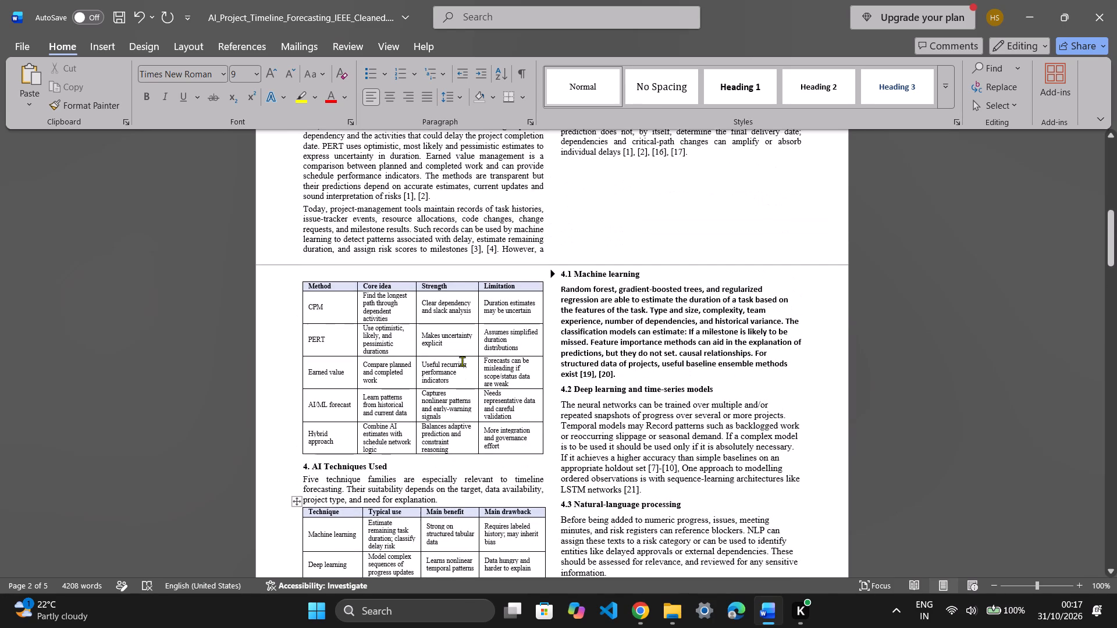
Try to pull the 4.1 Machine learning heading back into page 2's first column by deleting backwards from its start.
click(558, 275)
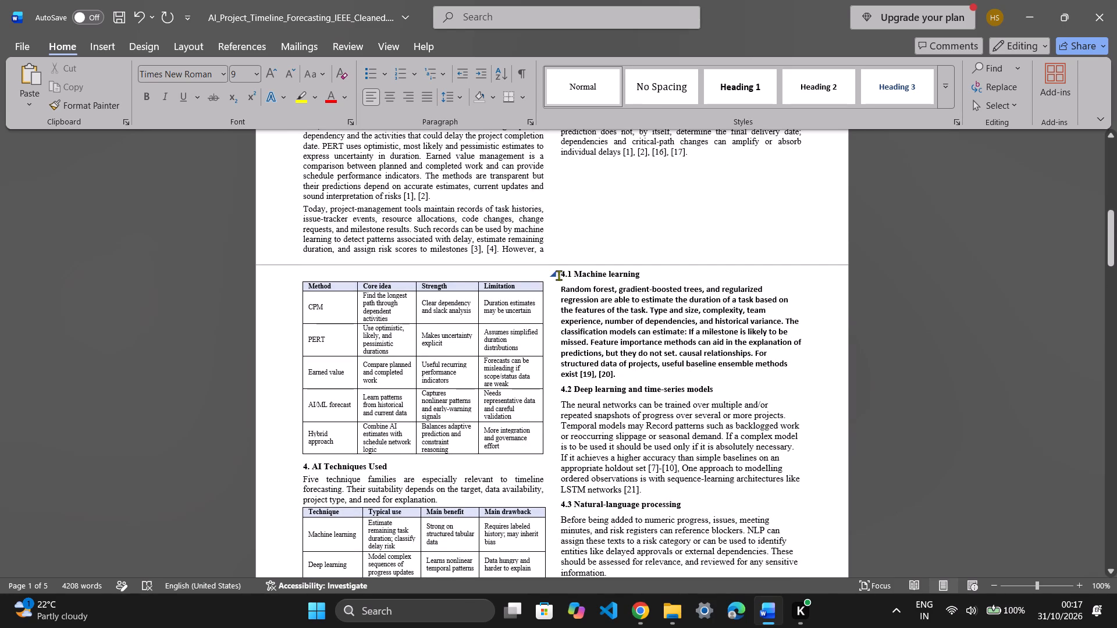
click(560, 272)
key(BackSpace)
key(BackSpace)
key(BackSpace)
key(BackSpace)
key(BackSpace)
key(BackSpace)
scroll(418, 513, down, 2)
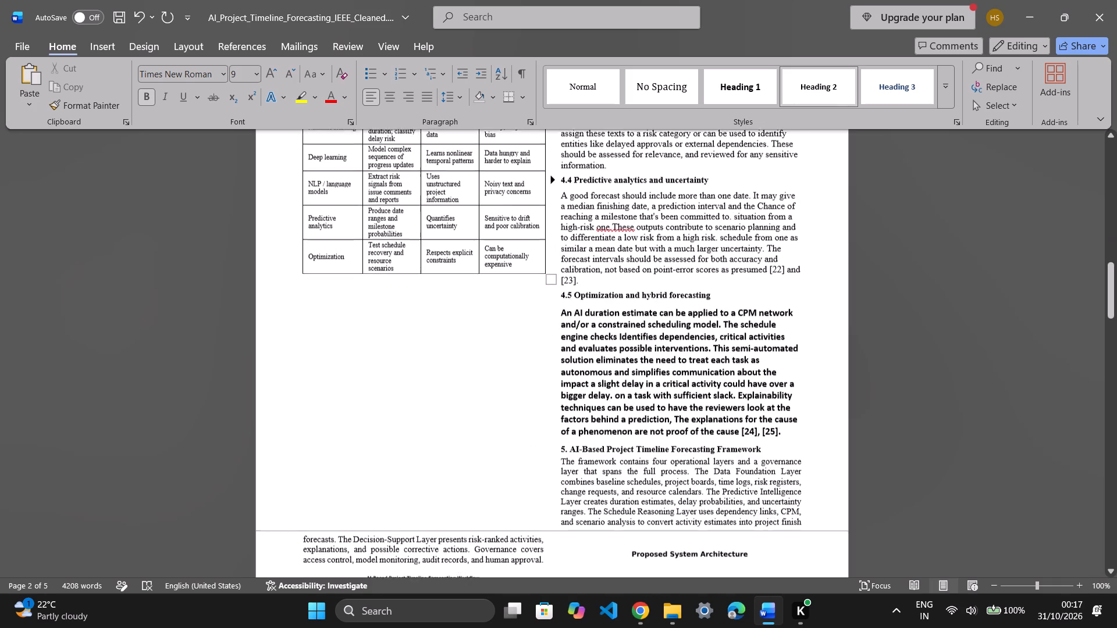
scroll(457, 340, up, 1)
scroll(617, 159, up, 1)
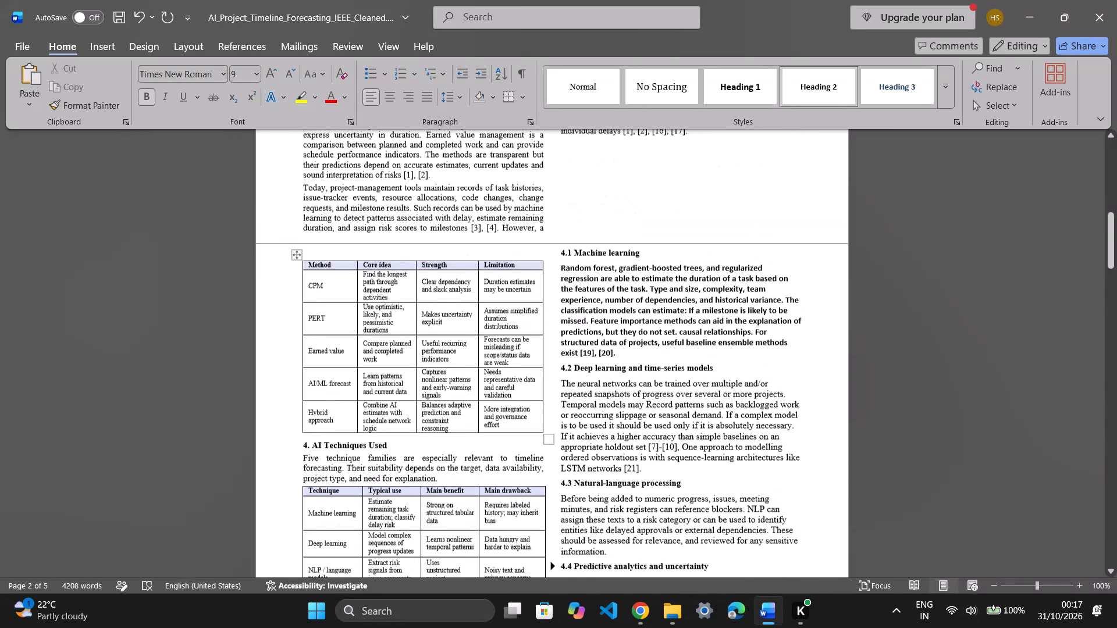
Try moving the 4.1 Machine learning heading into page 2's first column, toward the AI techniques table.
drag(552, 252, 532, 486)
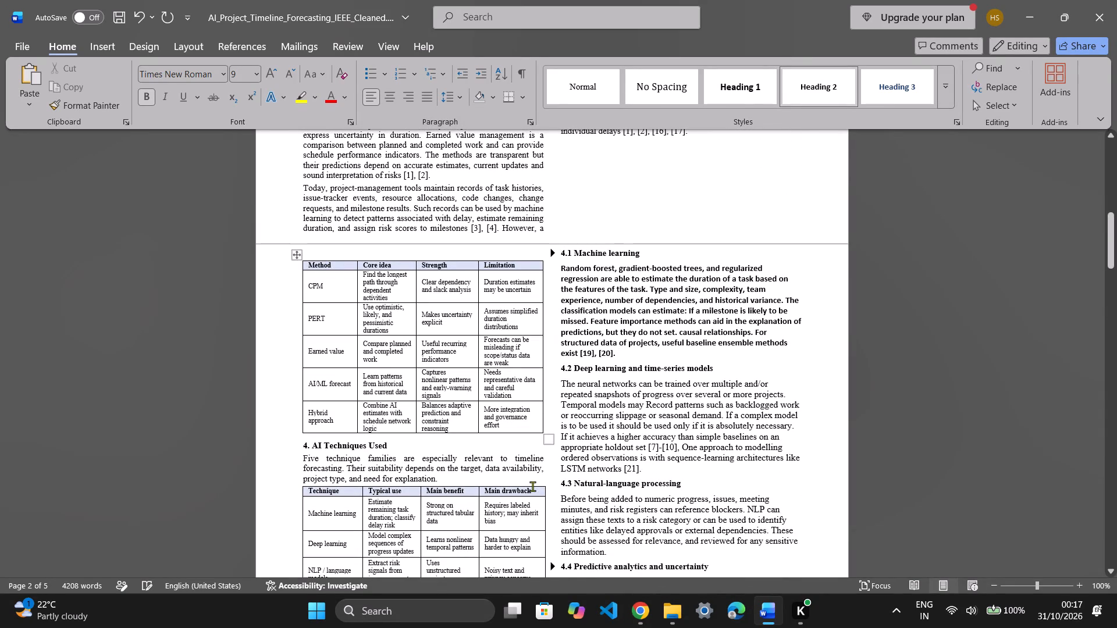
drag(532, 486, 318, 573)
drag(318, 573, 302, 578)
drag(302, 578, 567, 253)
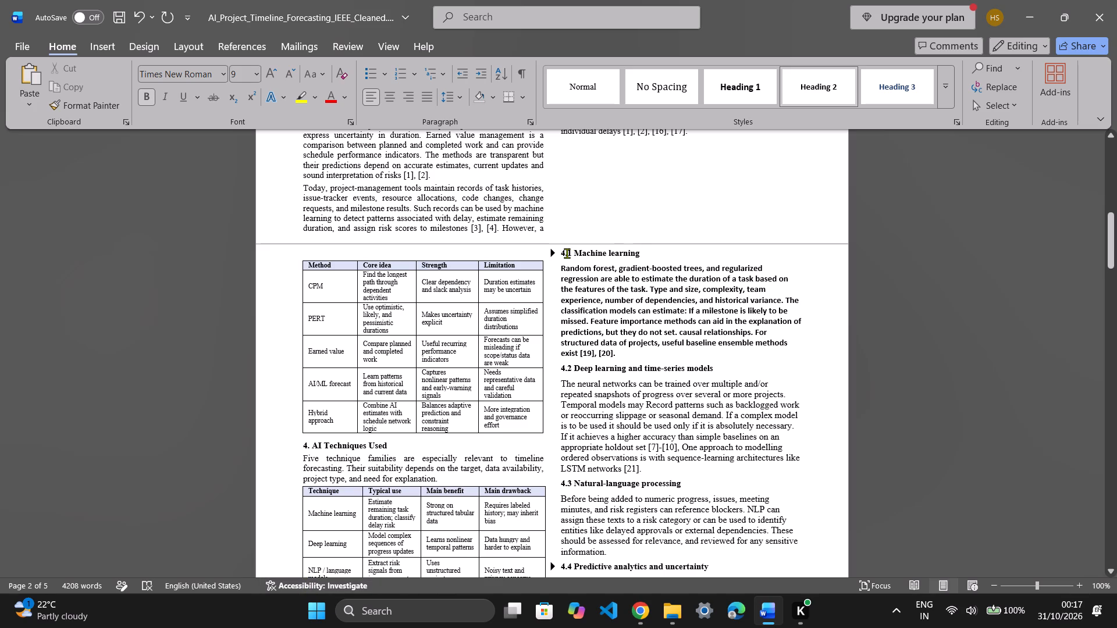
Examine the section 4.1 to 4.5 text against the empty space below the AI techniques table on page 2.
scroll(567, 253, down, 1)
drag(631, 296, 612, 275)
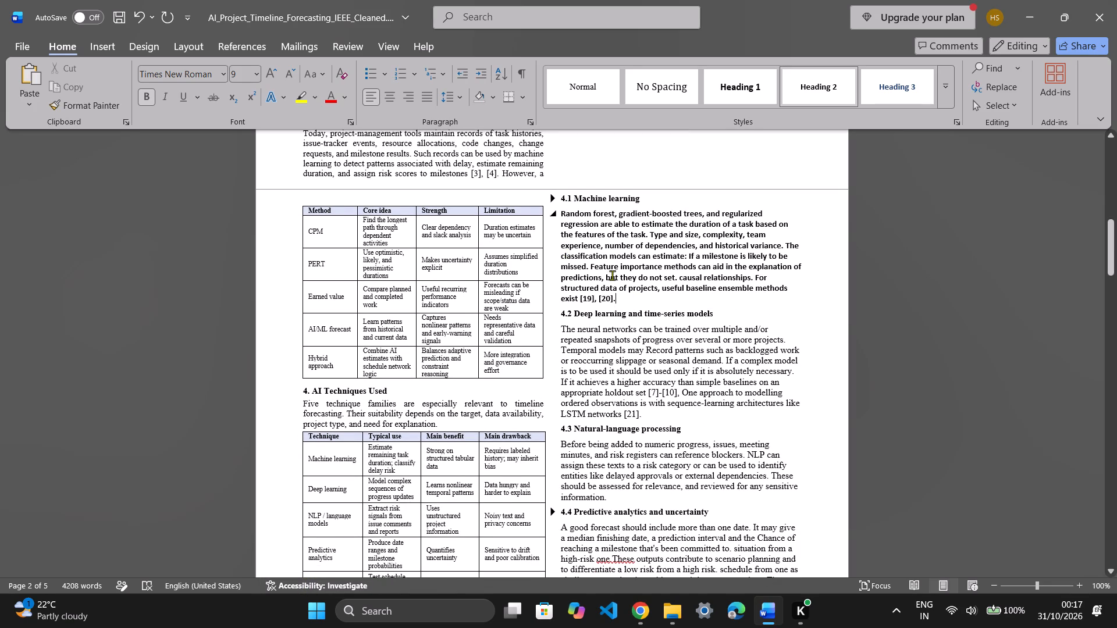
drag(612, 275, 564, 217)
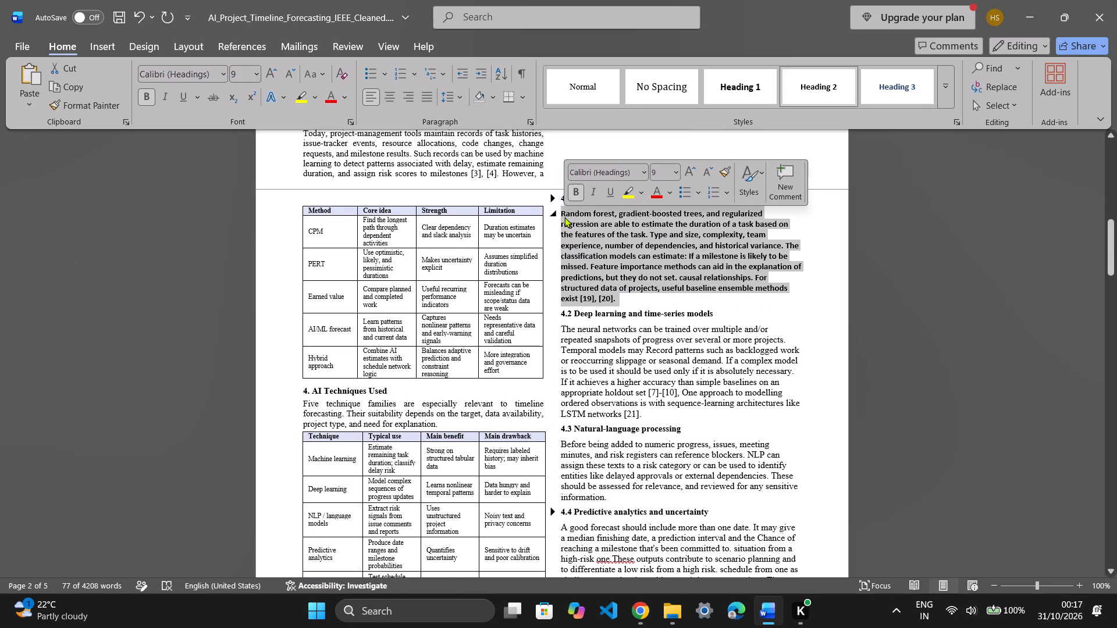
click(622, 303)
scroll(622, 303, down, 3)
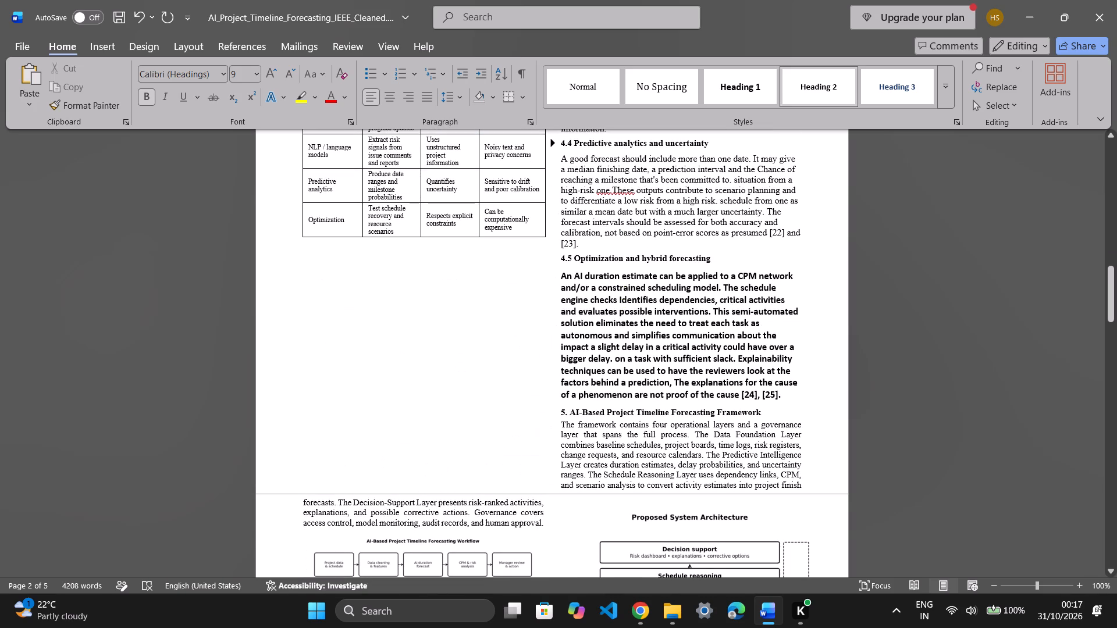
scroll(401, 386, up, 1)
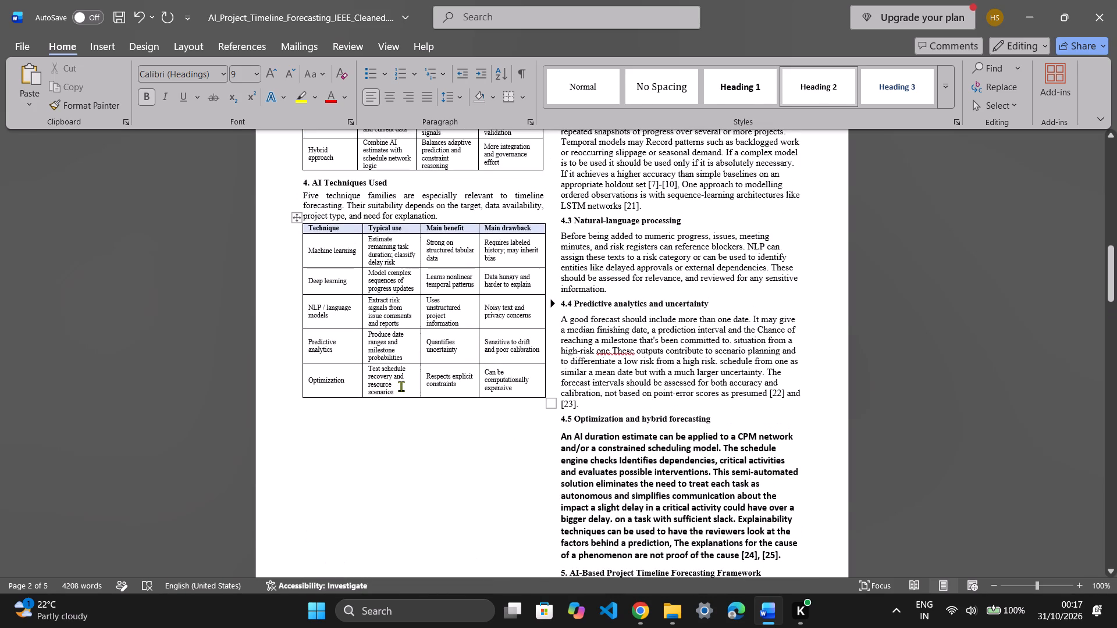
click(557, 418)
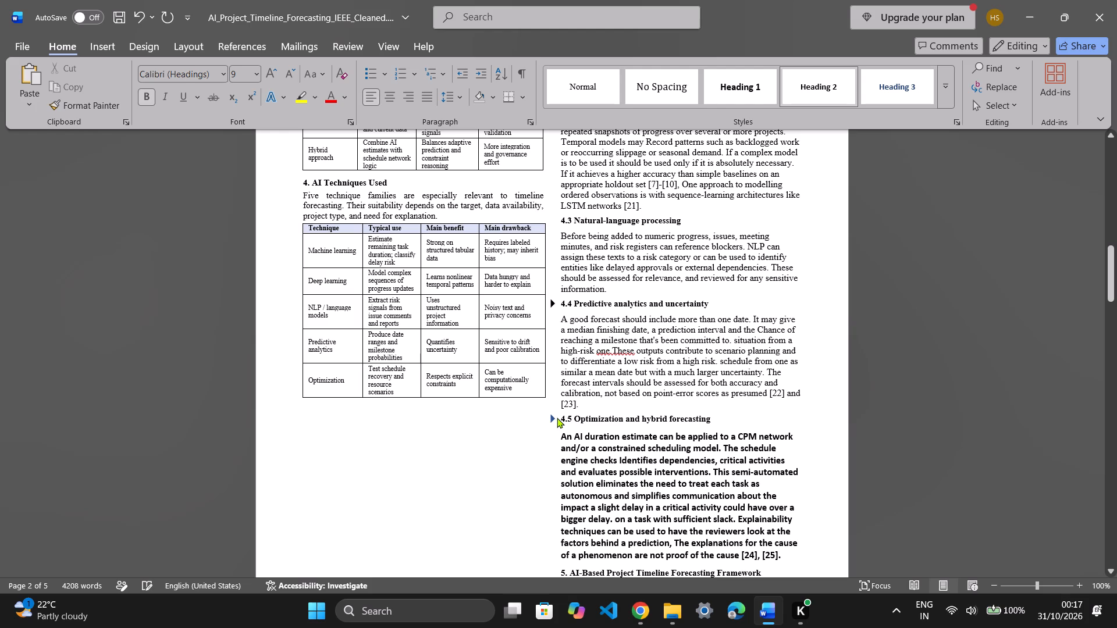
click(555, 422)
click(555, 422)
scroll(555, 422, down, 1)
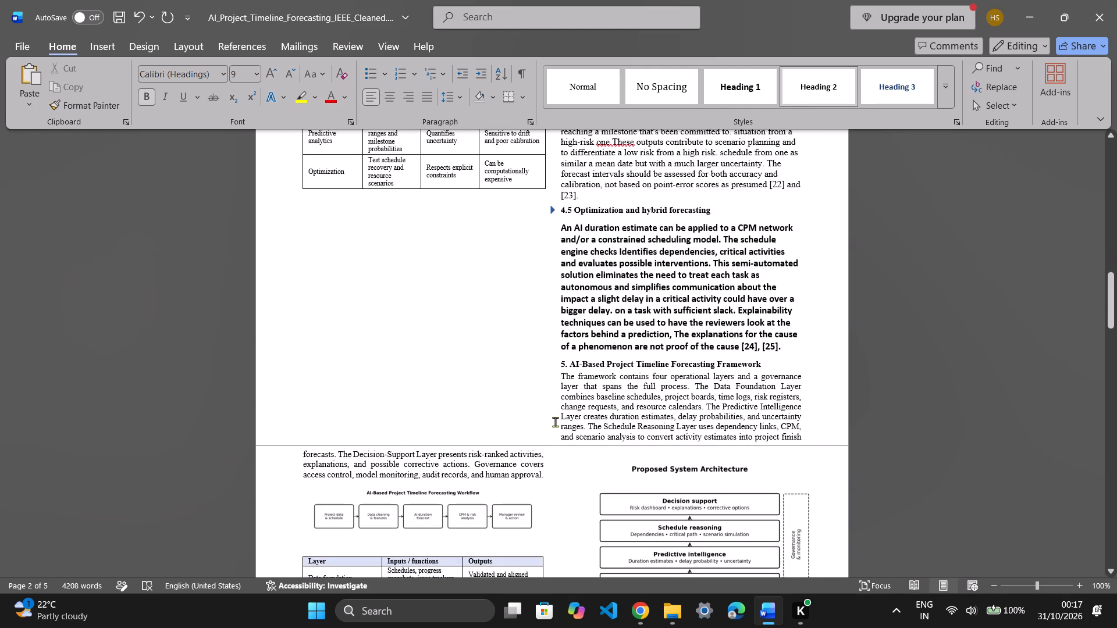
Add a blank line between the section 4 introductory paragraph and the AI techniques table, and review the page layout.
scroll(555, 422, up, 4)
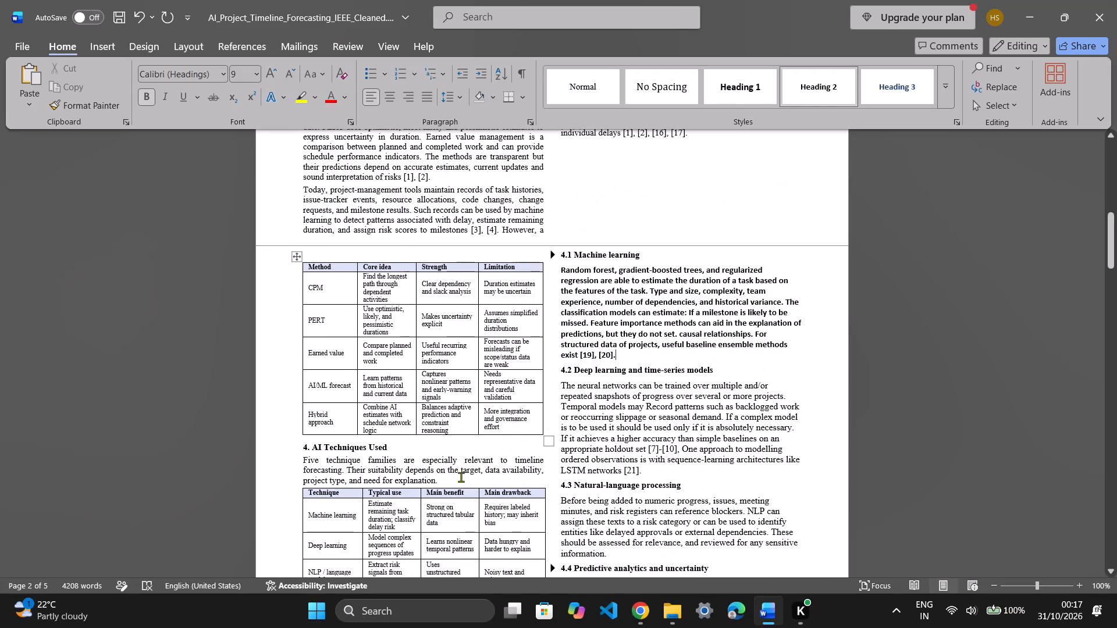
click(458, 477)
key(Return)
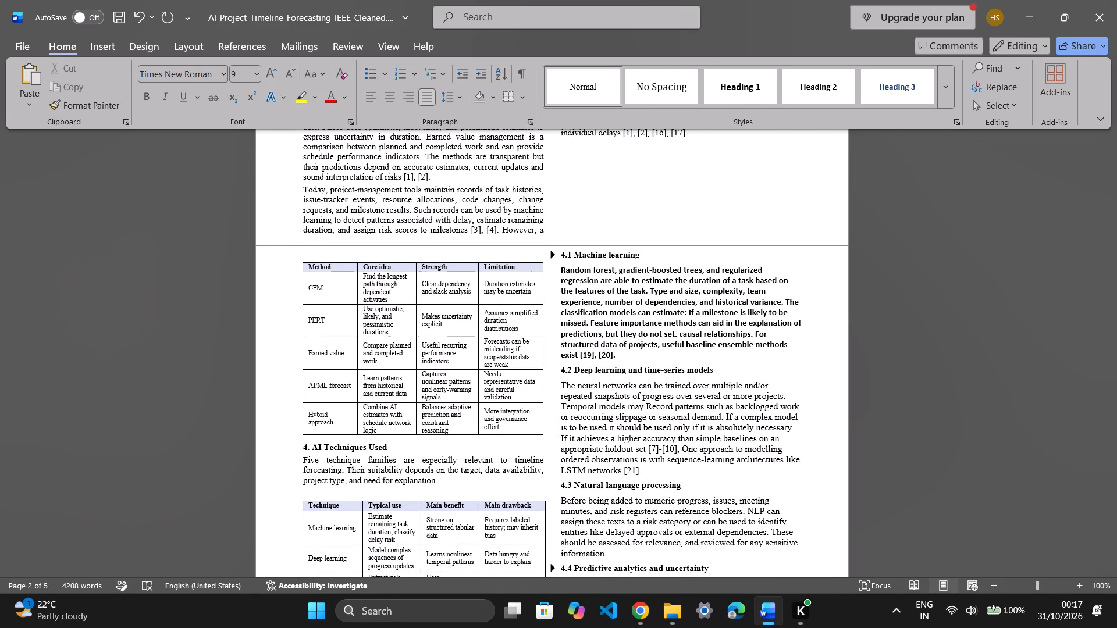
scroll(458, 477, up, 1)
scroll(458, 477, down, 3)
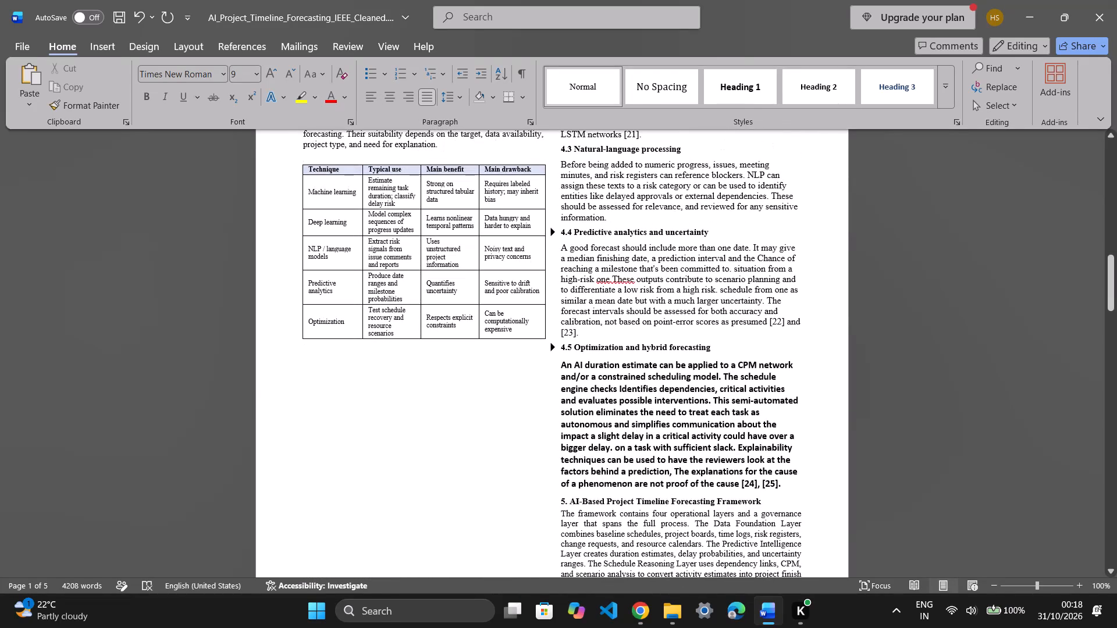
scroll(458, 477, up, 3)
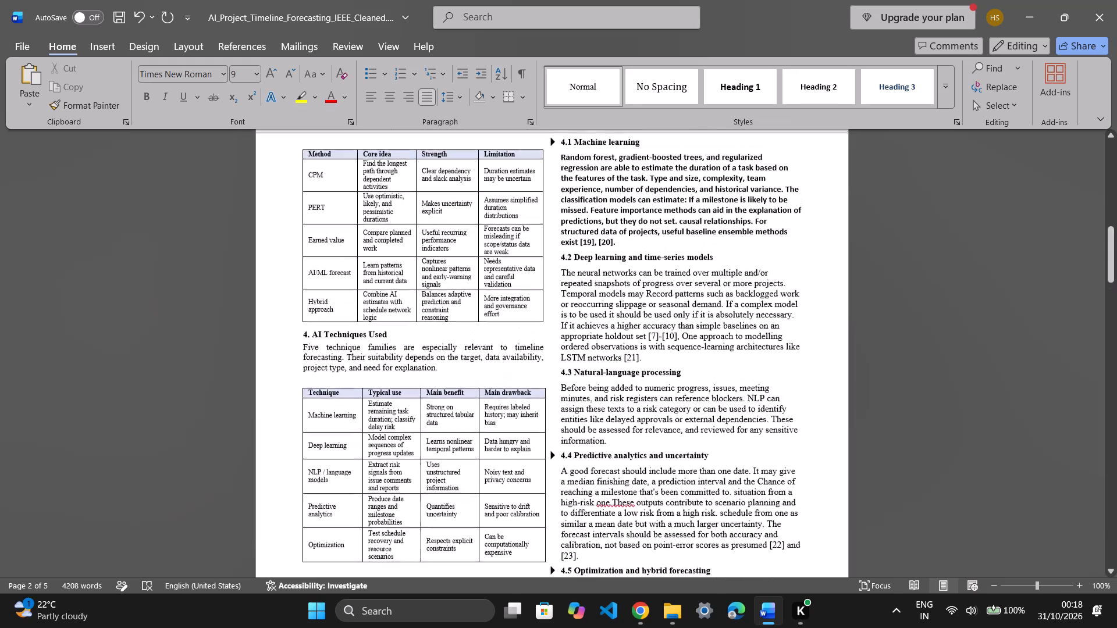
scroll(458, 477, up, 1)
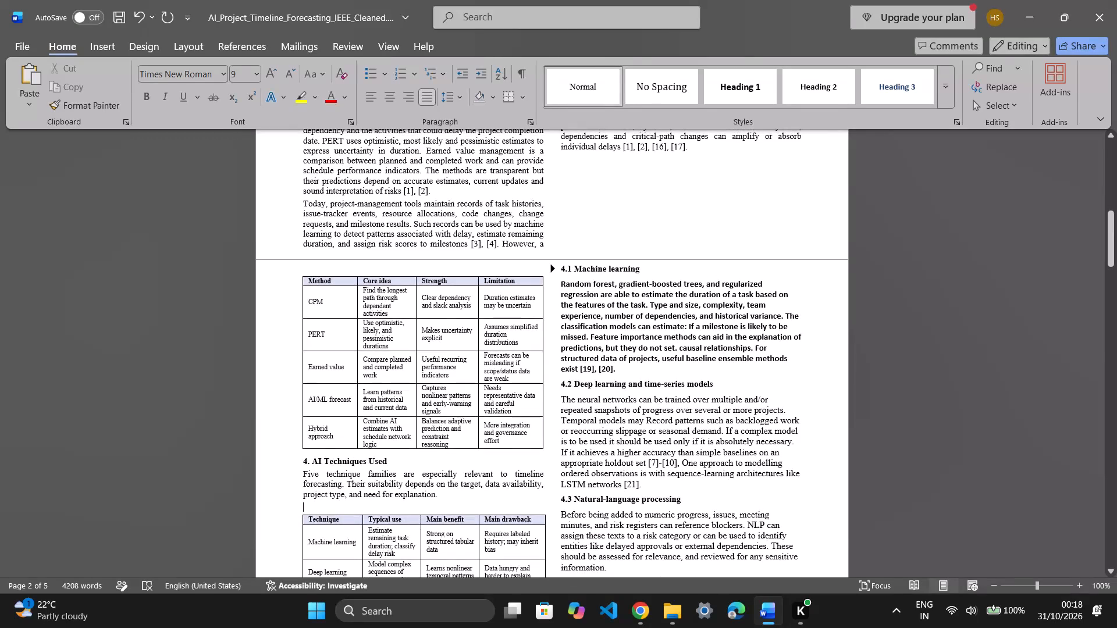
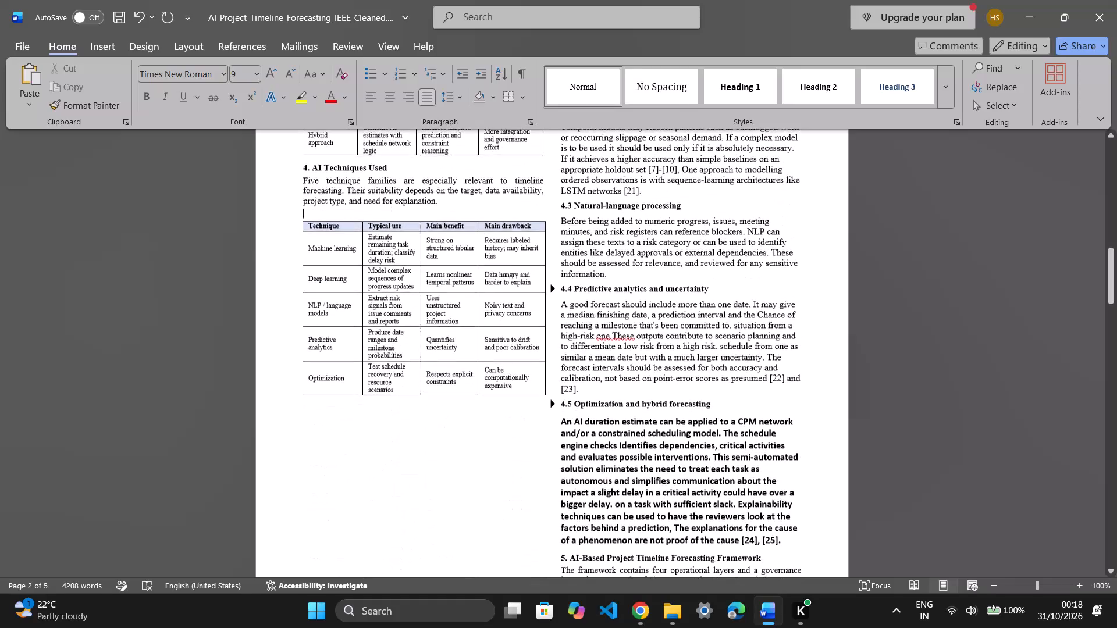
Expand the collapsed 4.1 Machine learning heading at the top of page 2's second column.
scroll(458, 477, up, 1)
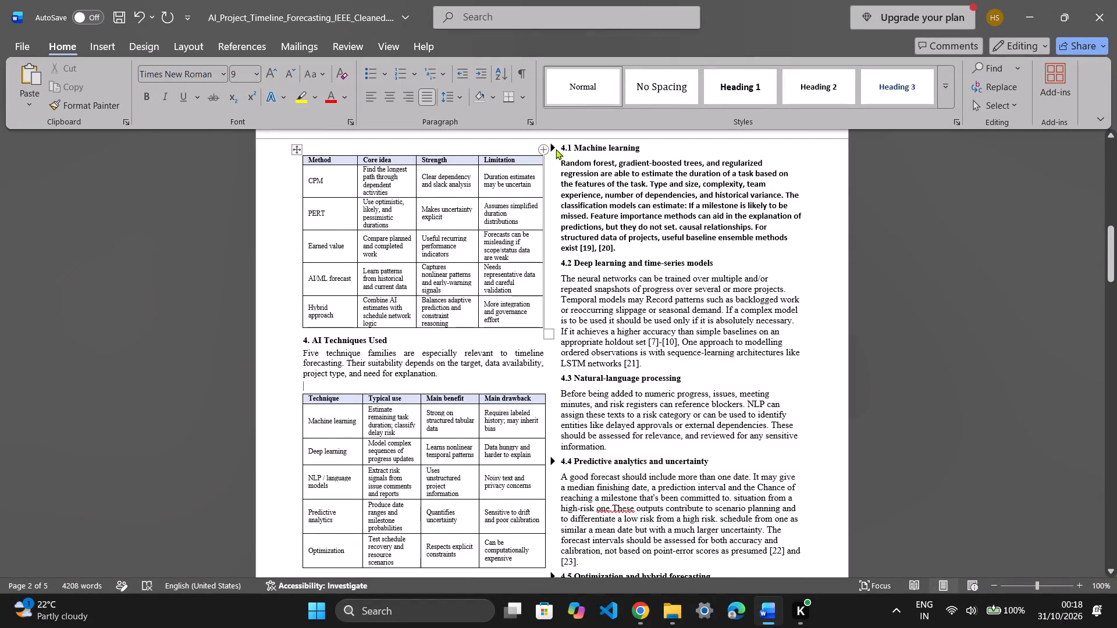
drag(553, 145, 546, 151)
drag(546, 151, 549, 152)
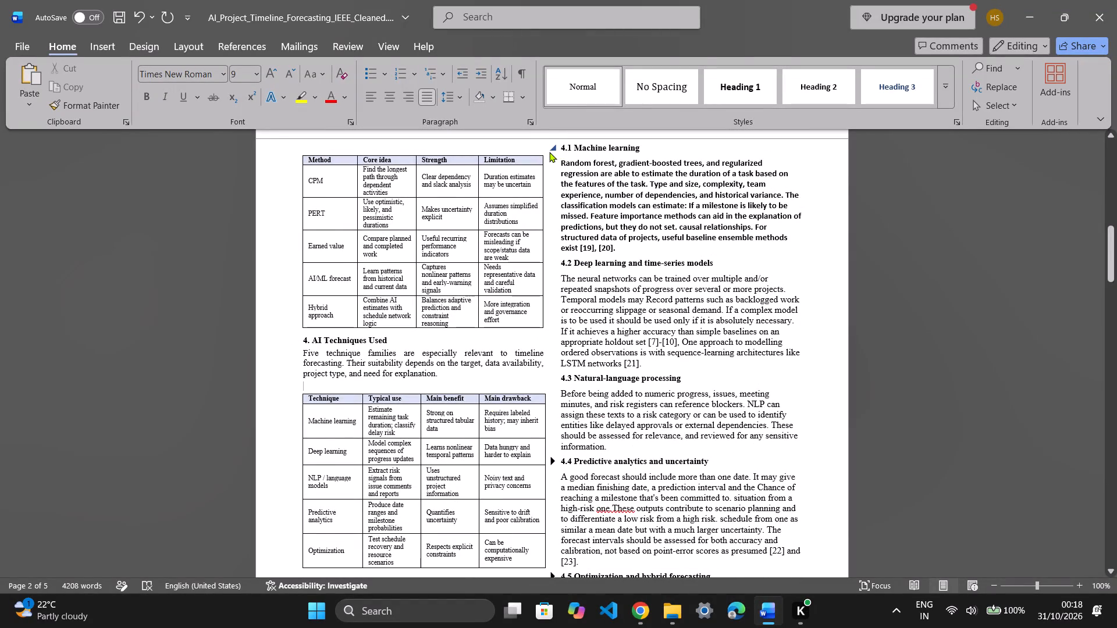
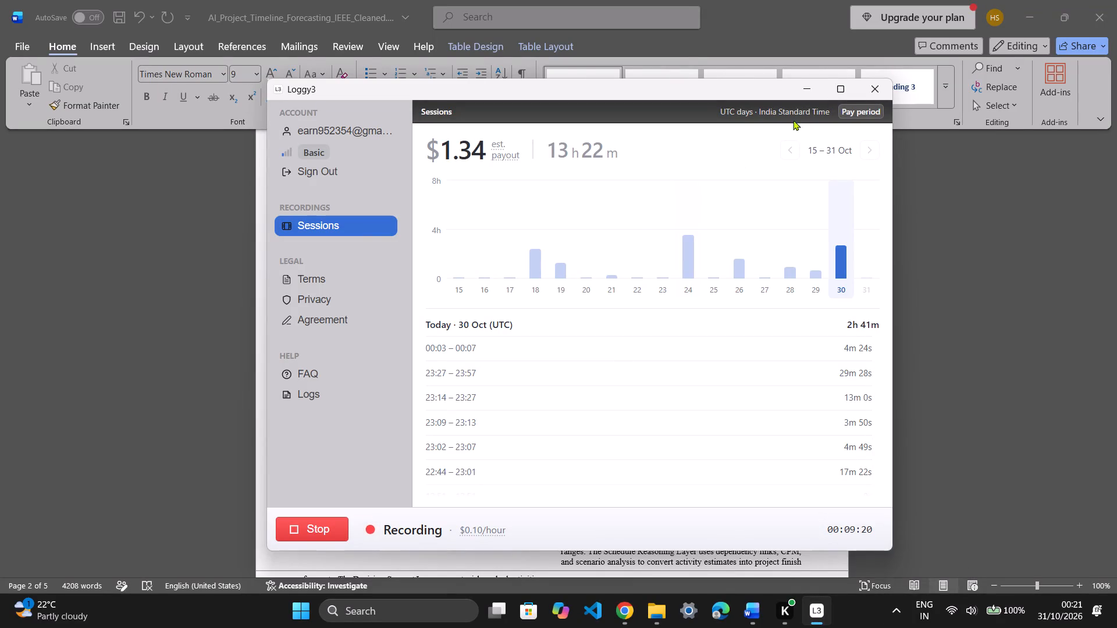
Close the Loggy3 sessions window covering the Word document.
click(869, 93)
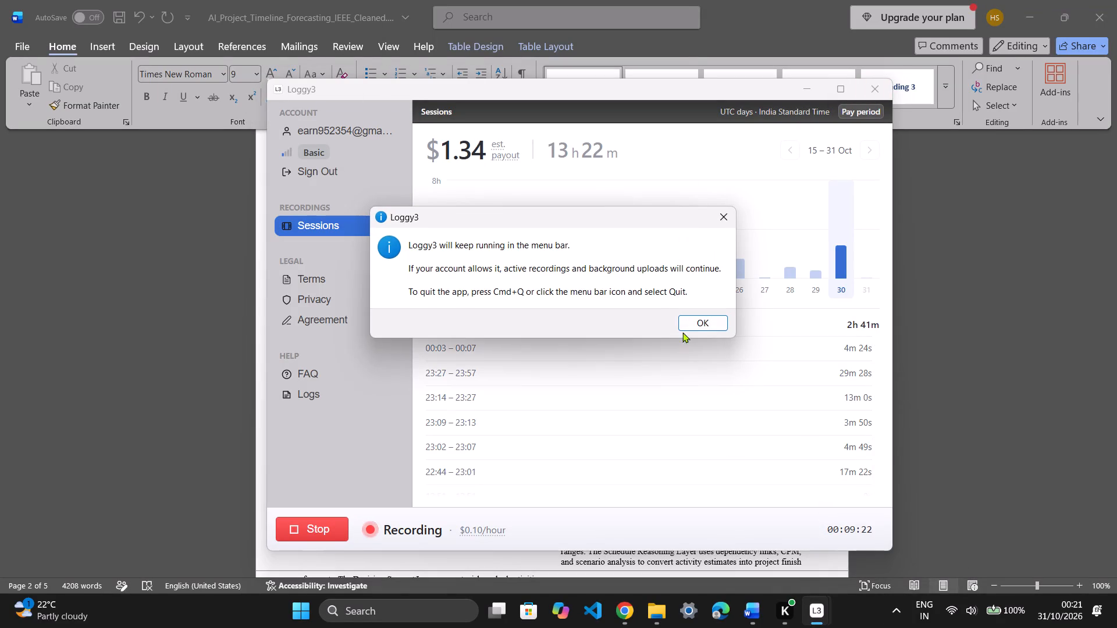
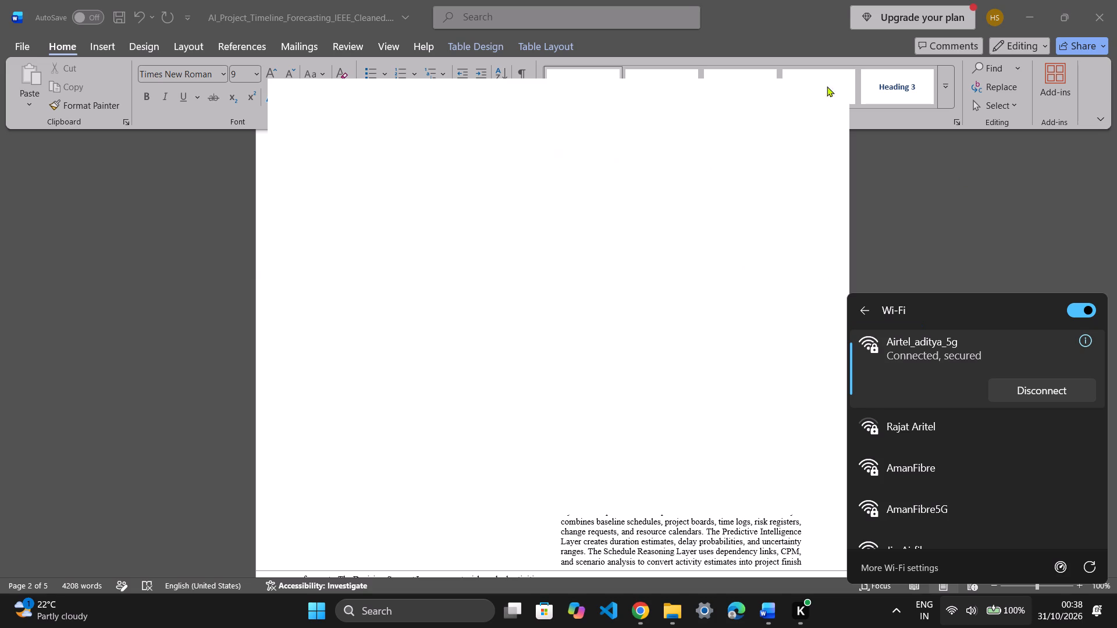
Dismiss the Wi-Fi network list and return to the paper in Word.
click(930, 236)
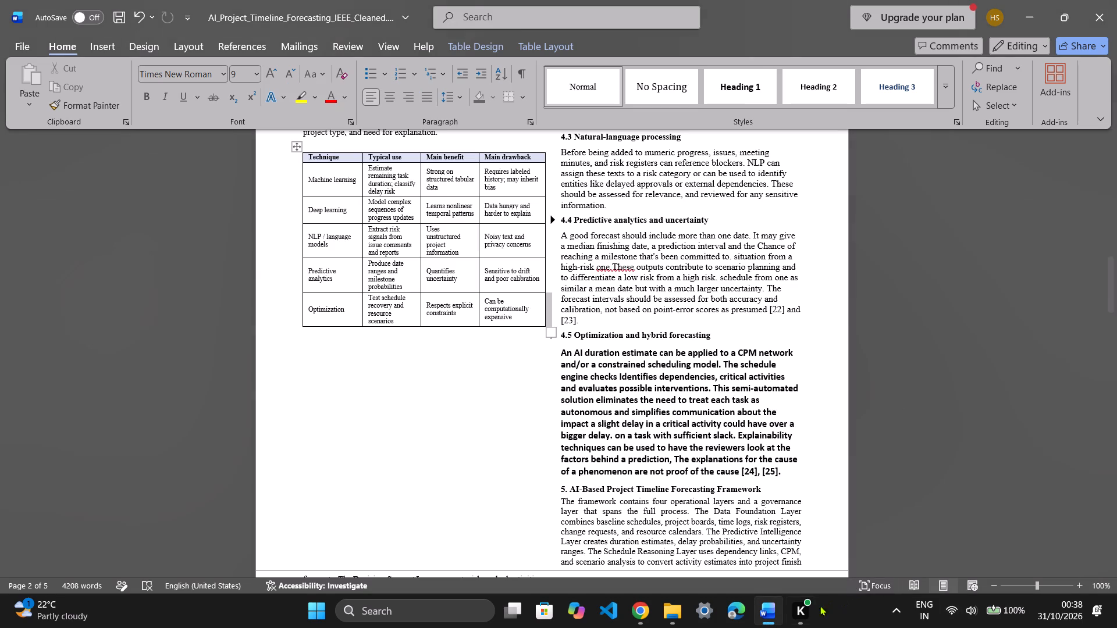
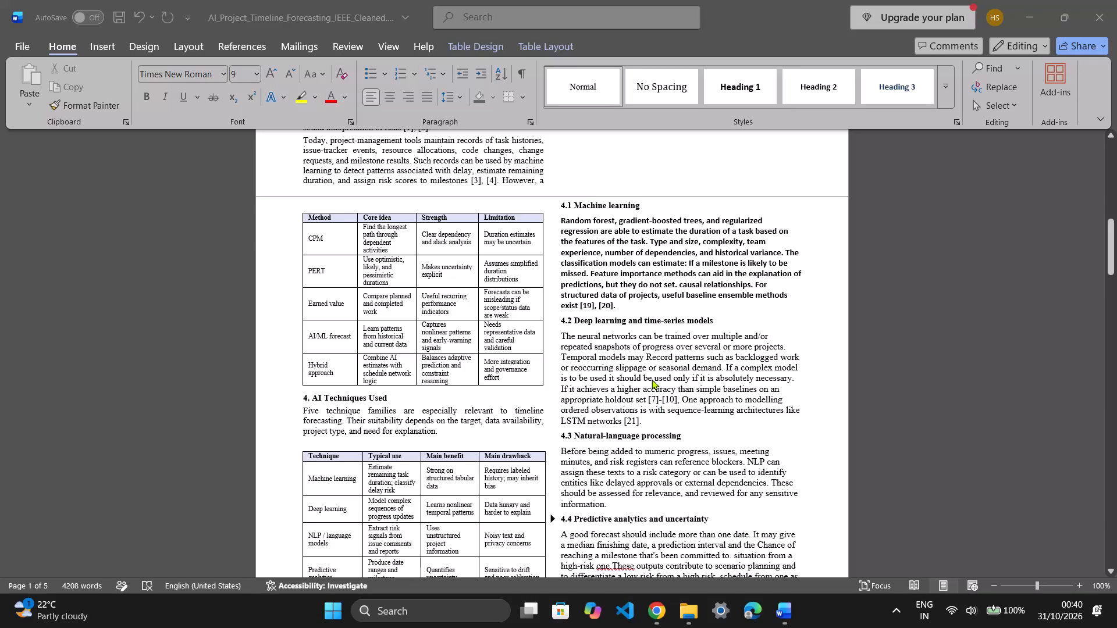
Place the insertion point at the start of the 4.1 Machine learning heading in page 2's second column.
click(558, 201)
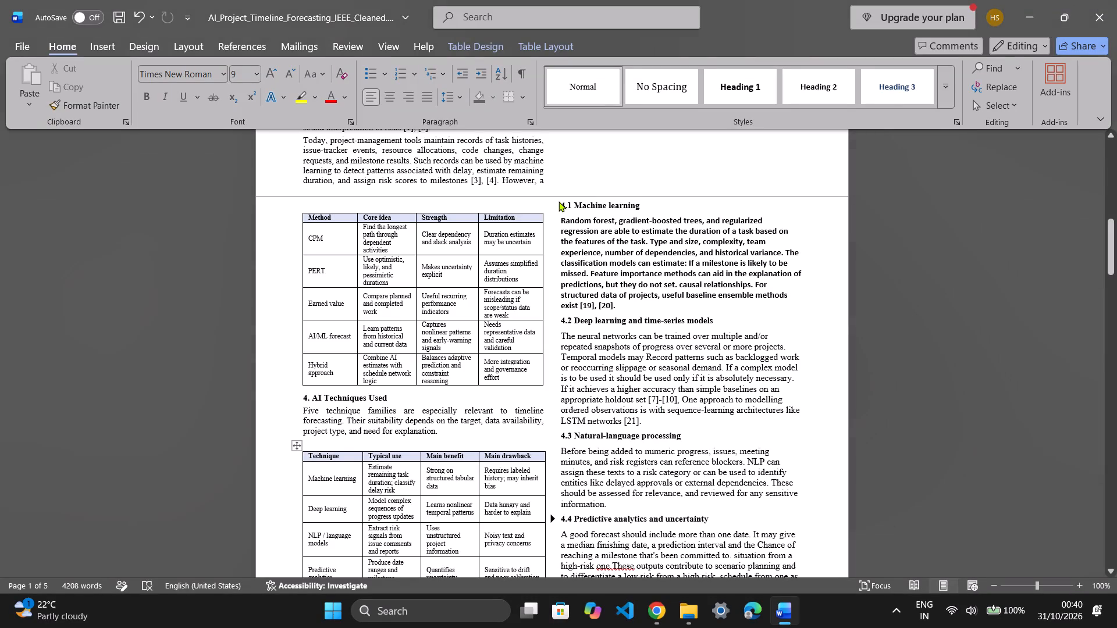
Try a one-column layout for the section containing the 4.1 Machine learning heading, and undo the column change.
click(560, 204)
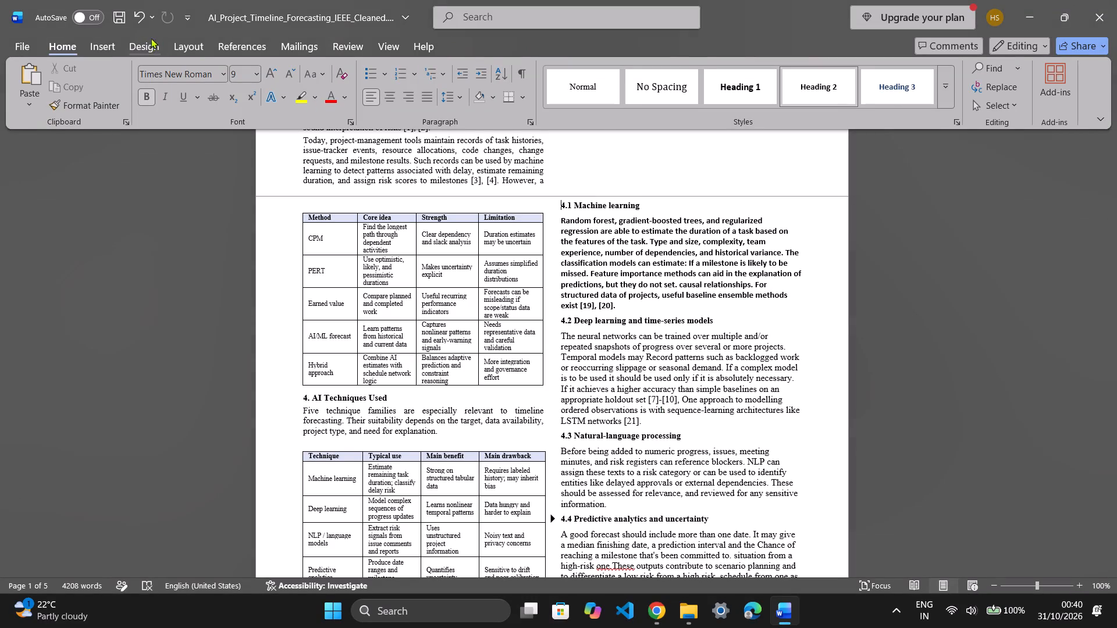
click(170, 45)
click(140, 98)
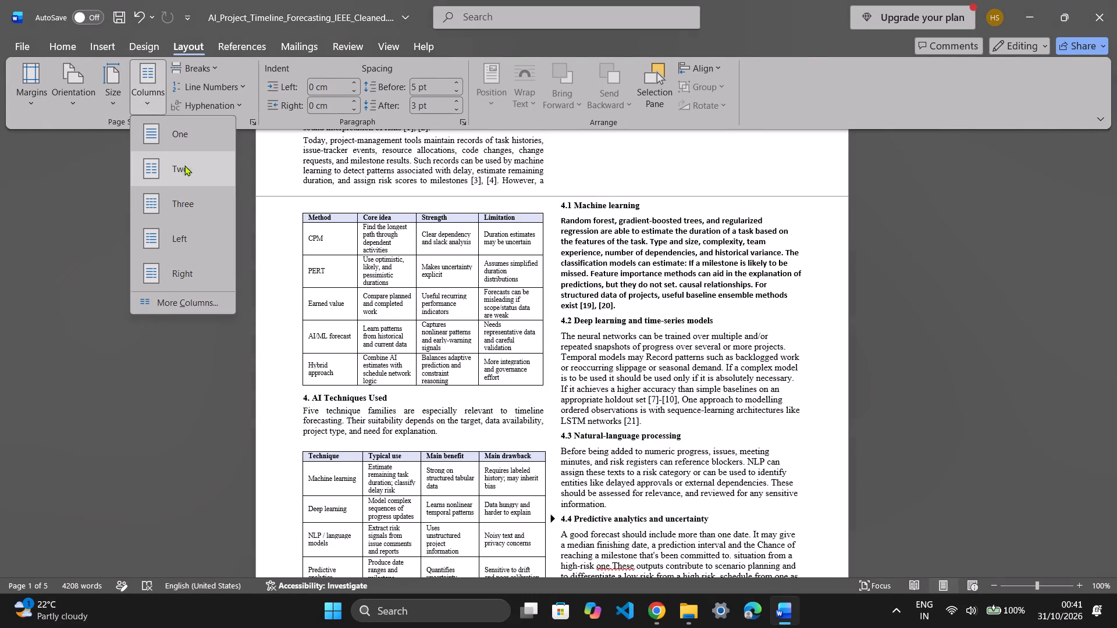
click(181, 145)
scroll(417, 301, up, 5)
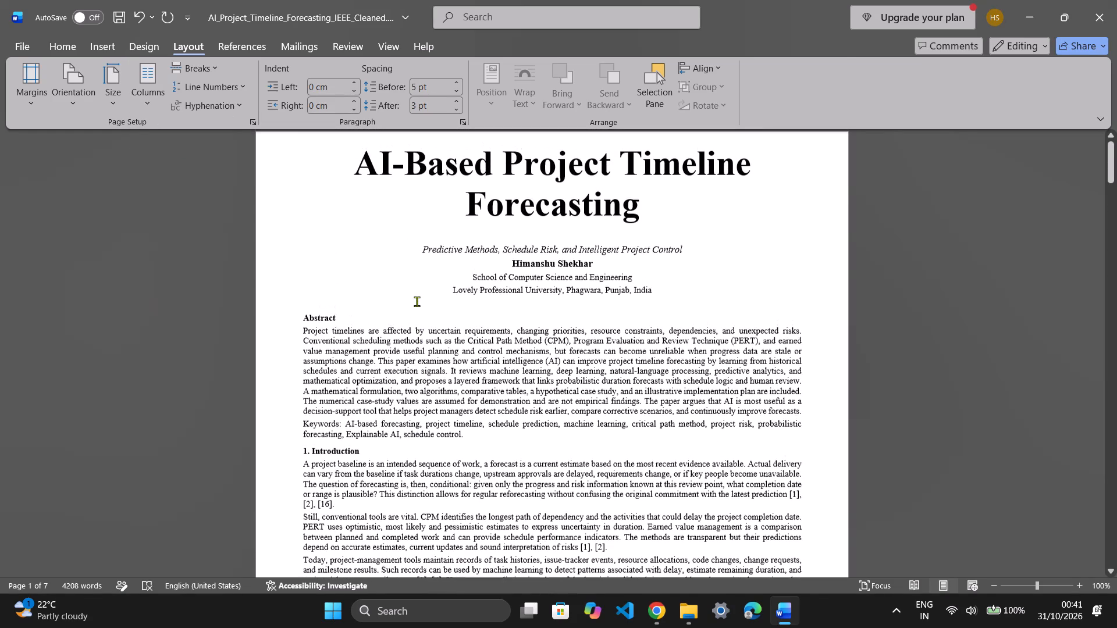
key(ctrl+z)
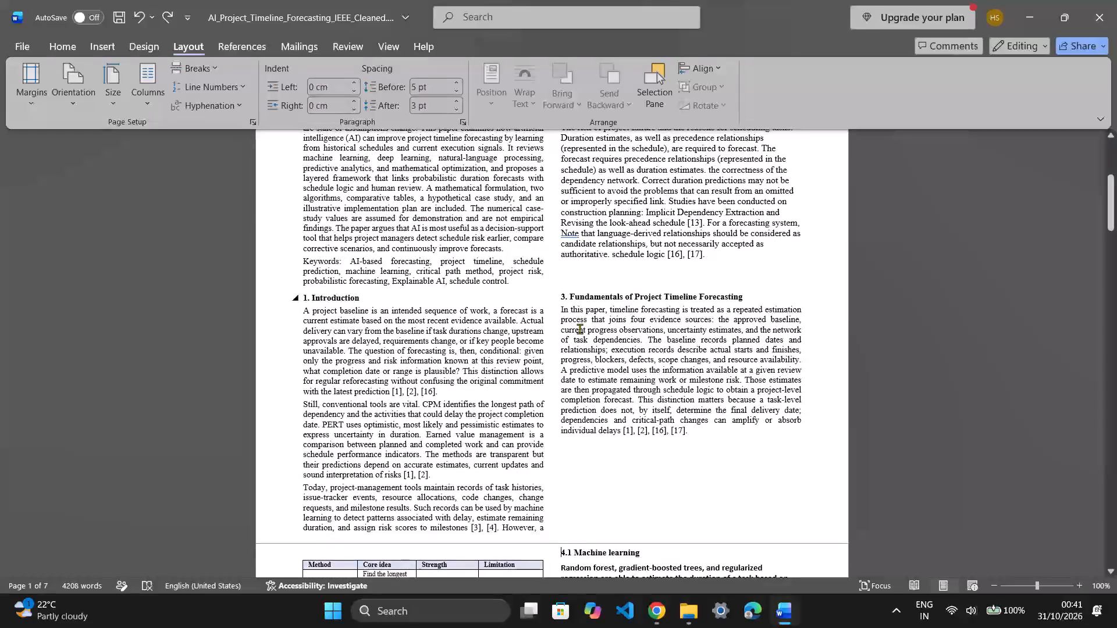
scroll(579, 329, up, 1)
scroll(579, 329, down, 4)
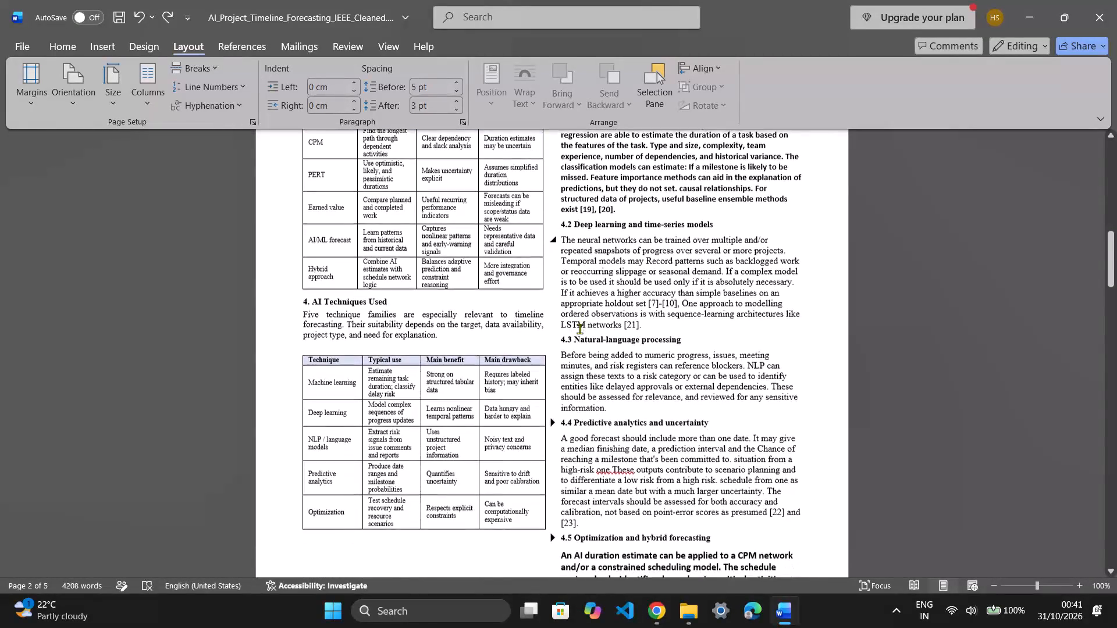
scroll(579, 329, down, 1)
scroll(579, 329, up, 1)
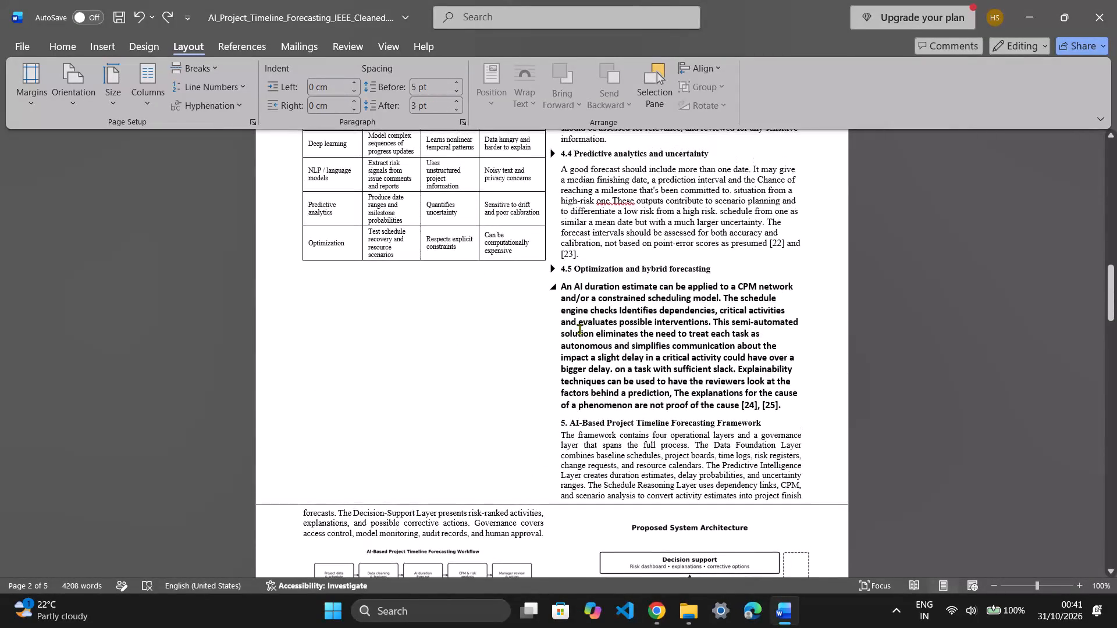
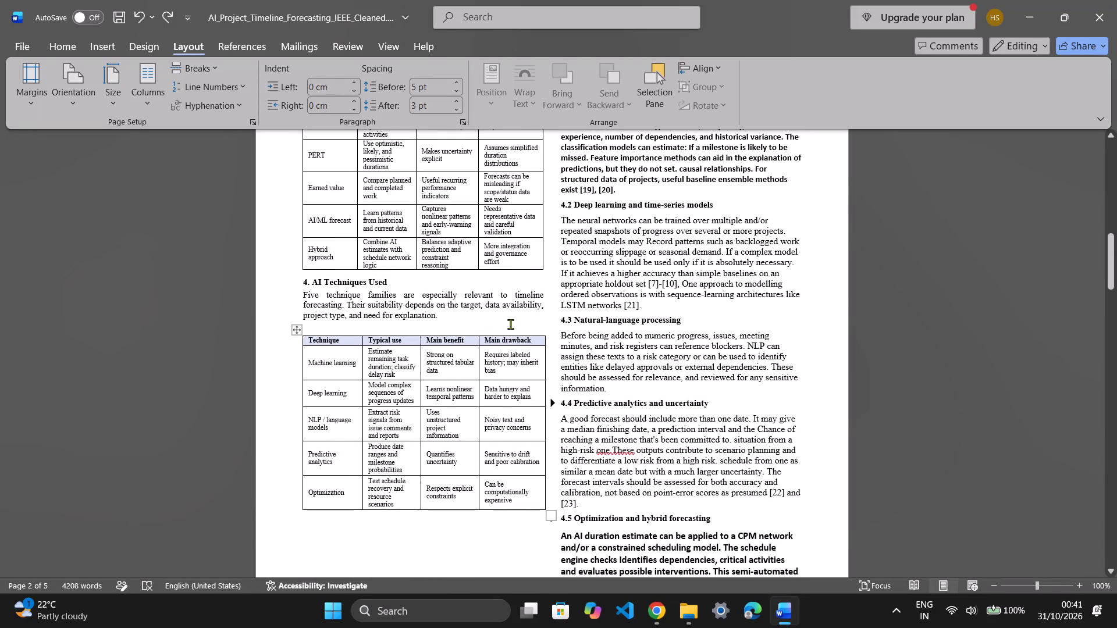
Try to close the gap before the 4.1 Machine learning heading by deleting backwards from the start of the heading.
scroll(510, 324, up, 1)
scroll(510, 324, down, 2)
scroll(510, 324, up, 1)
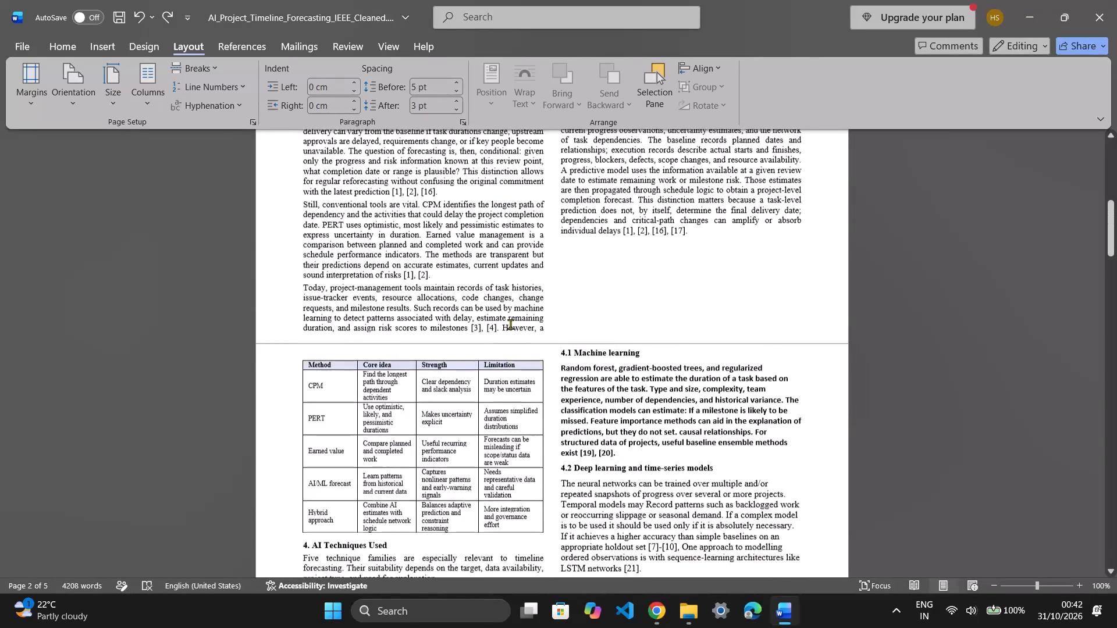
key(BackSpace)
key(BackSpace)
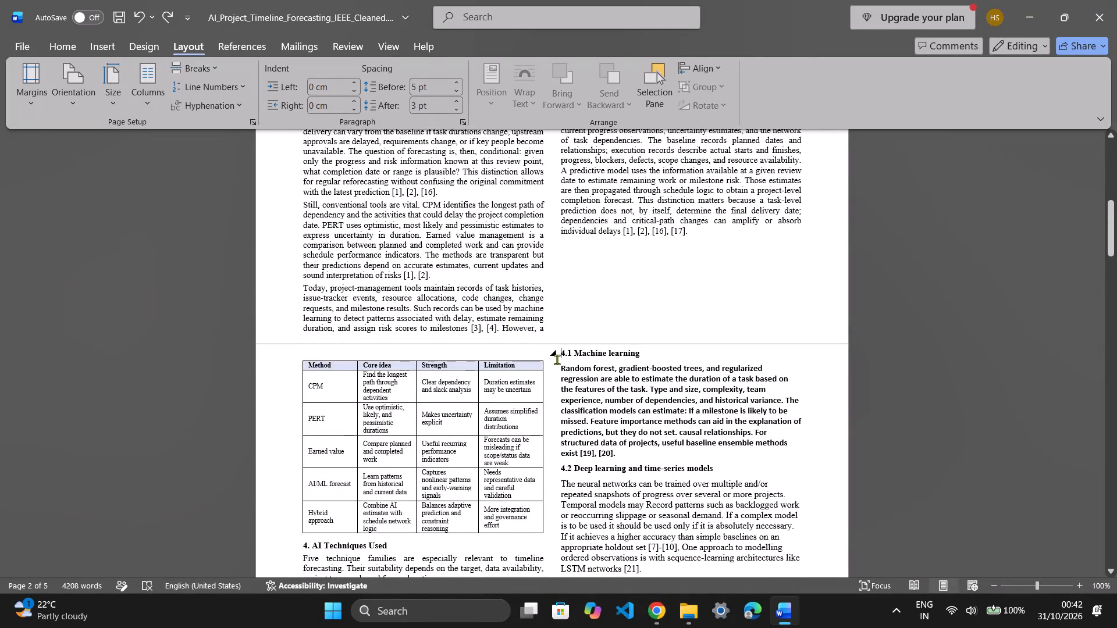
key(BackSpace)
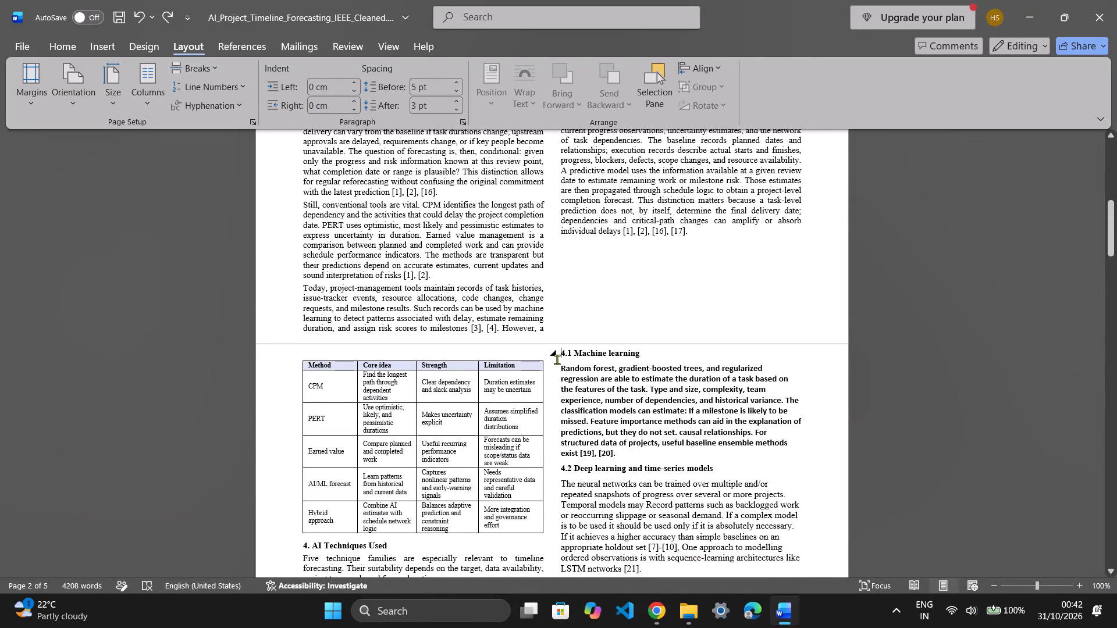
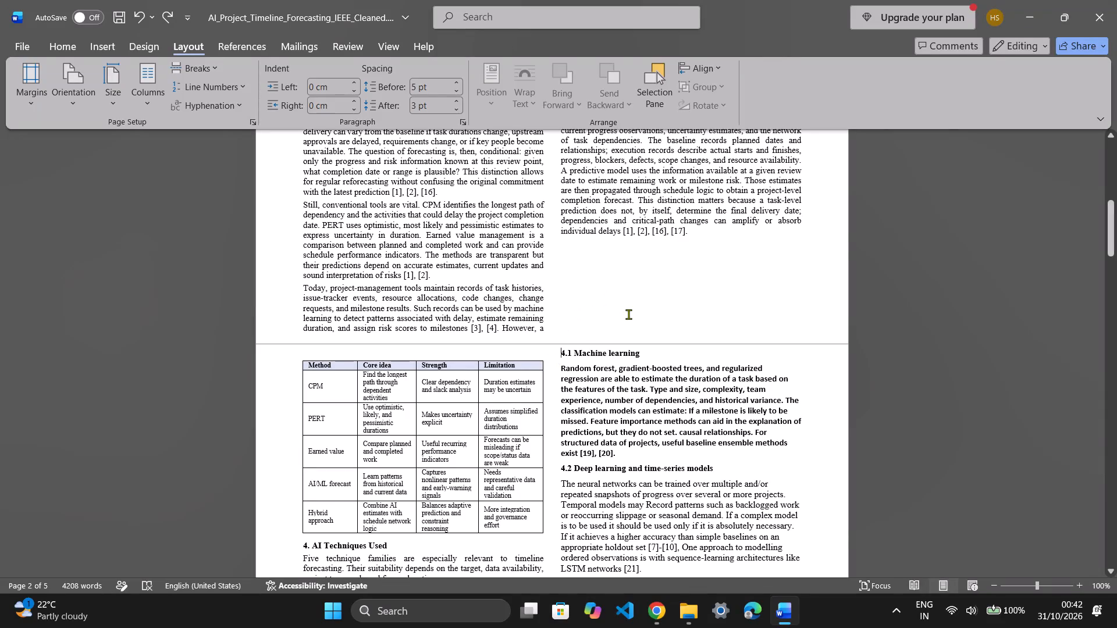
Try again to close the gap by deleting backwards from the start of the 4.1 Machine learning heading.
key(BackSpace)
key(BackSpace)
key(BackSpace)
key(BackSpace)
Delete the forecasting methods comparison table on page 2 together with the 4. AI Techniques Used heading and its introductory text.
drag(561, 352, 454, 351)
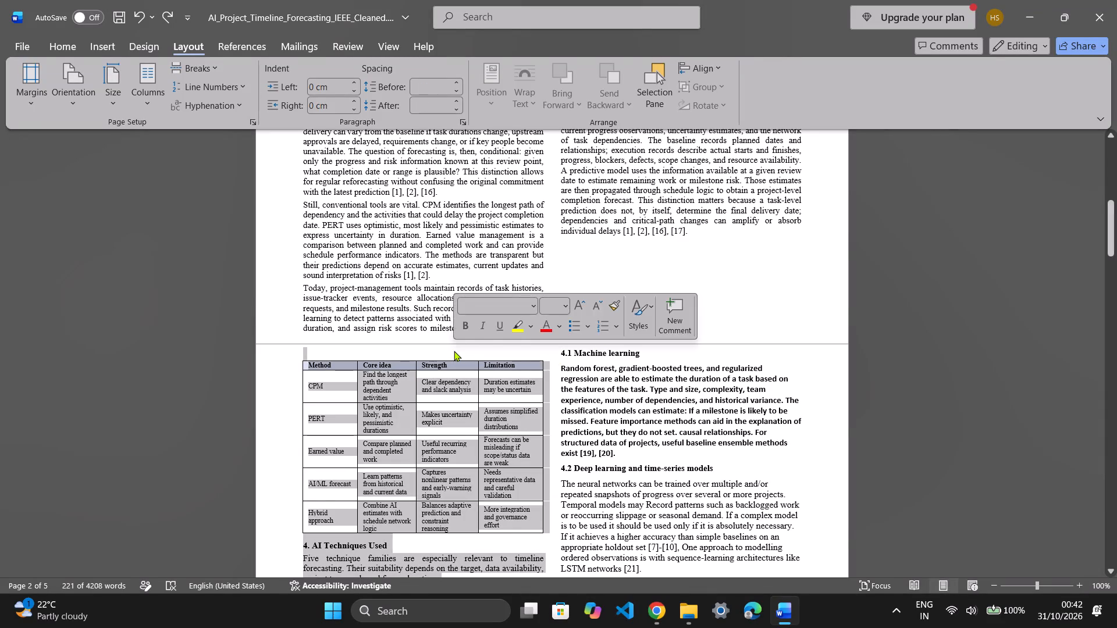
key(BackSpace)
Examine the column flow and remaining gaps on pages 1 to 4 after the deletion.
scroll(454, 351, down, 1)
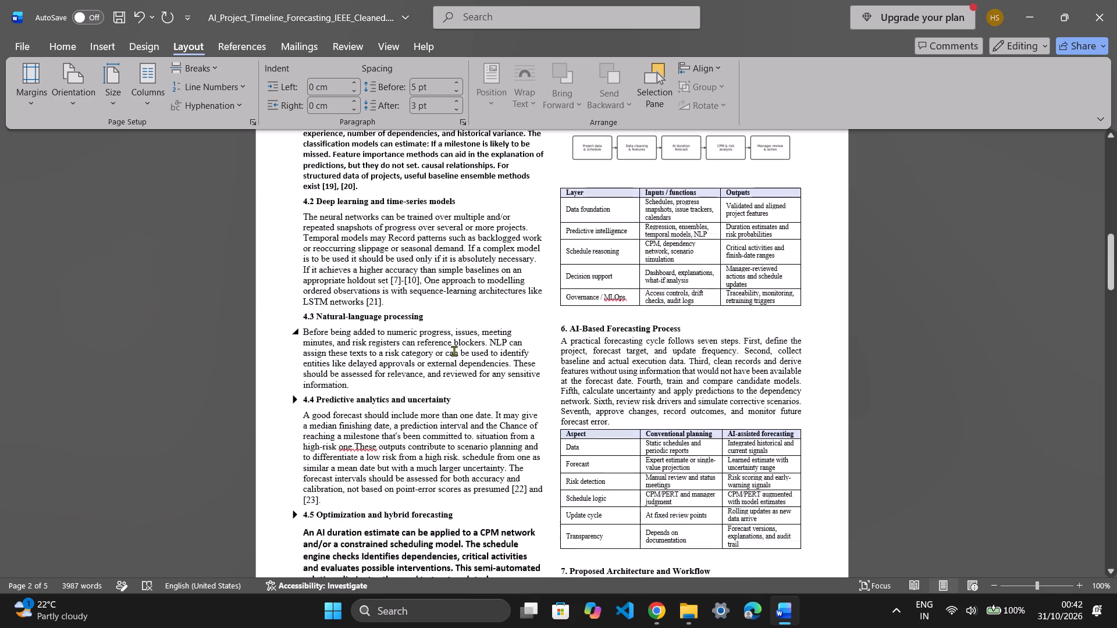
scroll(454, 351, up, 1)
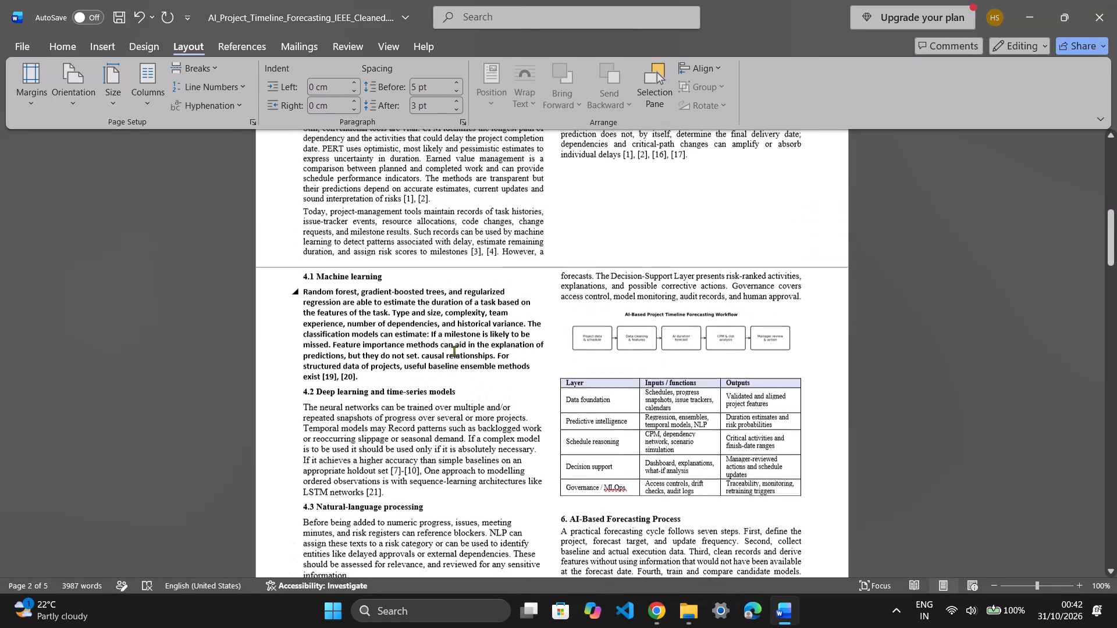
scroll(454, 351, up, 2)
scroll(454, 351, down, 2)
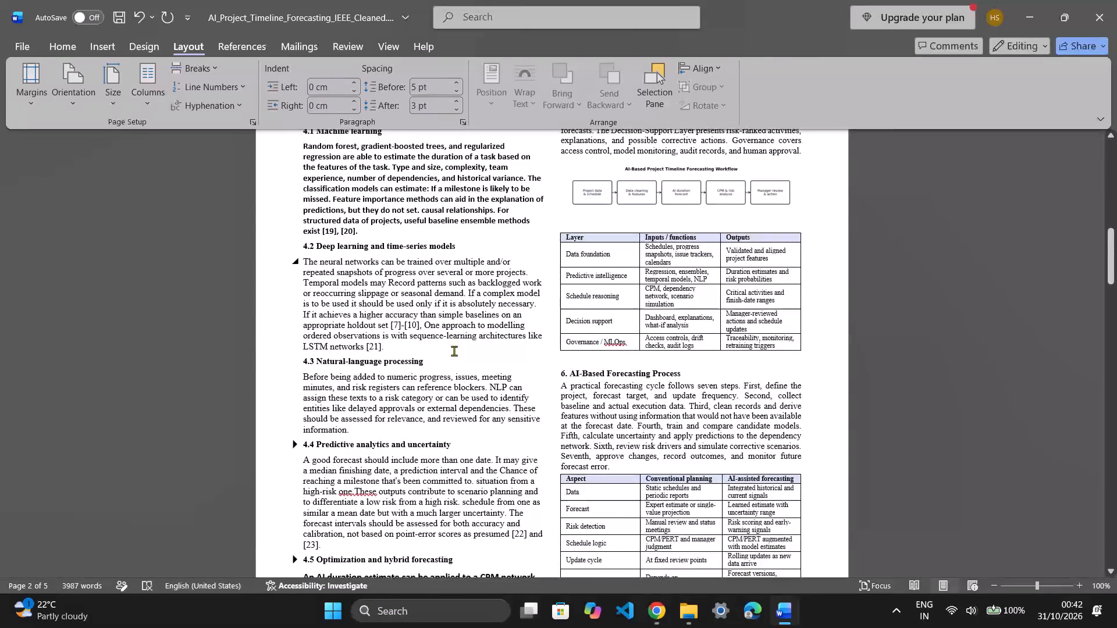
scroll(454, 351, up, 1)
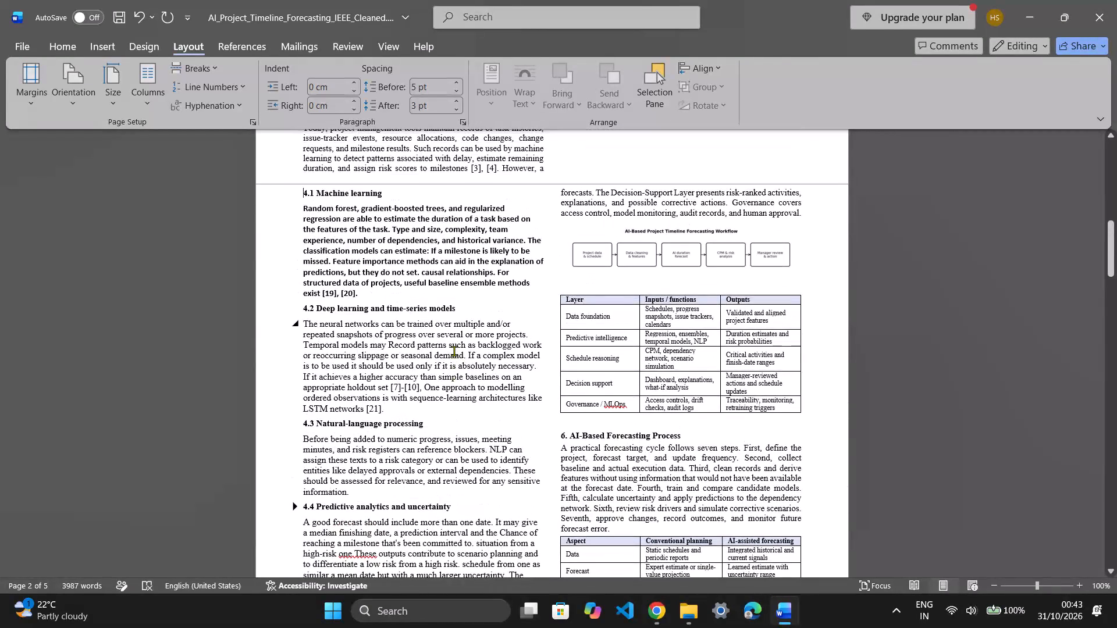
scroll(454, 351, down, 2)
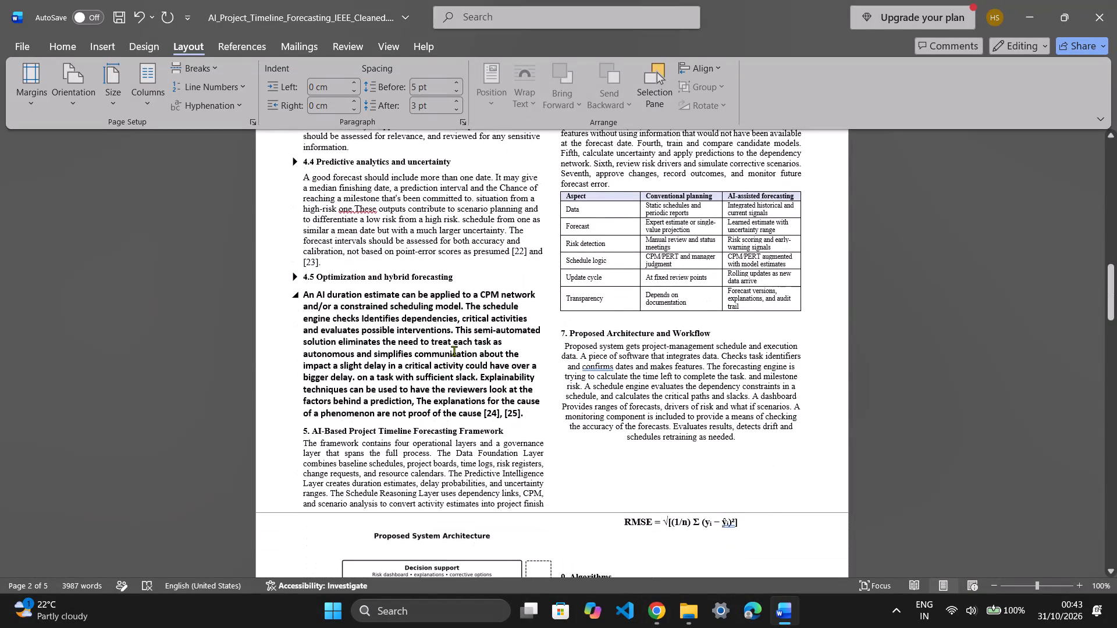
scroll(454, 351, up, 3)
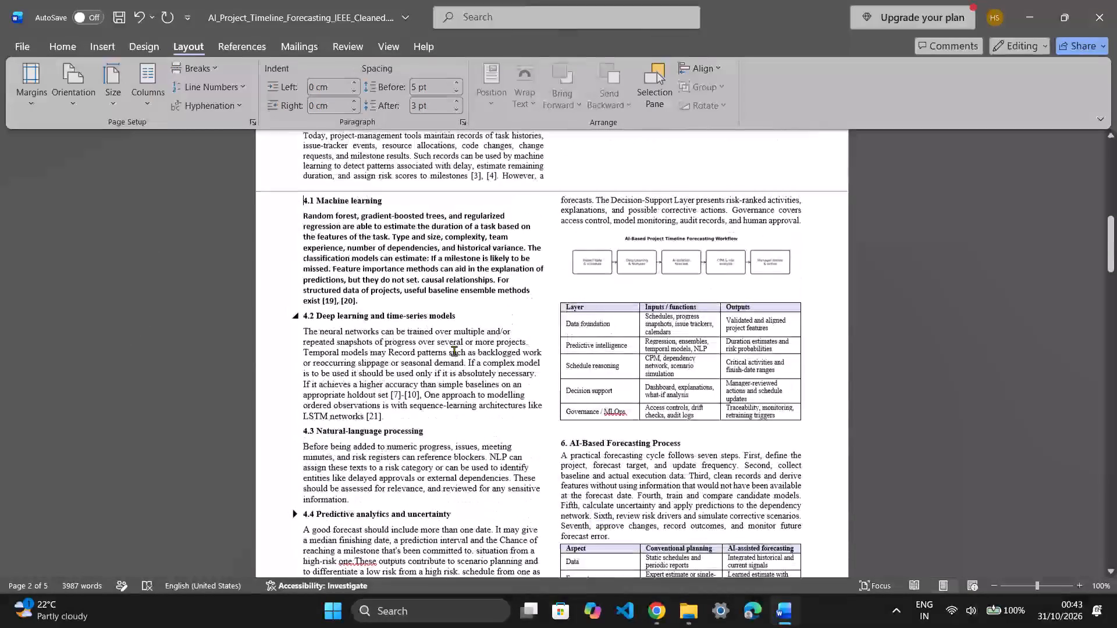
scroll(454, 351, down, 1)
scroll(454, 351, up, 3)
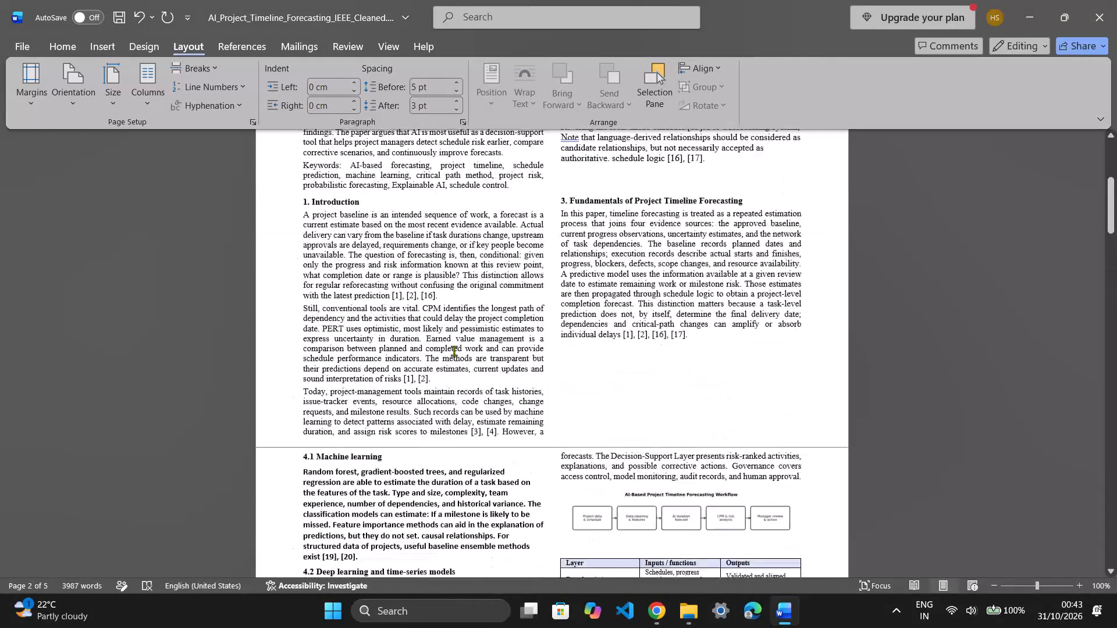
scroll(540, 386, up, 1)
scroll(540, 386, down, 3)
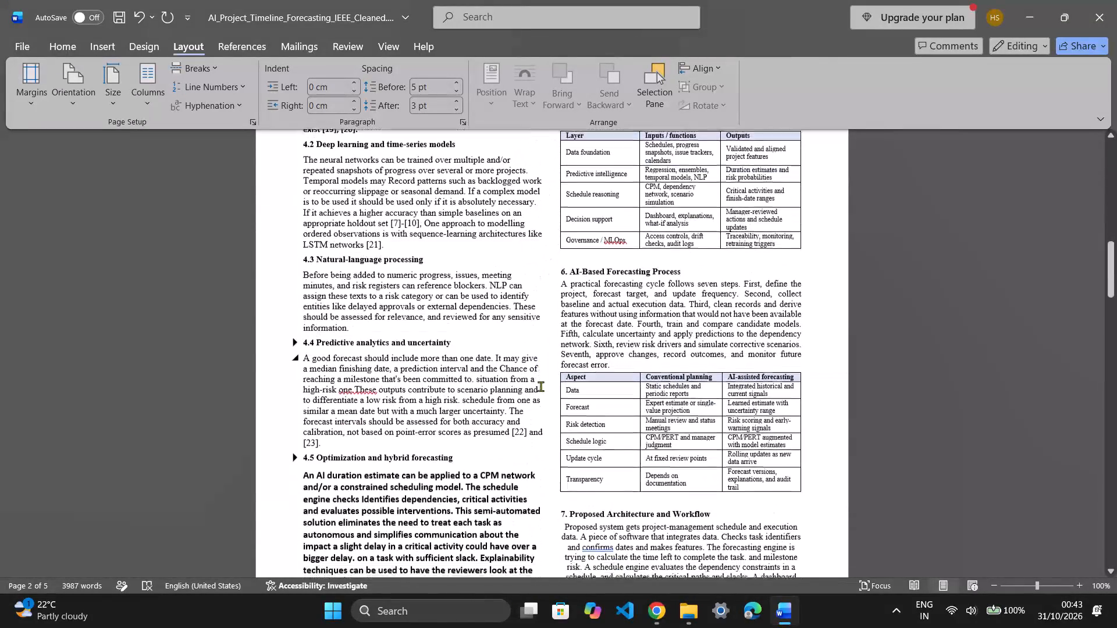
scroll(540, 386, up, 1)
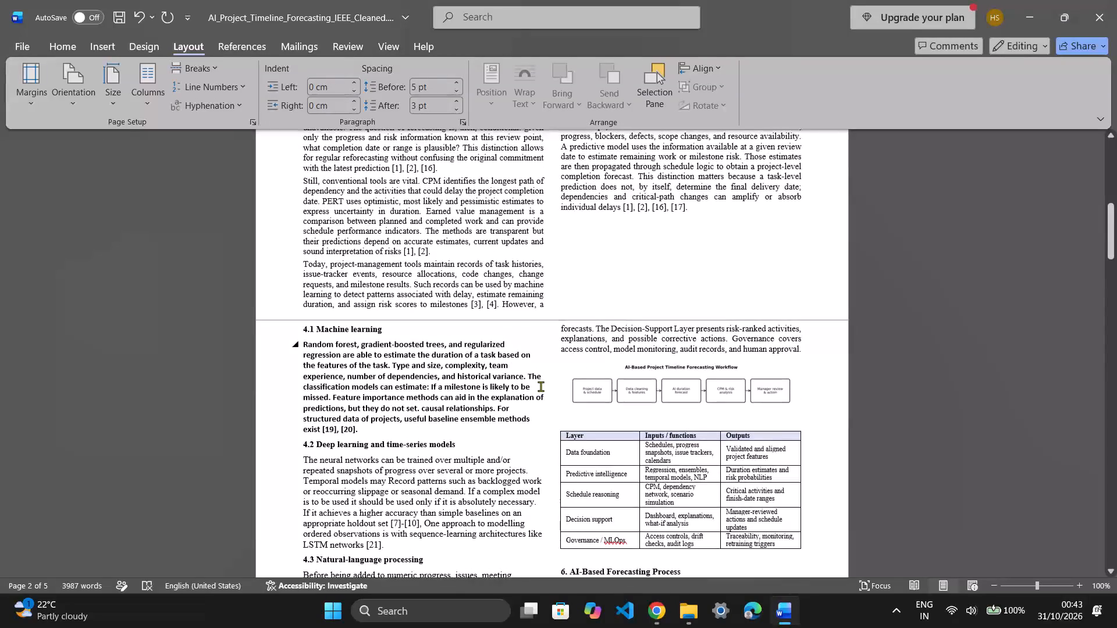
scroll(540, 386, down, 5)
scroll(540, 386, up, 2)
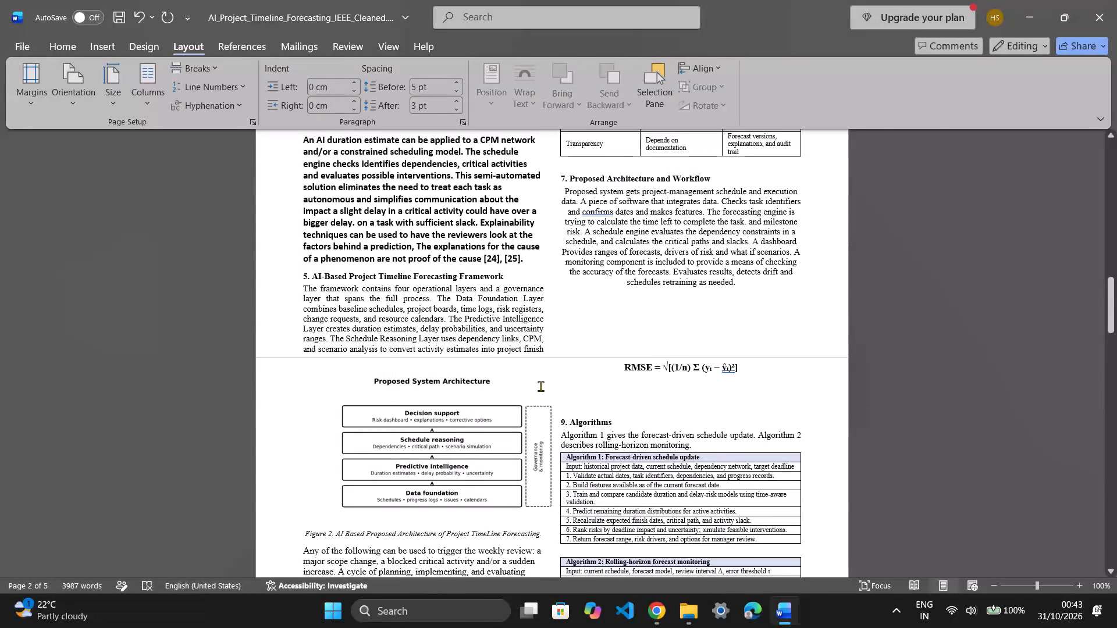
scroll(540, 386, up, 1)
scroll(540, 386, down, 2)
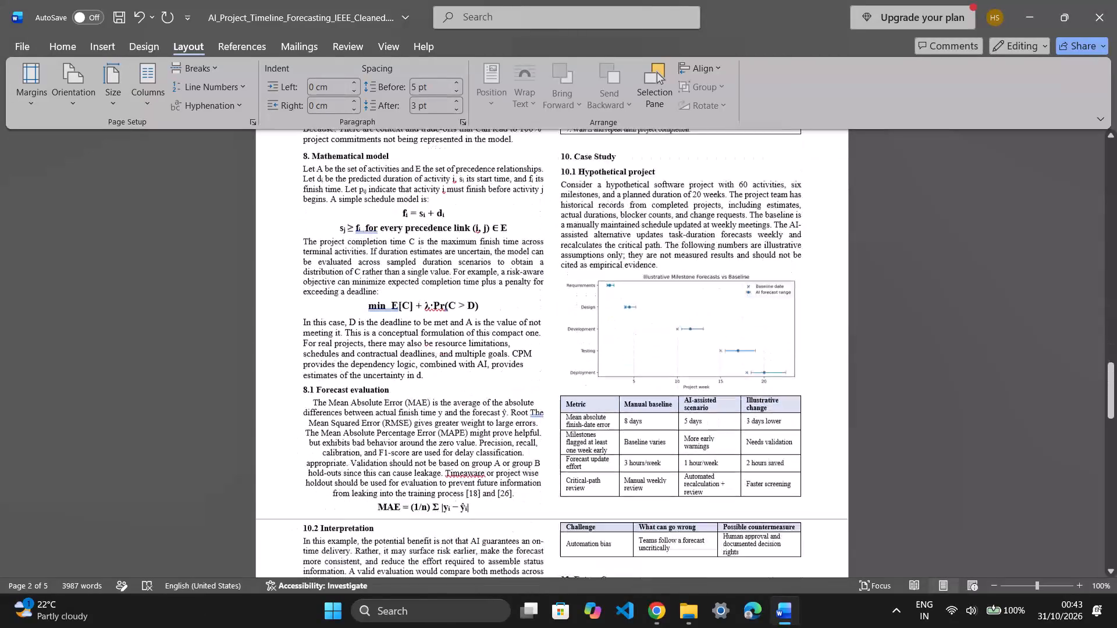
scroll(540, 386, down, 1)
scroll(540, 386, up, 2)
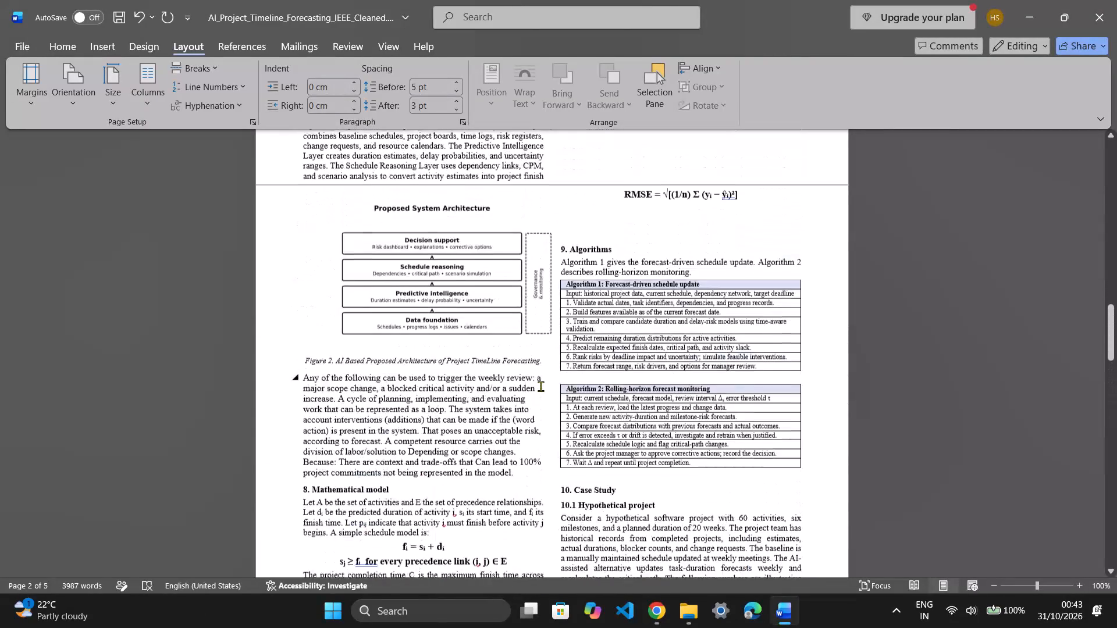
scroll(540, 386, up, 1)
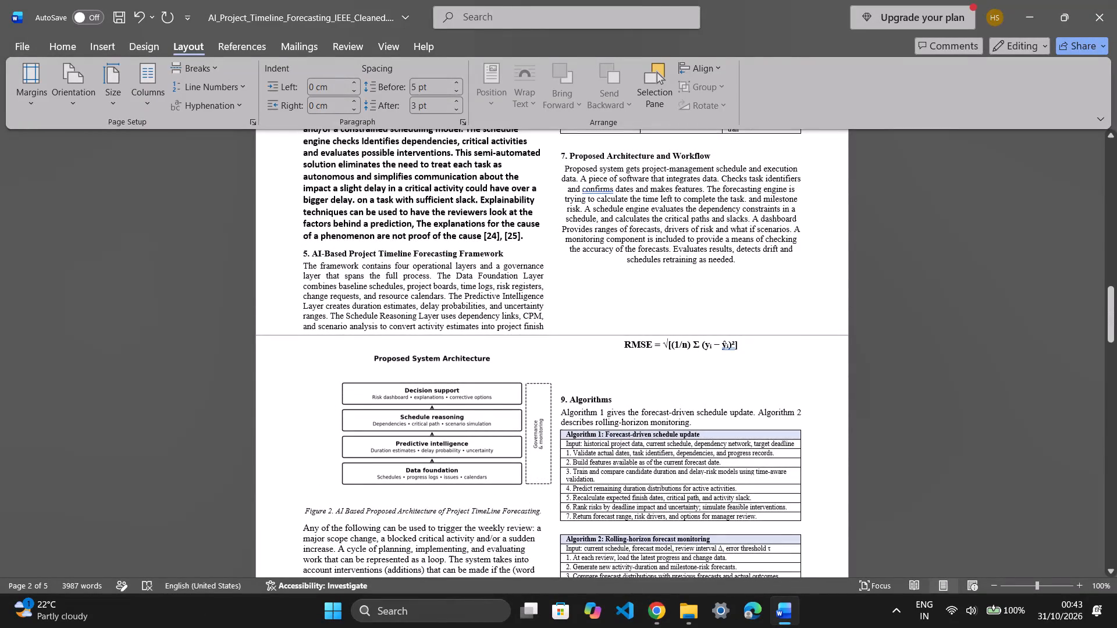
scroll(407, 470, up, 2)
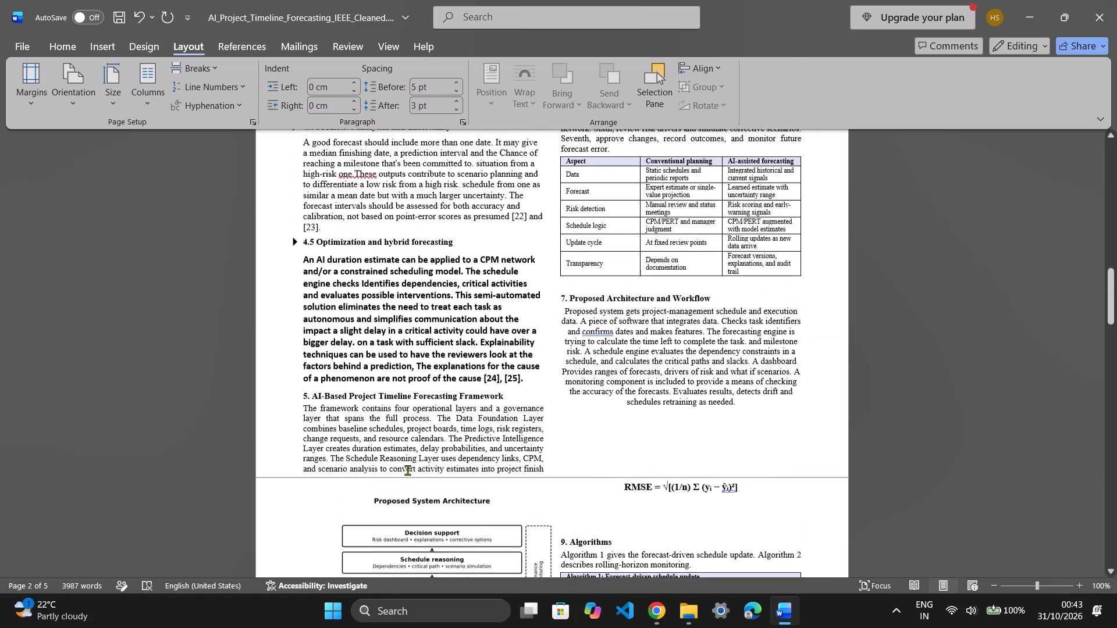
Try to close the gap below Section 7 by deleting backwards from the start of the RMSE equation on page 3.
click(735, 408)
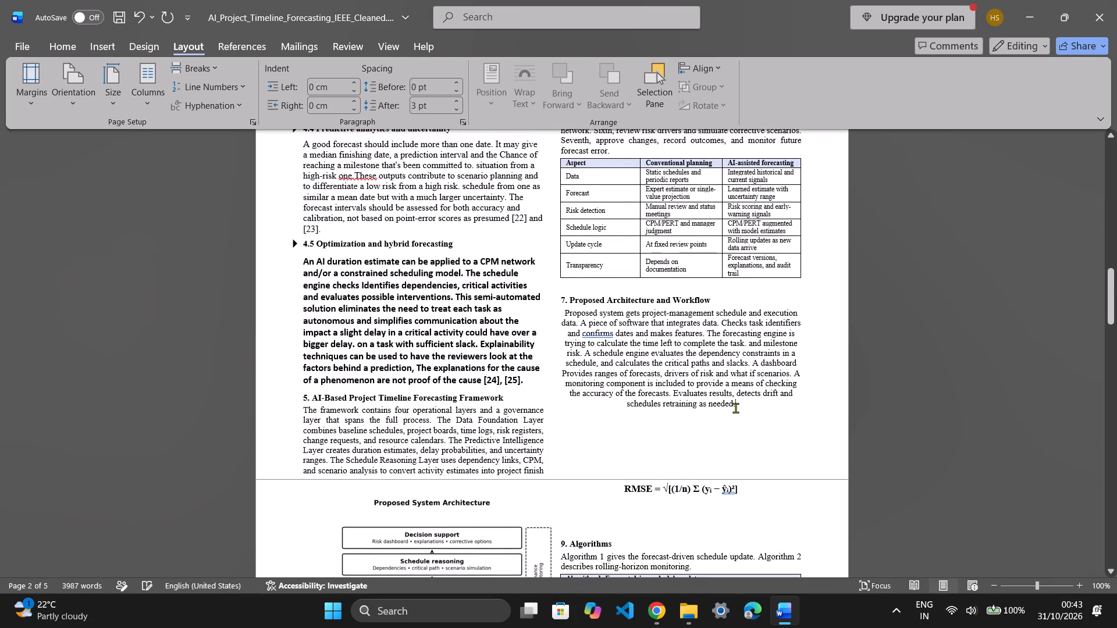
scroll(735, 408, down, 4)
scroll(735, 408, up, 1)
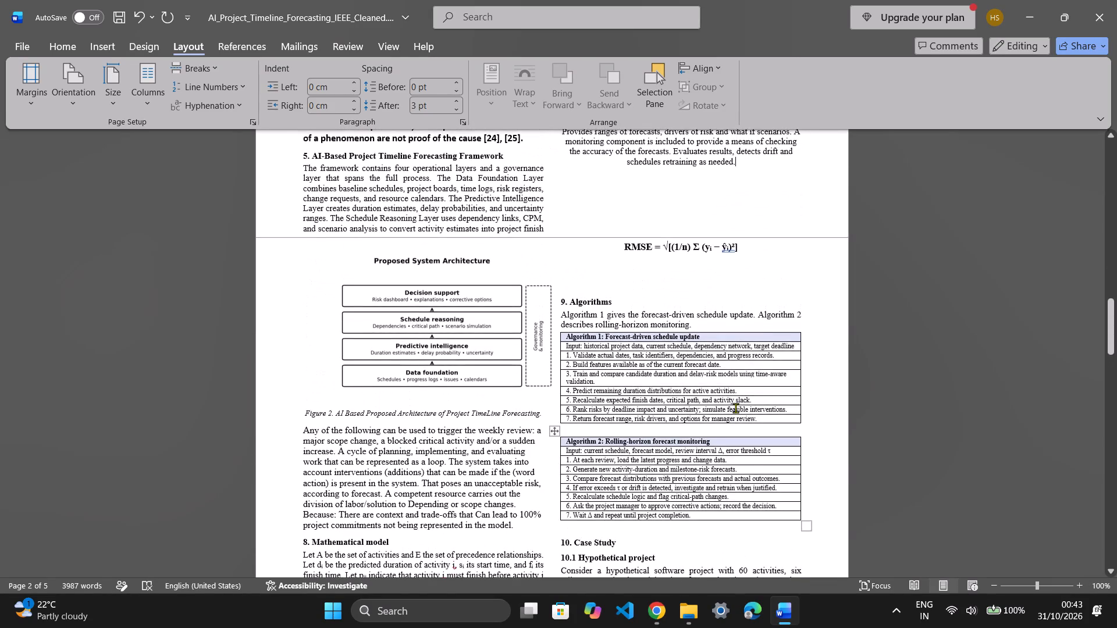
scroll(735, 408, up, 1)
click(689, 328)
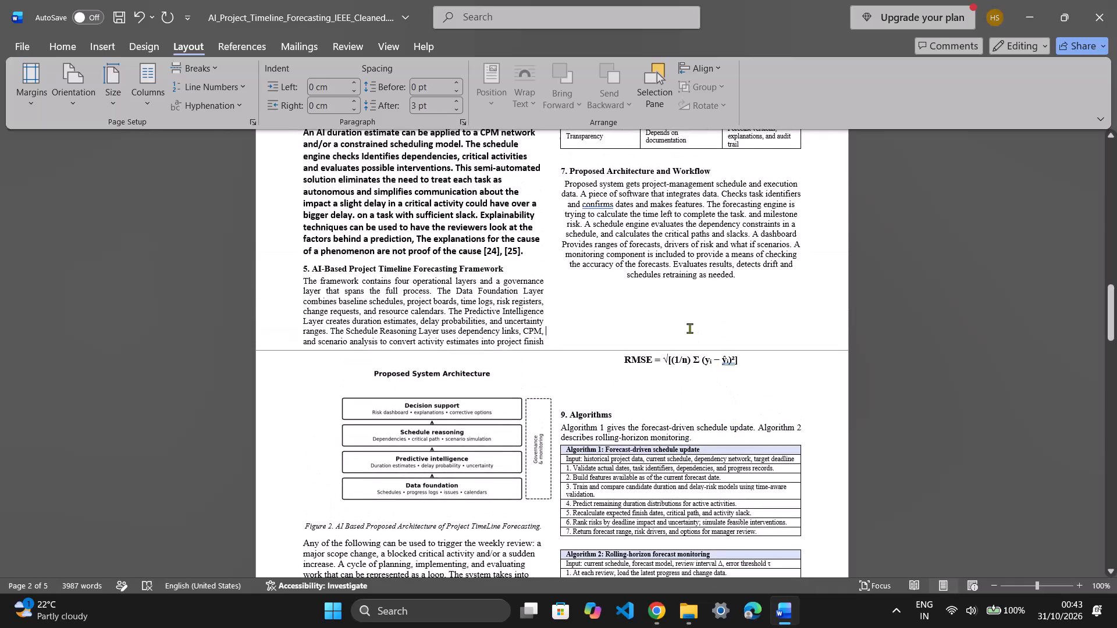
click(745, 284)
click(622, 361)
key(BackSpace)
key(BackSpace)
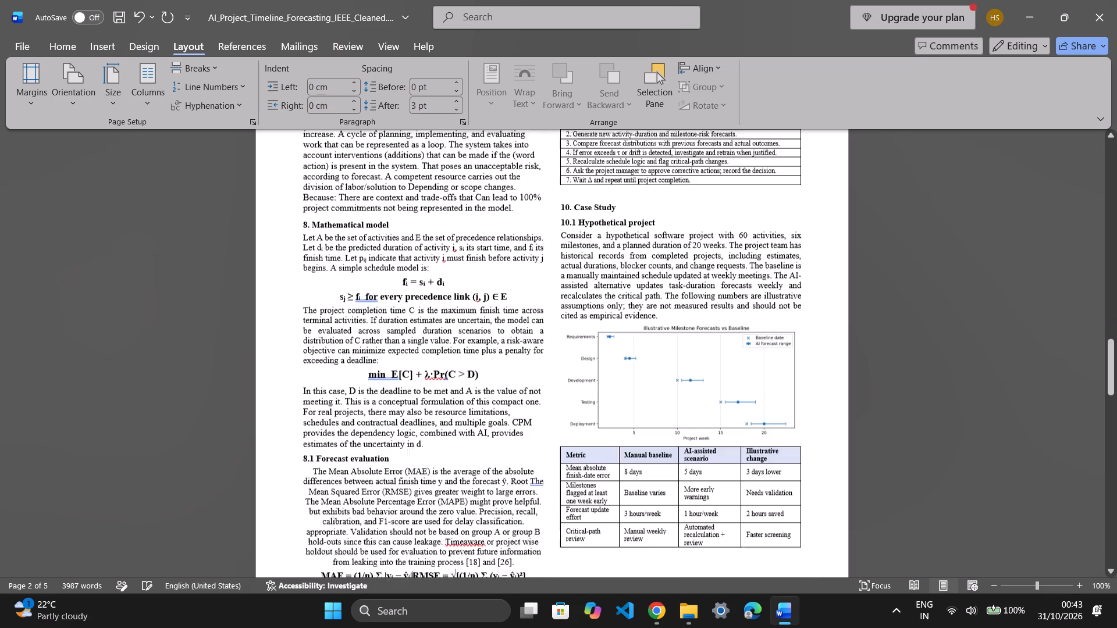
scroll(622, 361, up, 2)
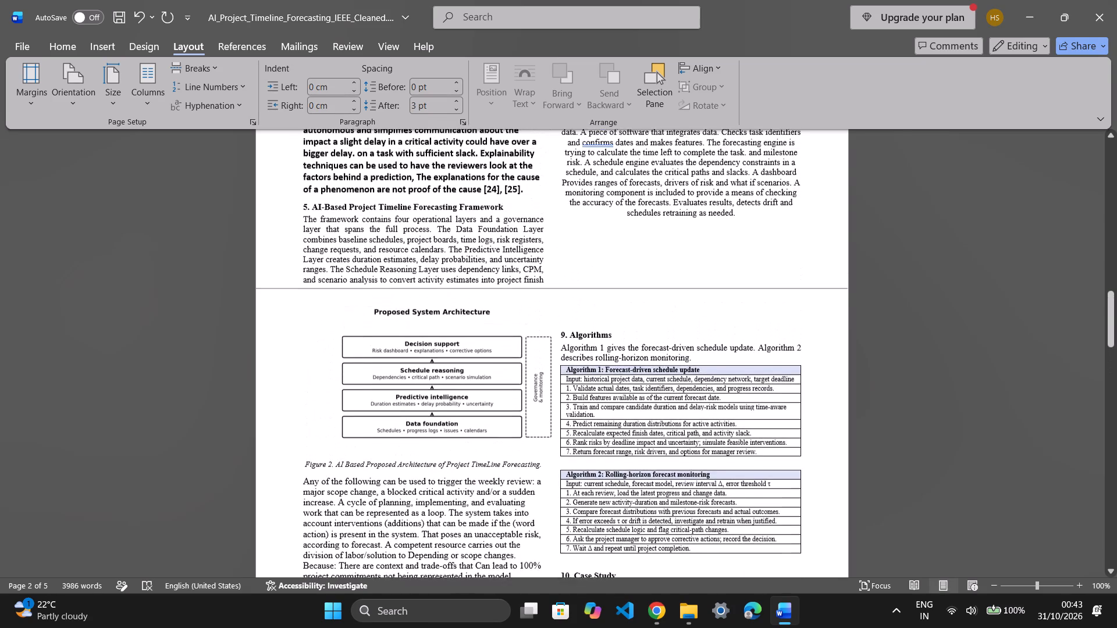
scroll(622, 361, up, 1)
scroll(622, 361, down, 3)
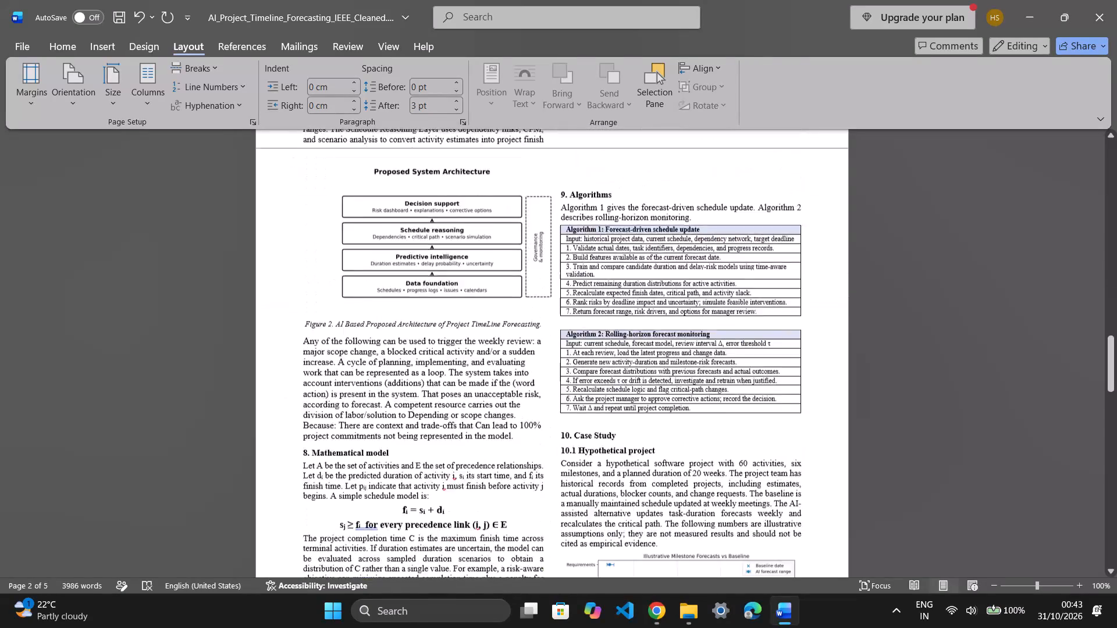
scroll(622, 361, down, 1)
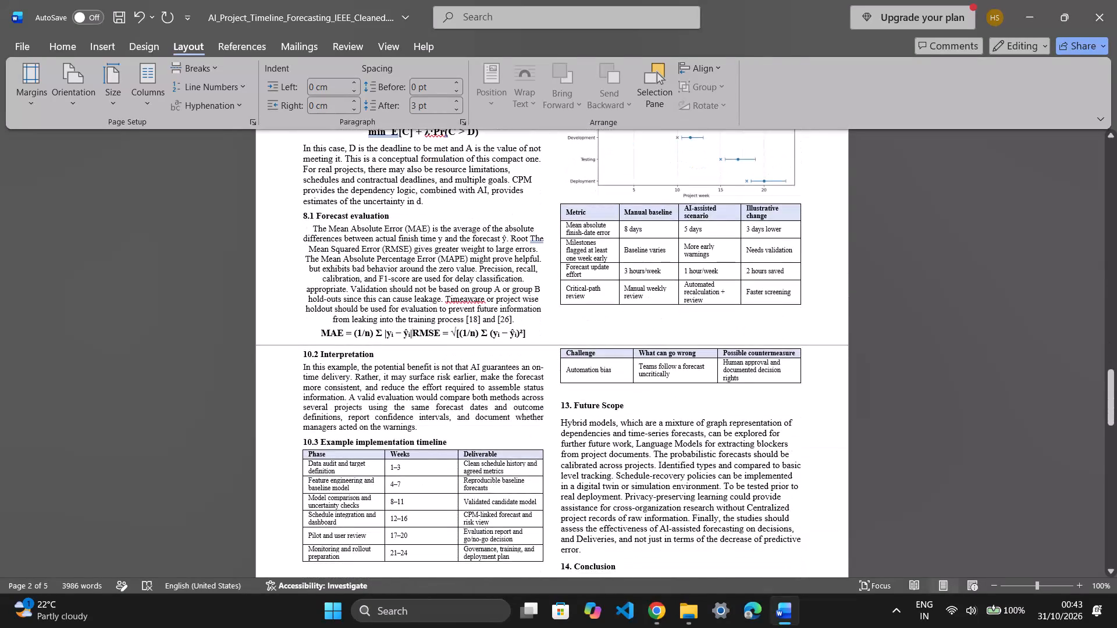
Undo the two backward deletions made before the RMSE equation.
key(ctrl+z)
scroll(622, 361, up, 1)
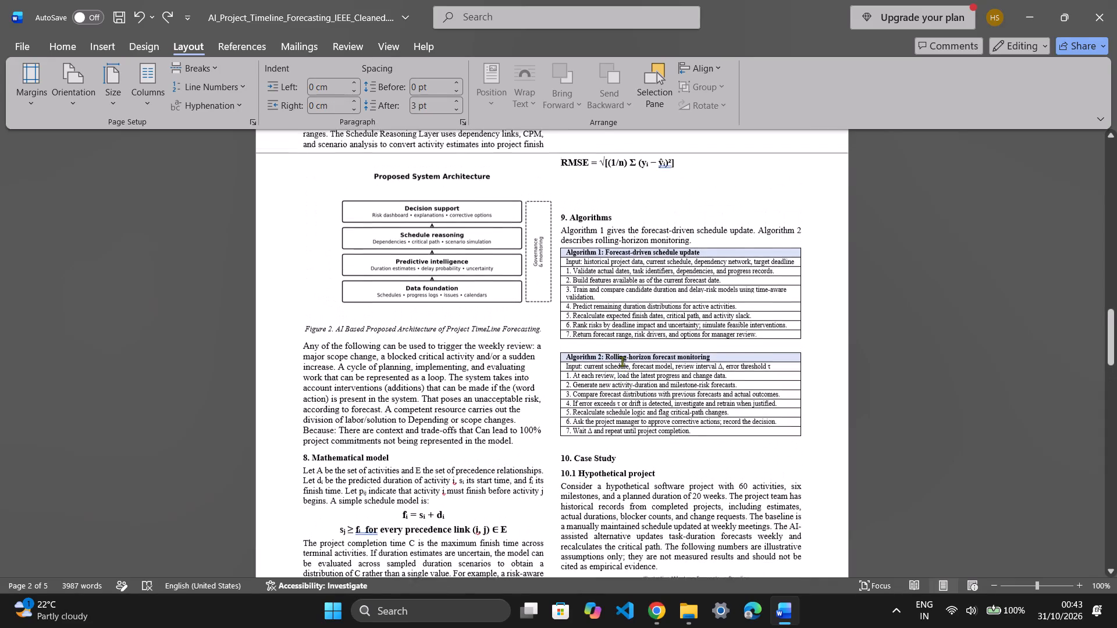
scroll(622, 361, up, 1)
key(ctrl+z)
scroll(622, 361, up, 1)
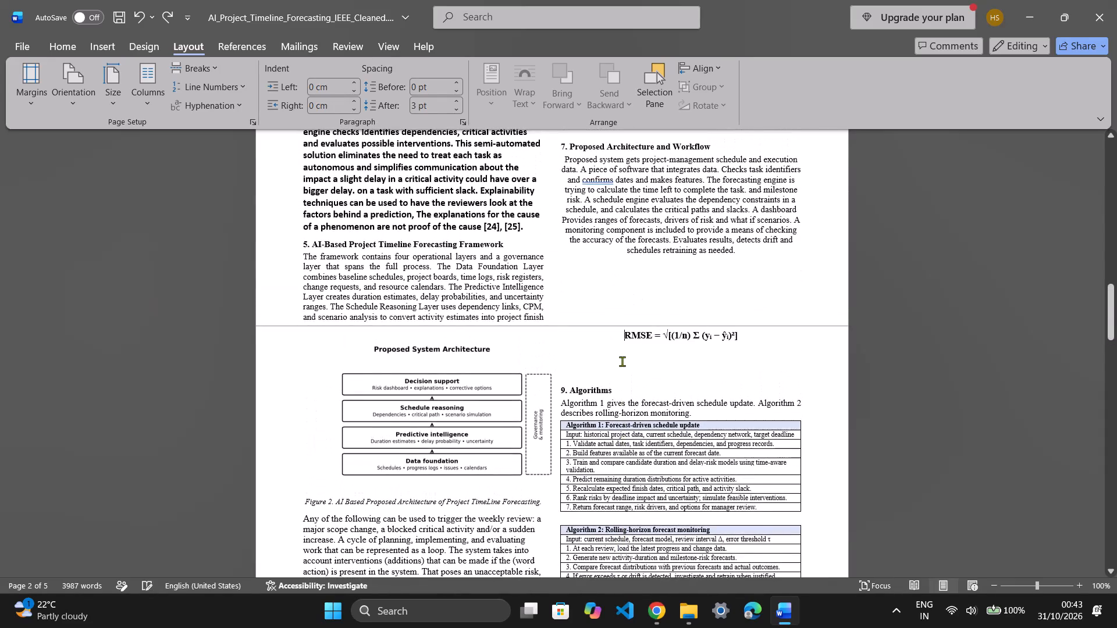
Examine the layout from the gap below Section 7 through the references for column gaps and split tables.
scroll(622, 361, up, 1)
click(716, 356)
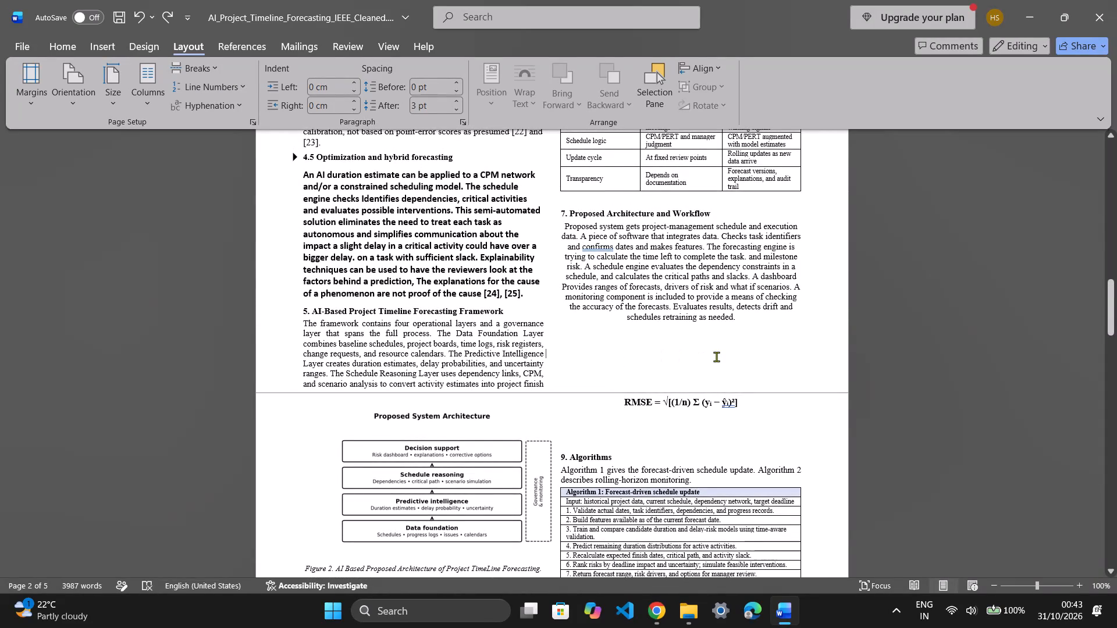
scroll(716, 356, down, 4)
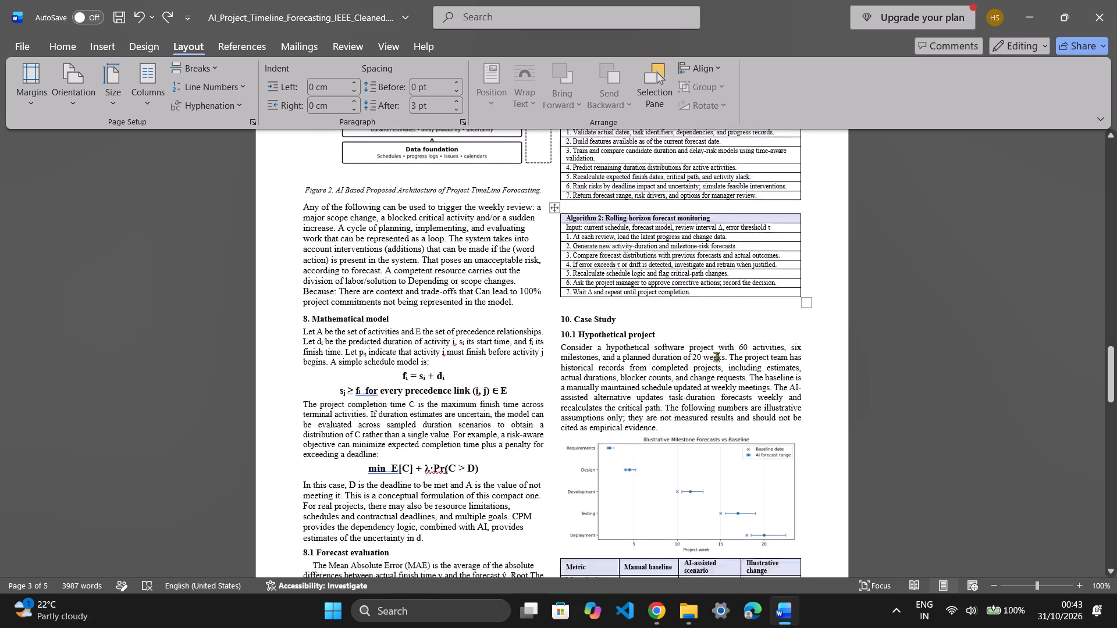
scroll(716, 356, down, 4)
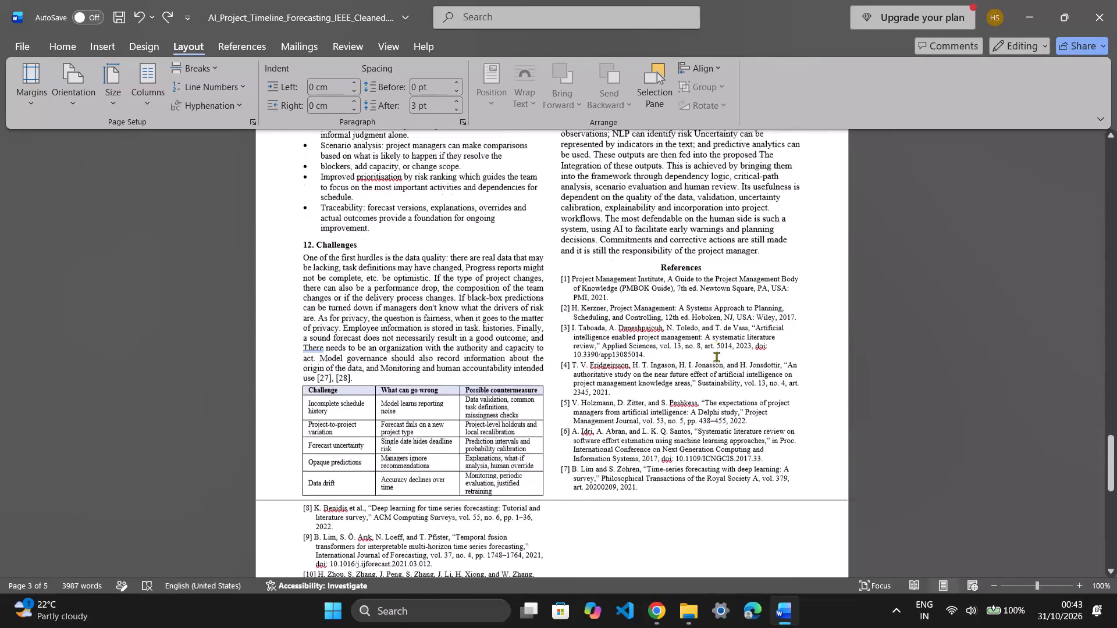
scroll(716, 356, down, 4)
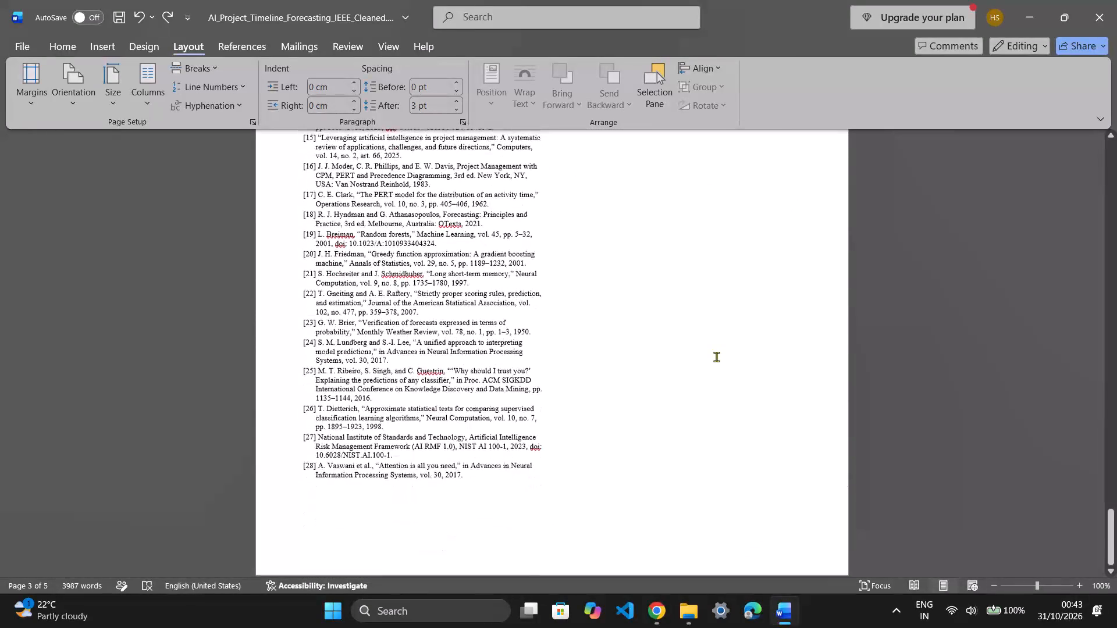
scroll(716, 356, up, 4)
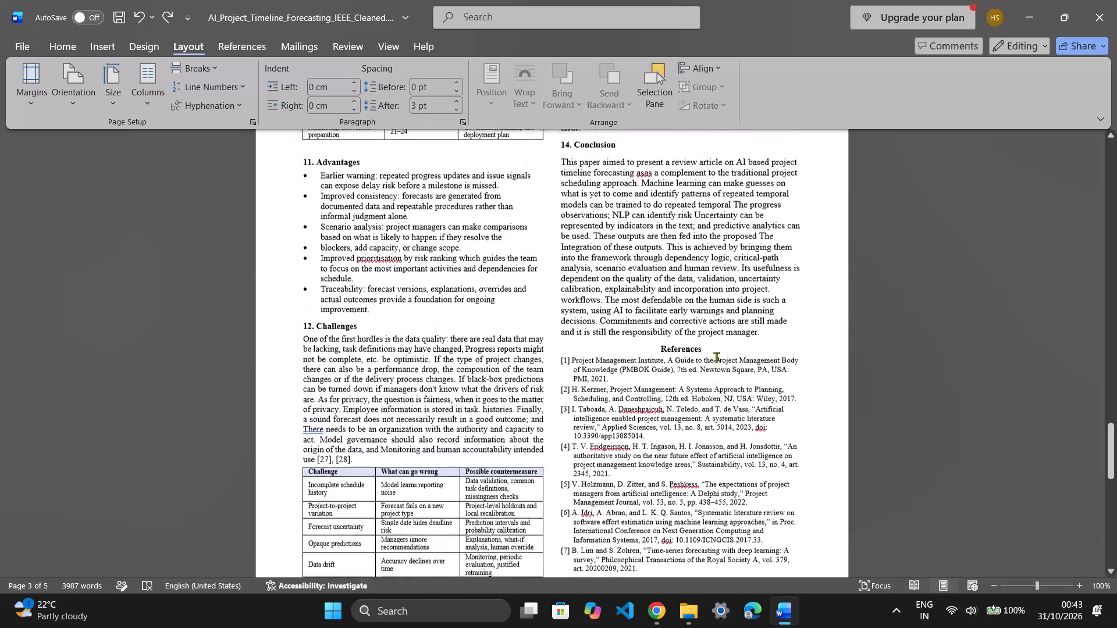
scroll(716, 356, up, 1)
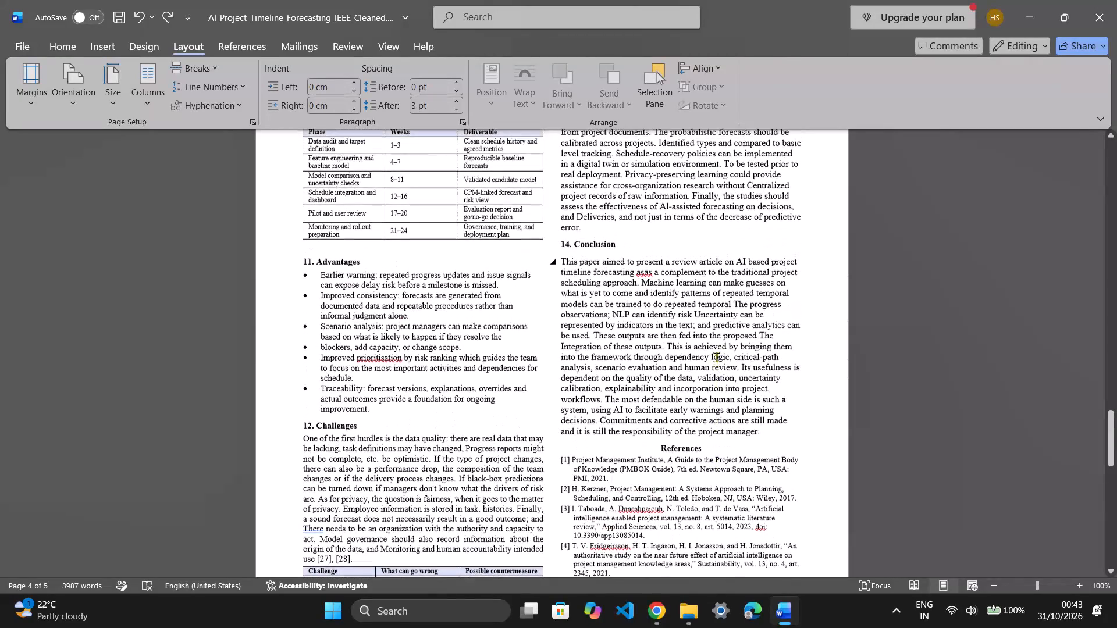
scroll(716, 356, up, 3)
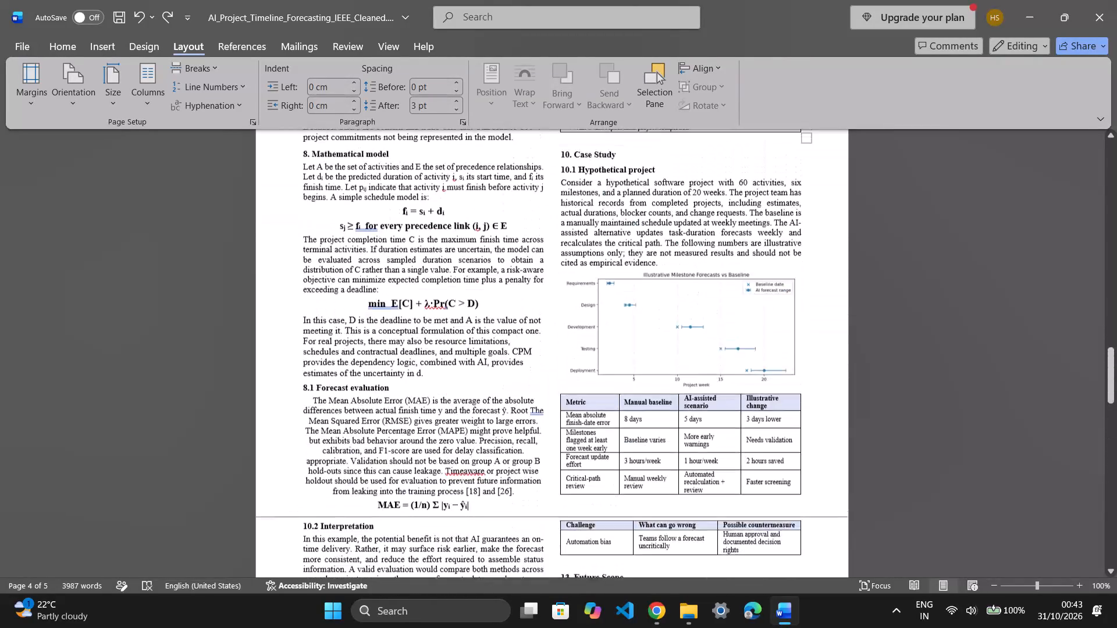
scroll(716, 356, up, 2)
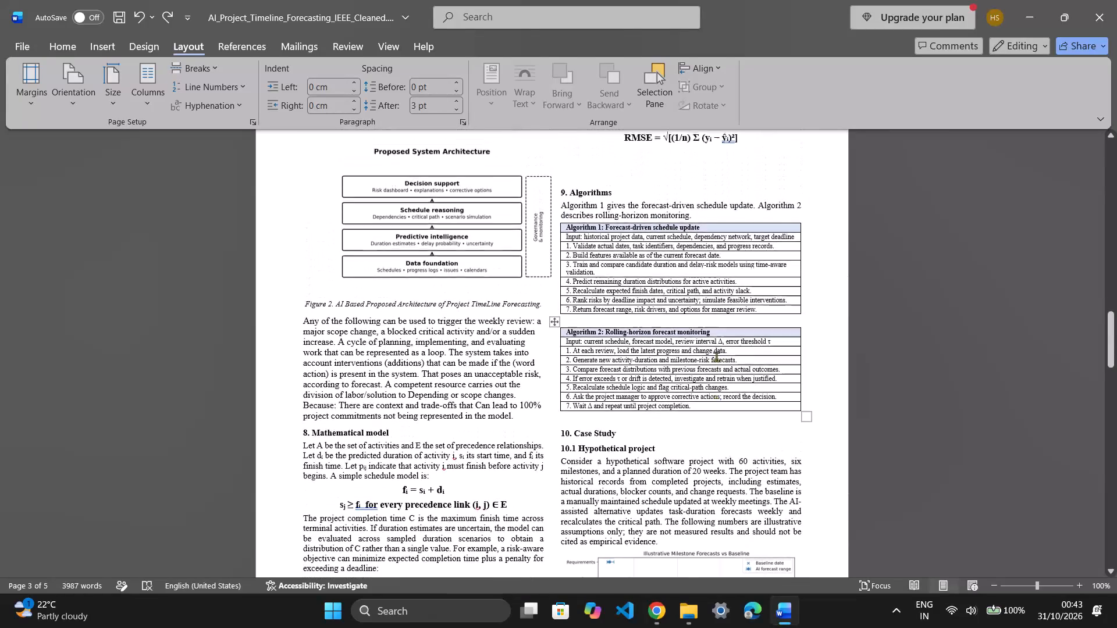
Try to close the gap below Section 3 by deleting backwards from the start of the 4.1 Machine learning heading.
scroll(716, 356, up, 3)
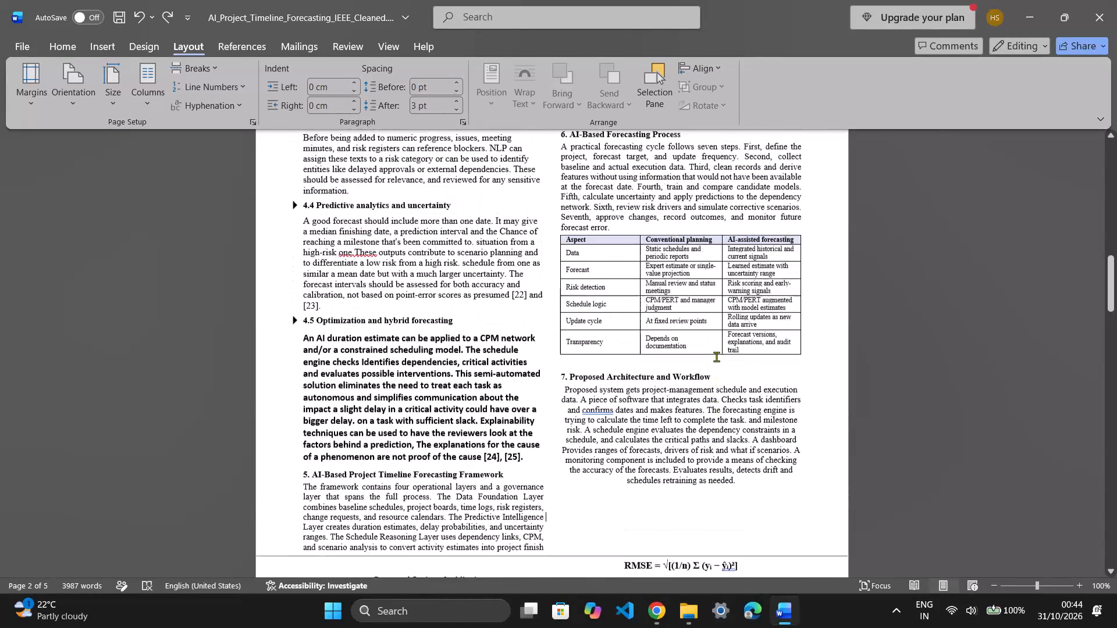
scroll(716, 356, up, 1)
scroll(705, 441, up, 2)
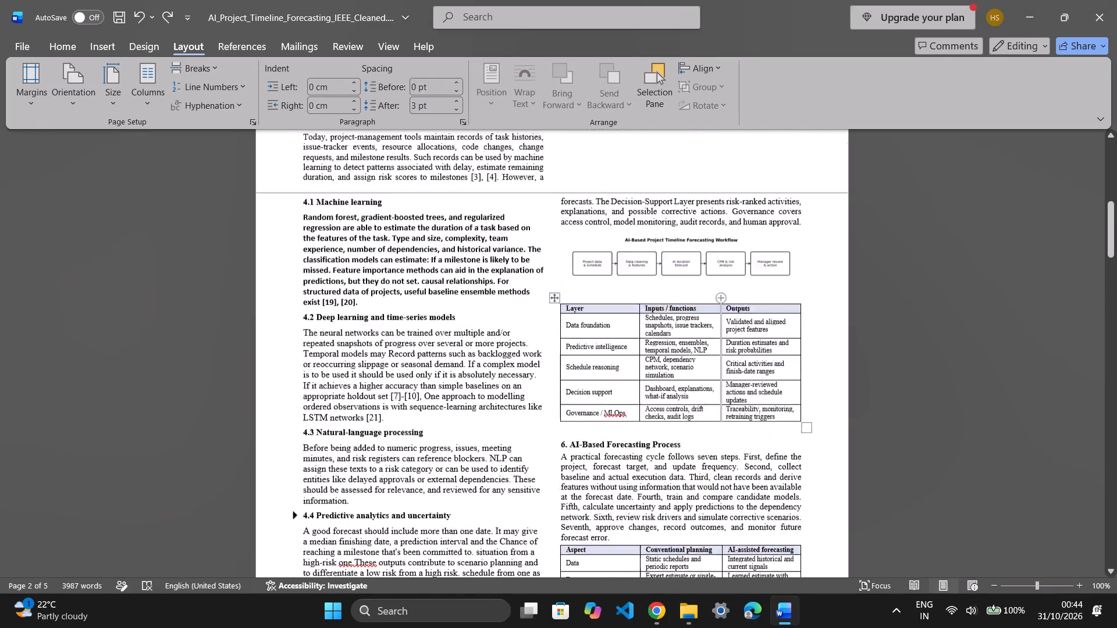
scroll(705, 441, up, 2)
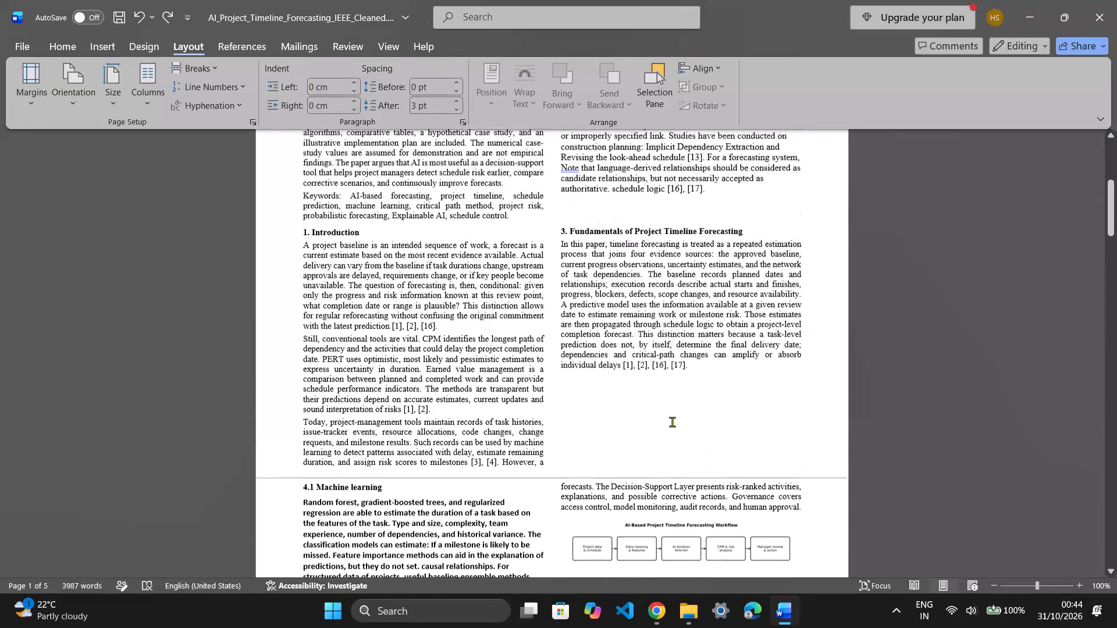
scroll(672, 422, up, 1)
scroll(672, 422, down, 1)
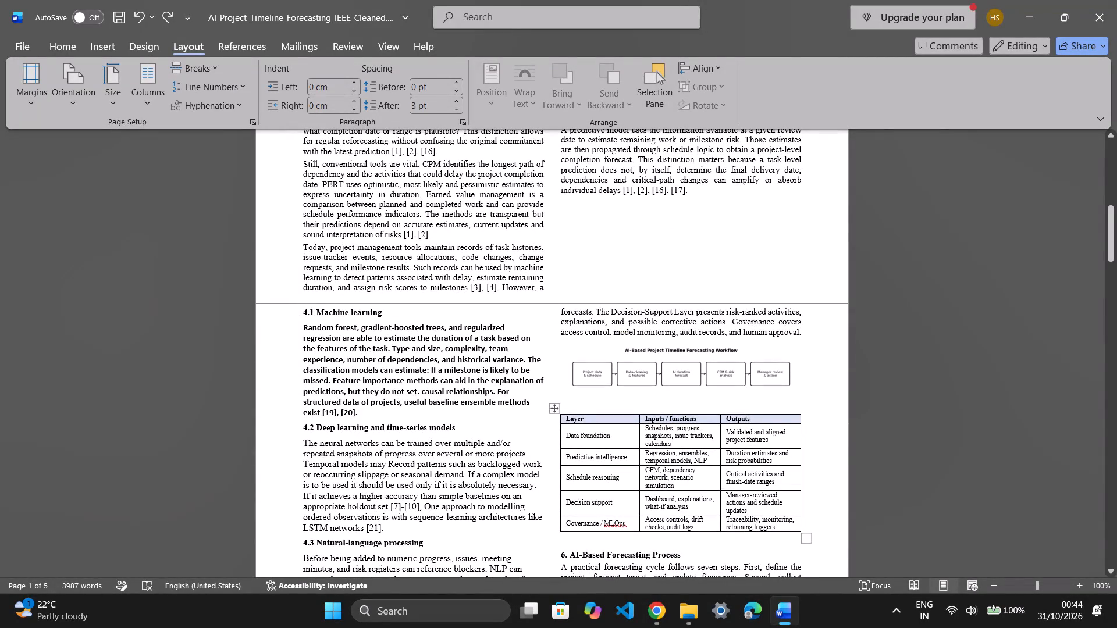
click(302, 309)
key(BackSpace)
key(BackSpace)
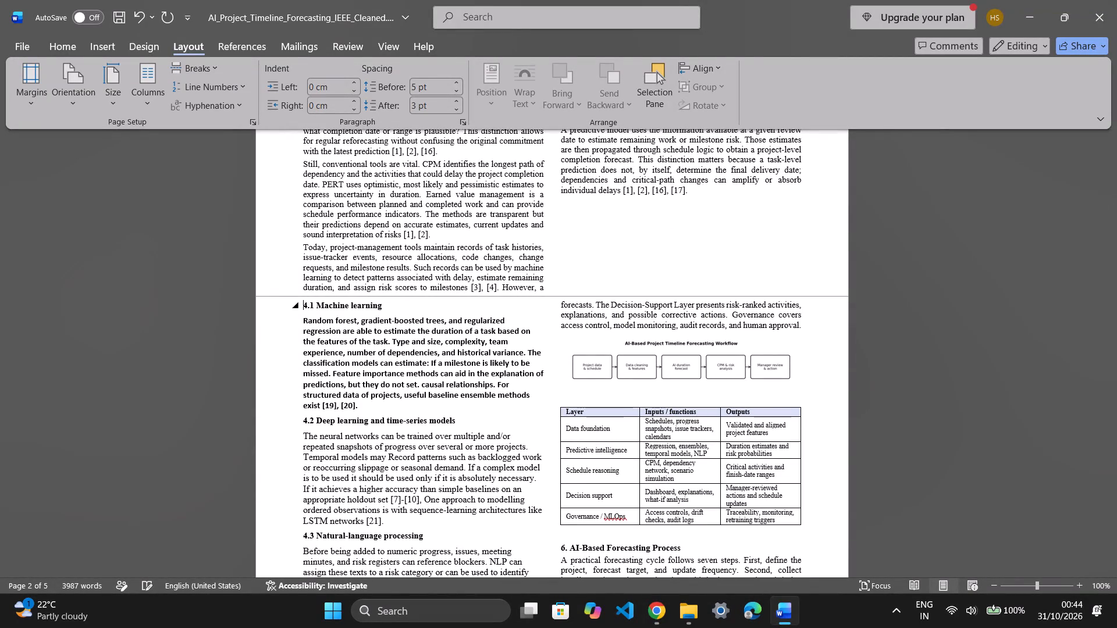
key(BackSpace)
key(BackSpace)
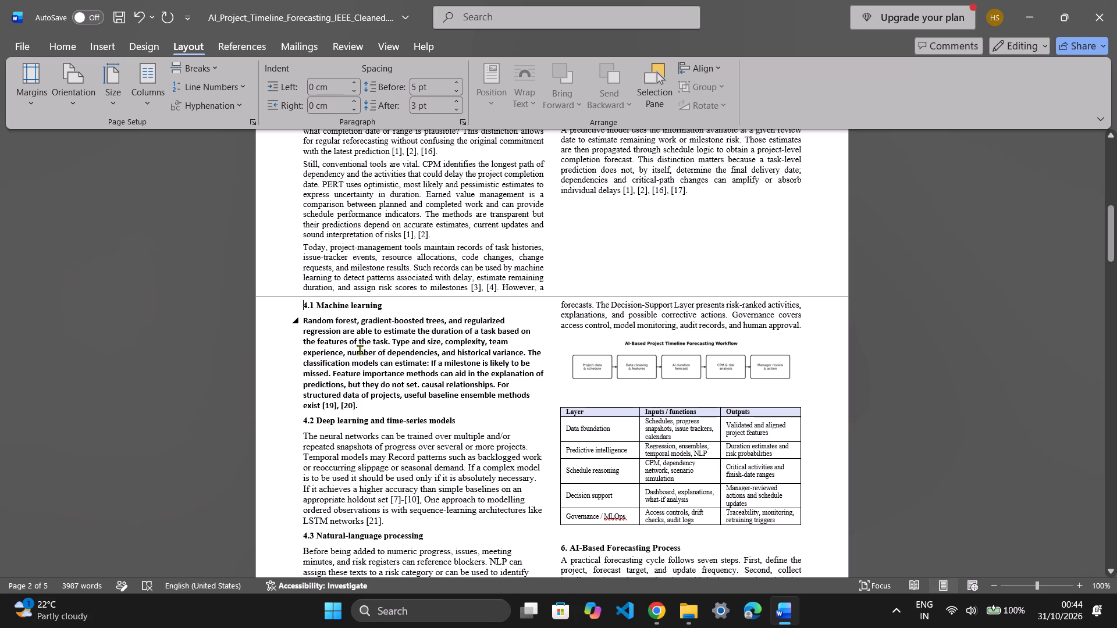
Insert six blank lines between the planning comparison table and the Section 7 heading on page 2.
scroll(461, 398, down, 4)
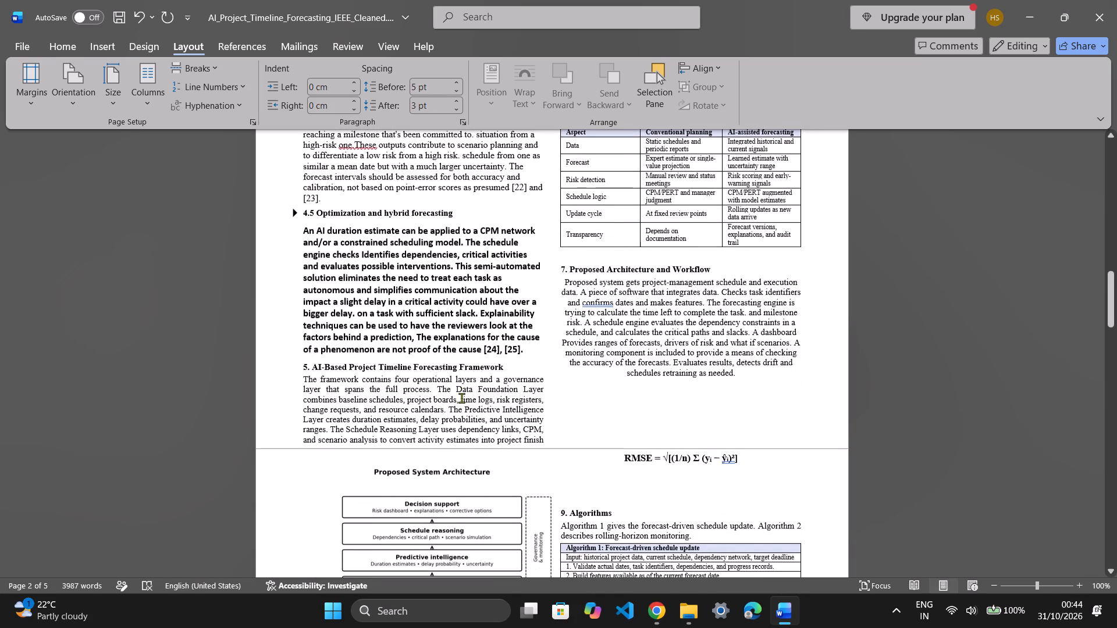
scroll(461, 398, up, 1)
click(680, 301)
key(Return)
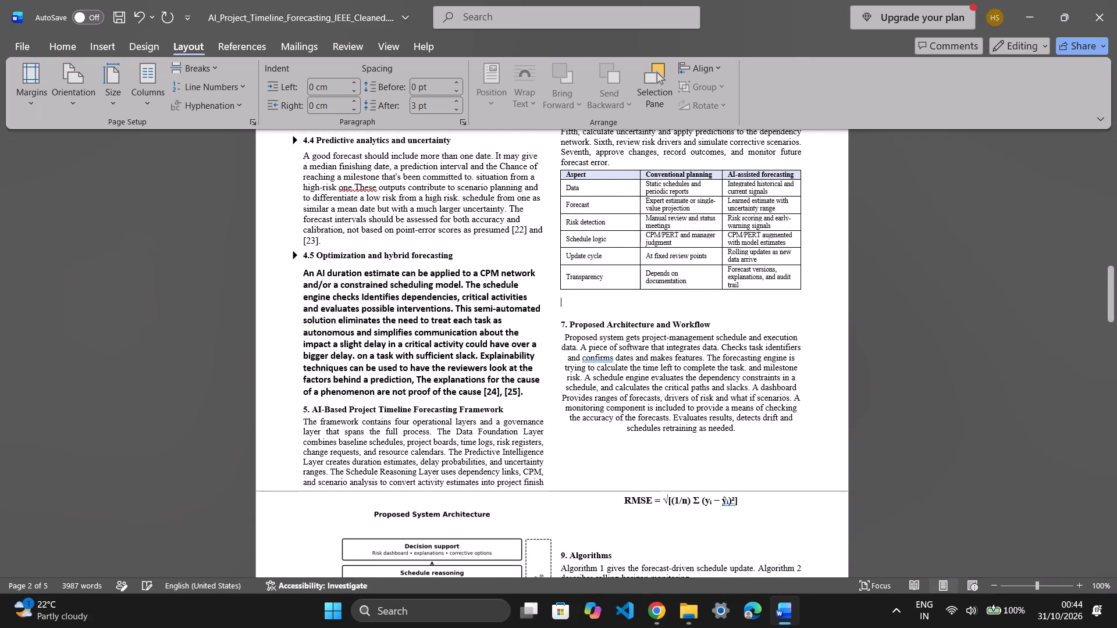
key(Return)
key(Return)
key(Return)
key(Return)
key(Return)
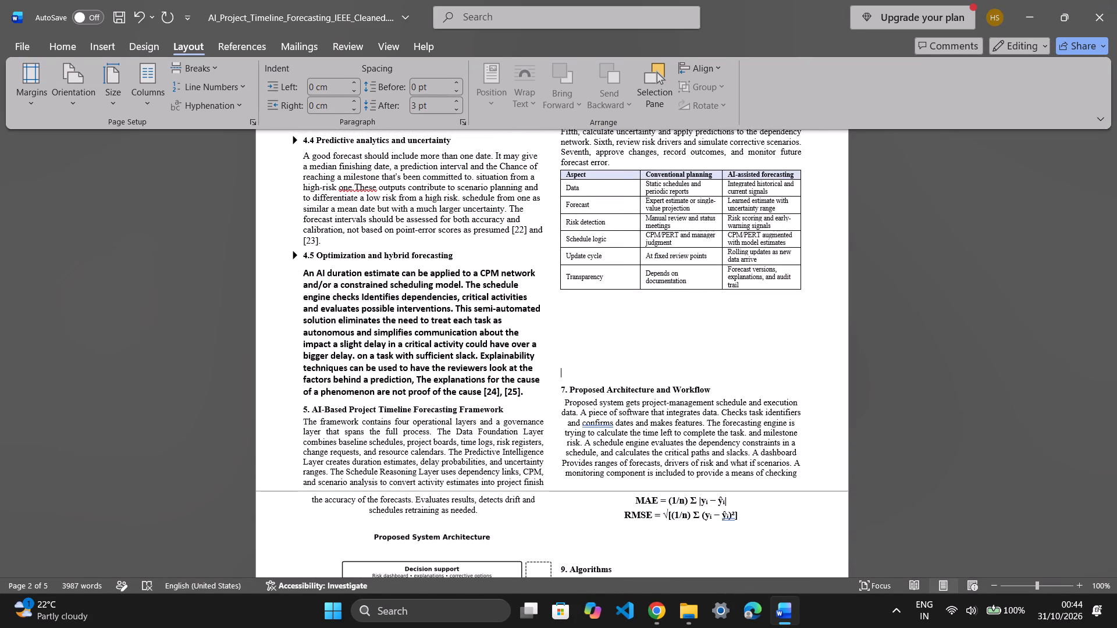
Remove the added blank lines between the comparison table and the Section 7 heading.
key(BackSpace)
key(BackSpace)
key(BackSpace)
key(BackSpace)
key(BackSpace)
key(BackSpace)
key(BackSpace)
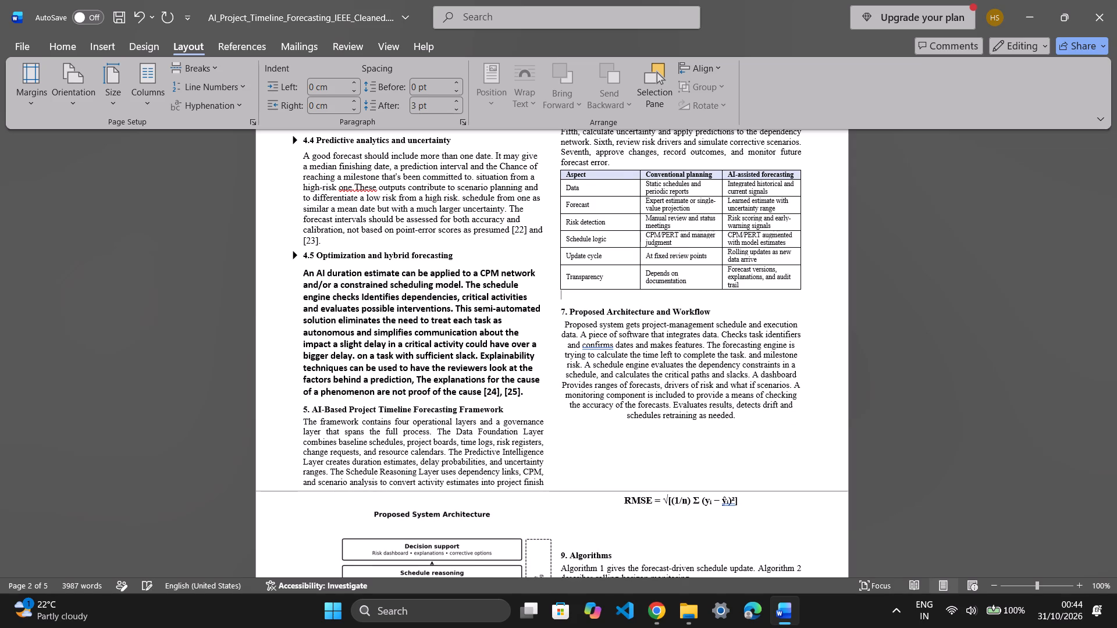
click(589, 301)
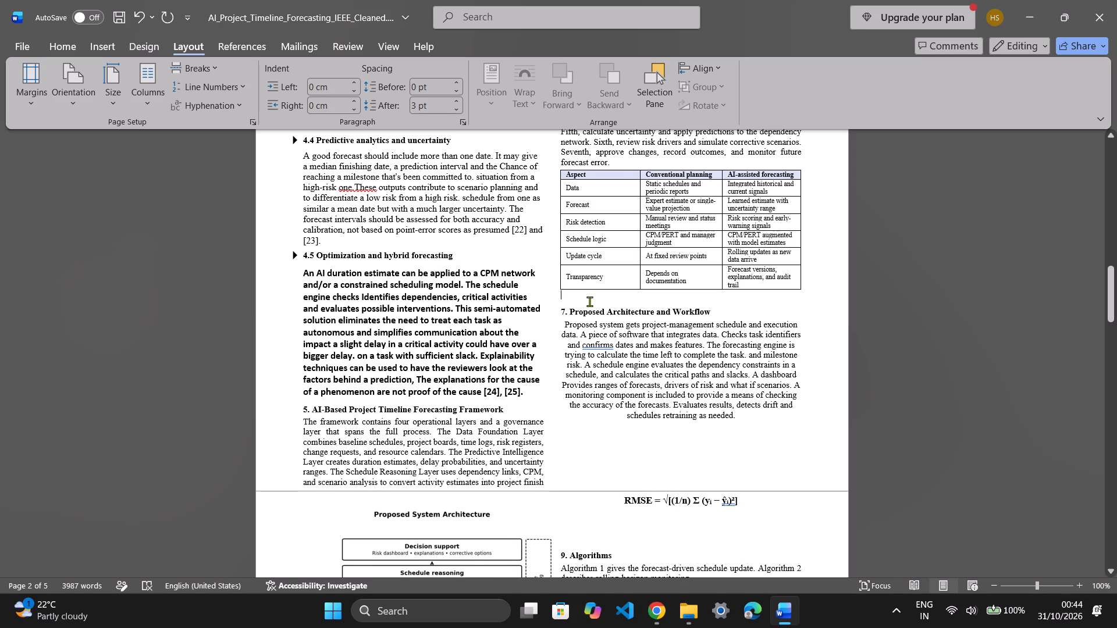
Examine the two-column layout of the pages after Section 7 and back to the title for remaining gaps and split tables.
scroll(664, 376, down, 2)
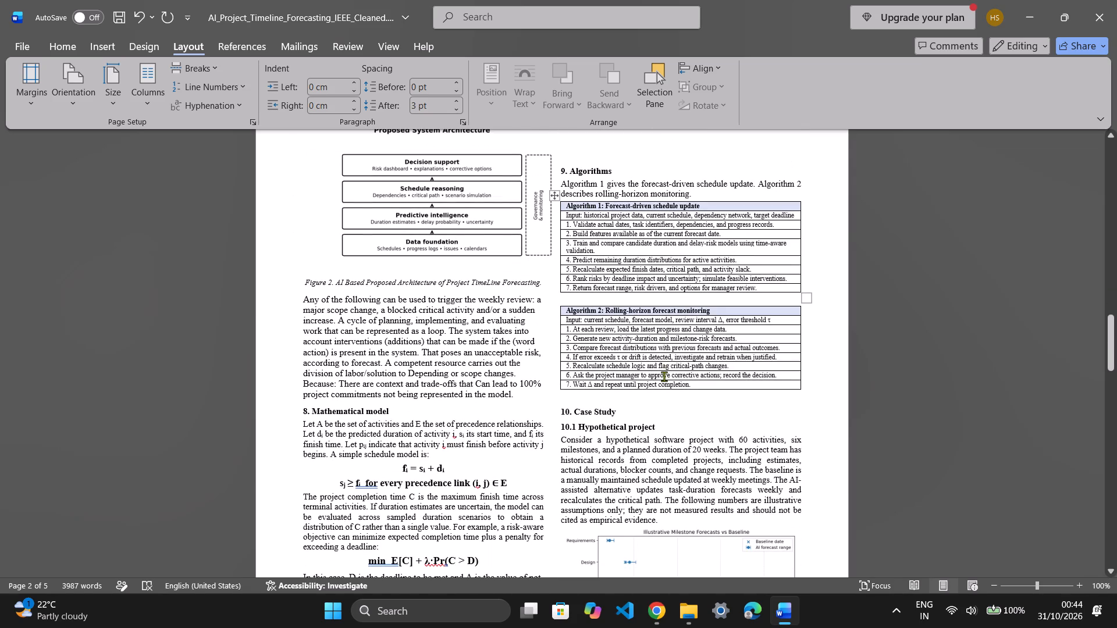
scroll(664, 376, down, 3)
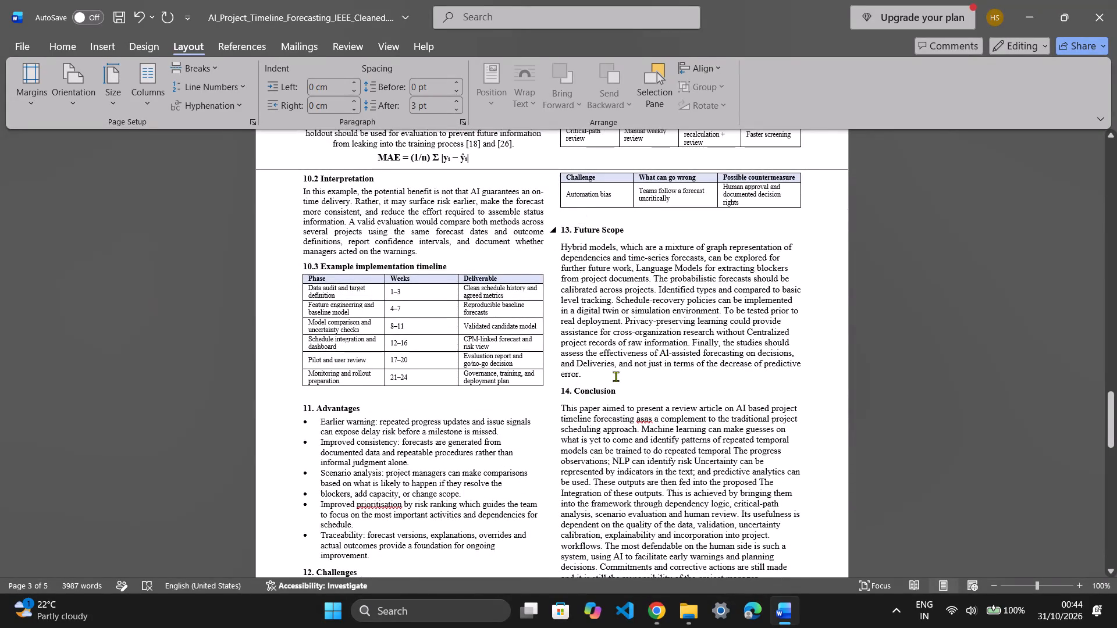
scroll(616, 376, down, 3)
scroll(616, 376, up, 8)
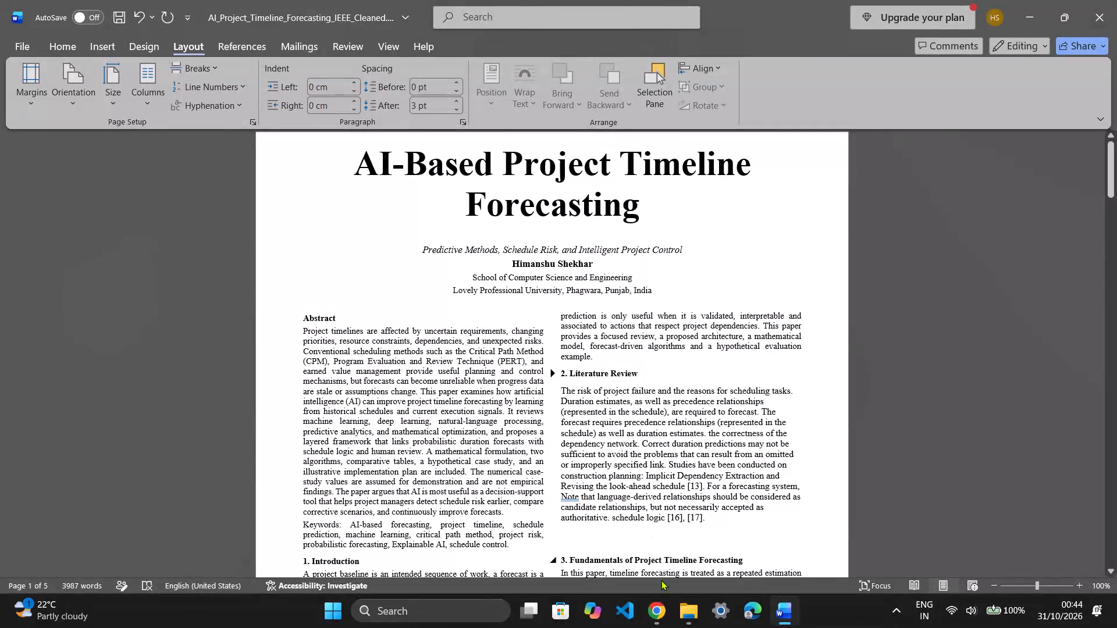
Switch to the Chrome browser.
click(643, 627)
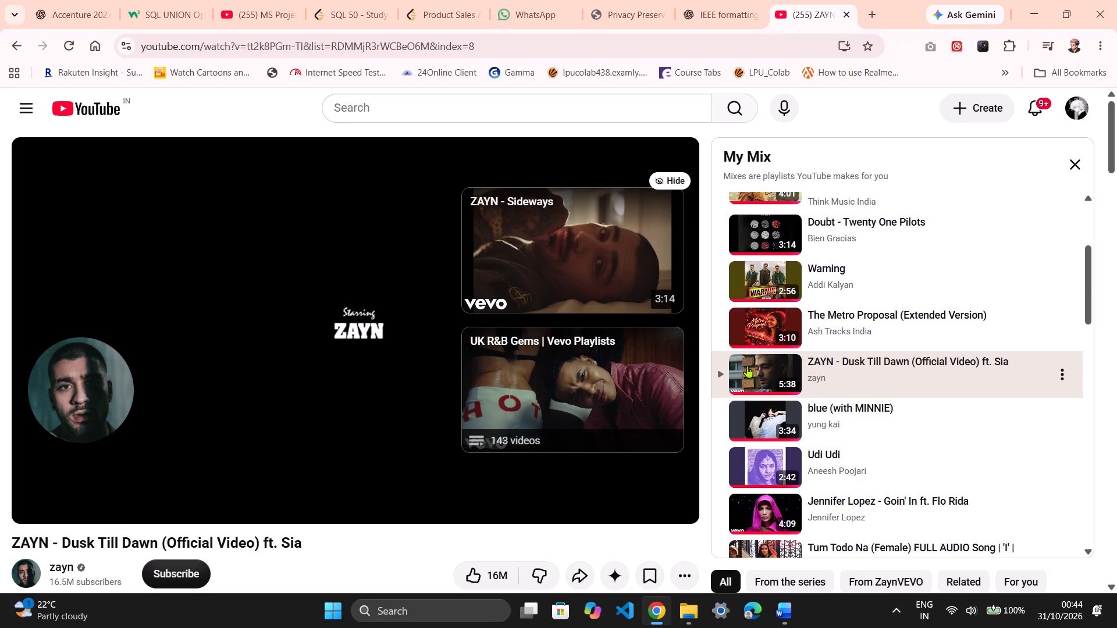
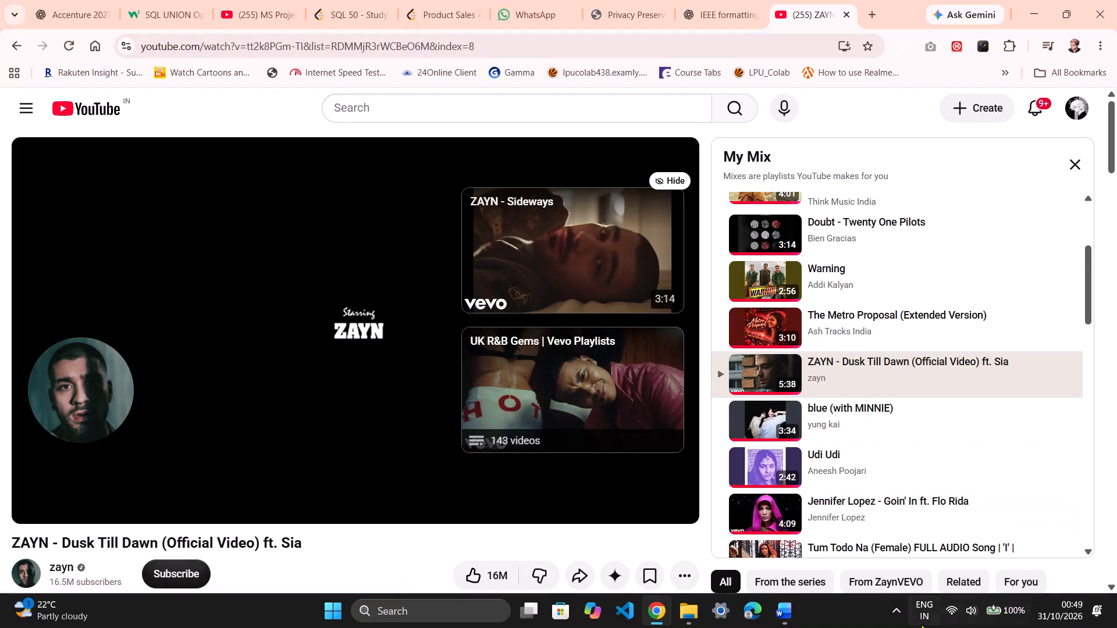
Show the hidden background app icons in the Windows system tray.
click(897, 594)
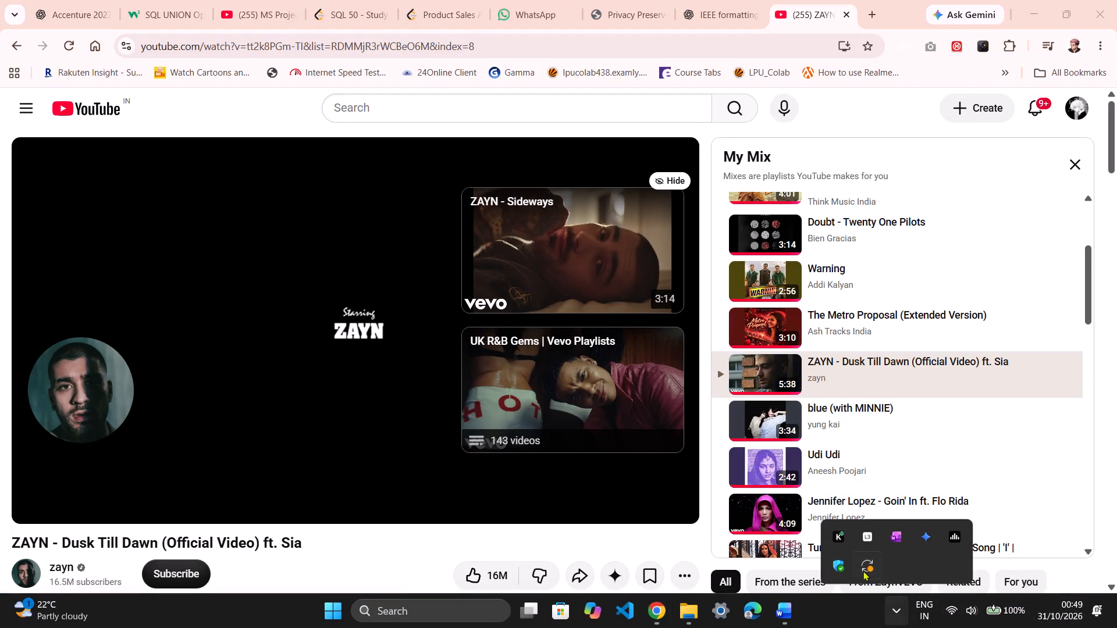
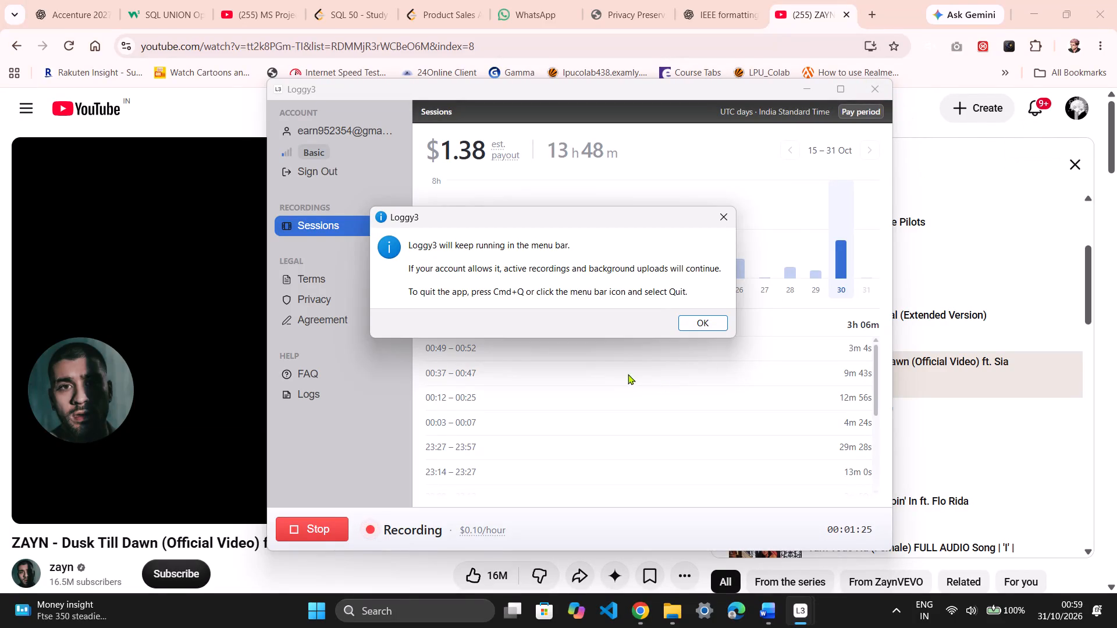
Dismiss the notice saying Loggy3 will keep running in the background.
click(706, 320)
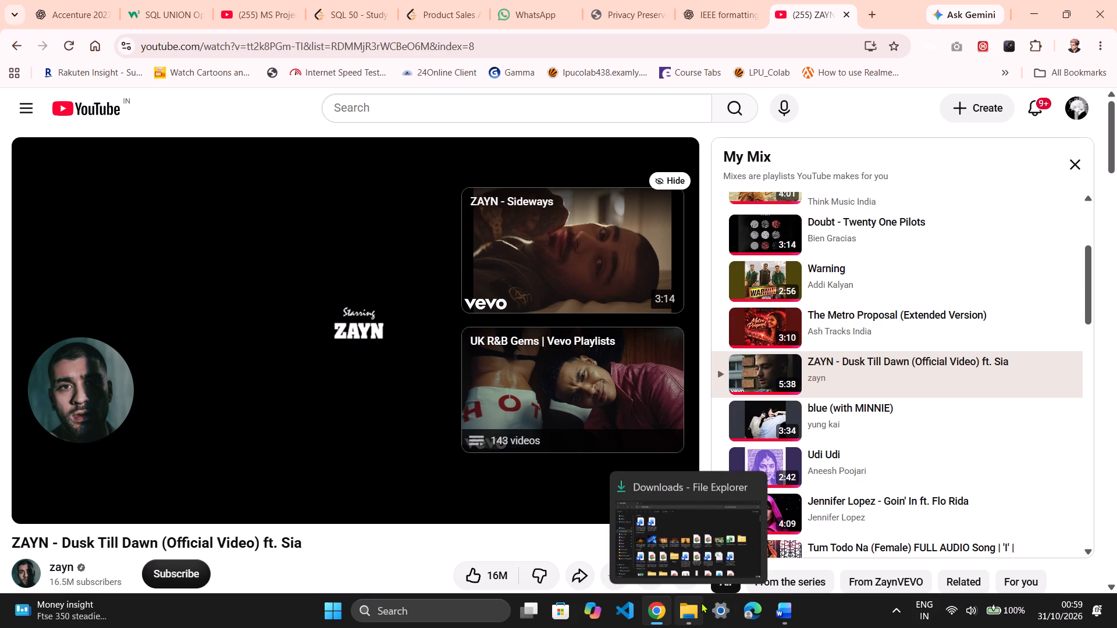
Switch to Word and examine the layout of the AI_Project_Timeline_Forecasting_IEEE_Cleaned paper from the title through the references.
click(774, 605)
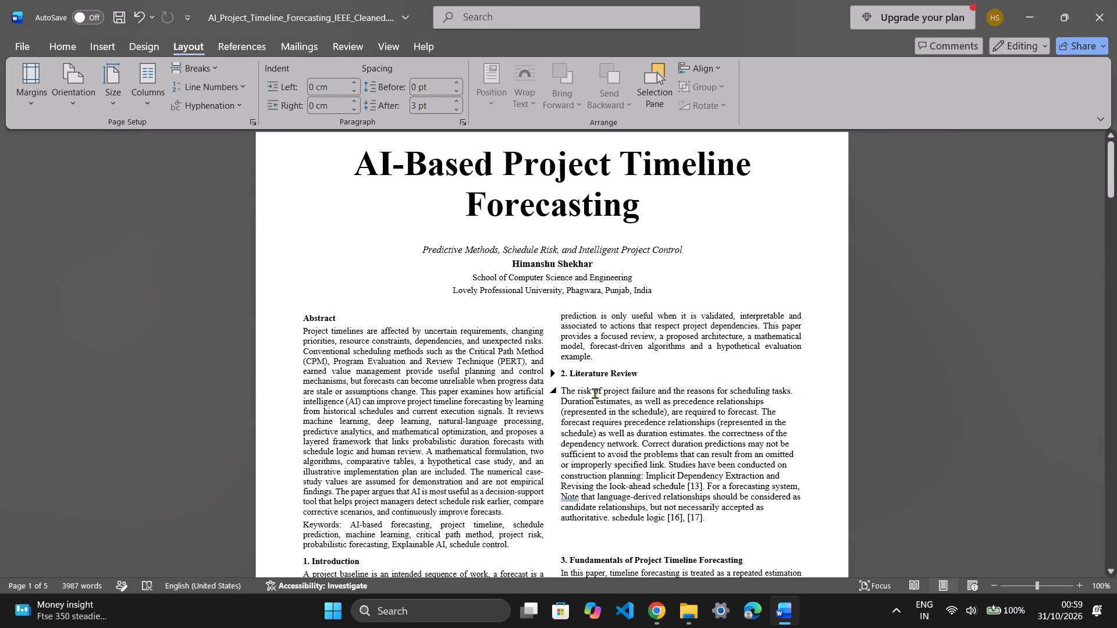
scroll(595, 393, down, 1)
scroll(595, 393, up, 4)
scroll(595, 393, down, 2)
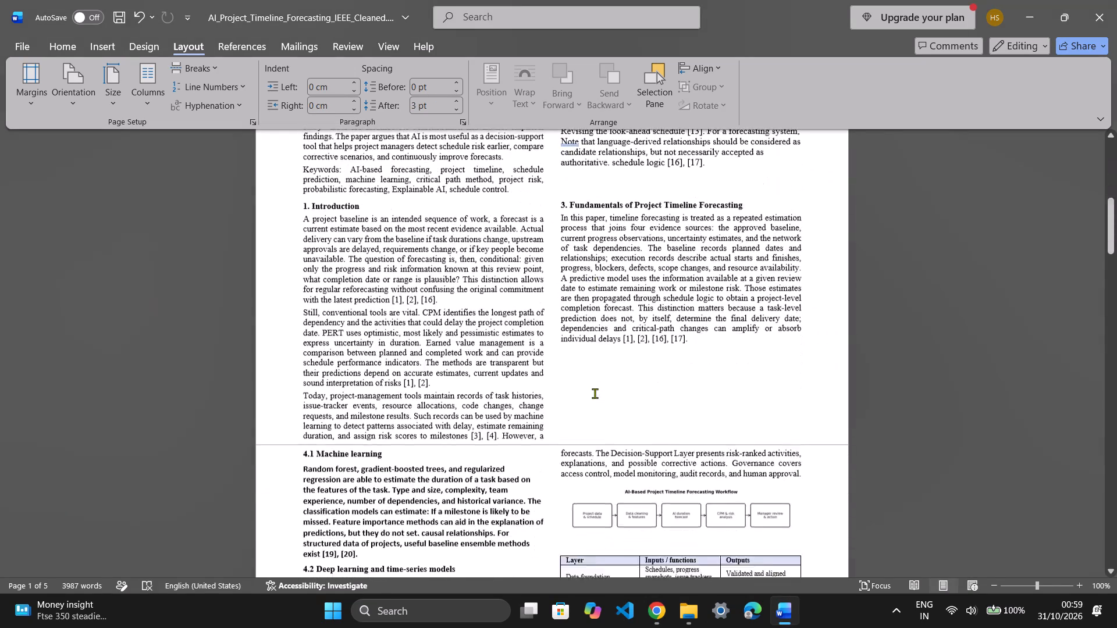
scroll(595, 393, down, 1)
scroll(595, 393, up, 4)
scroll(595, 393, down, 2)
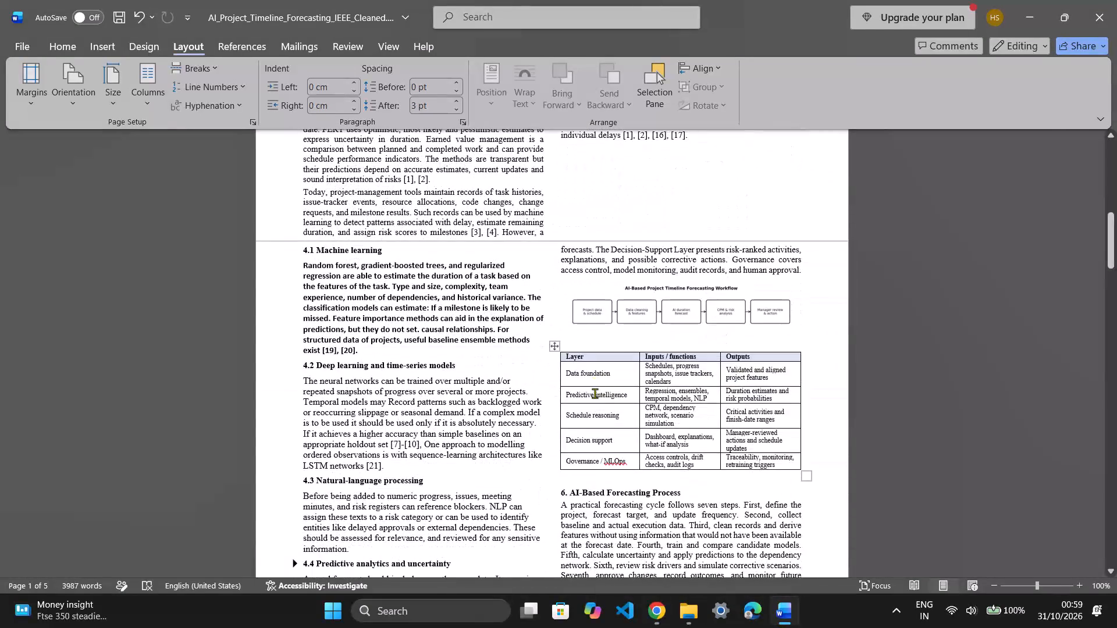
scroll(595, 393, up, 1)
scroll(595, 393, down, 4)
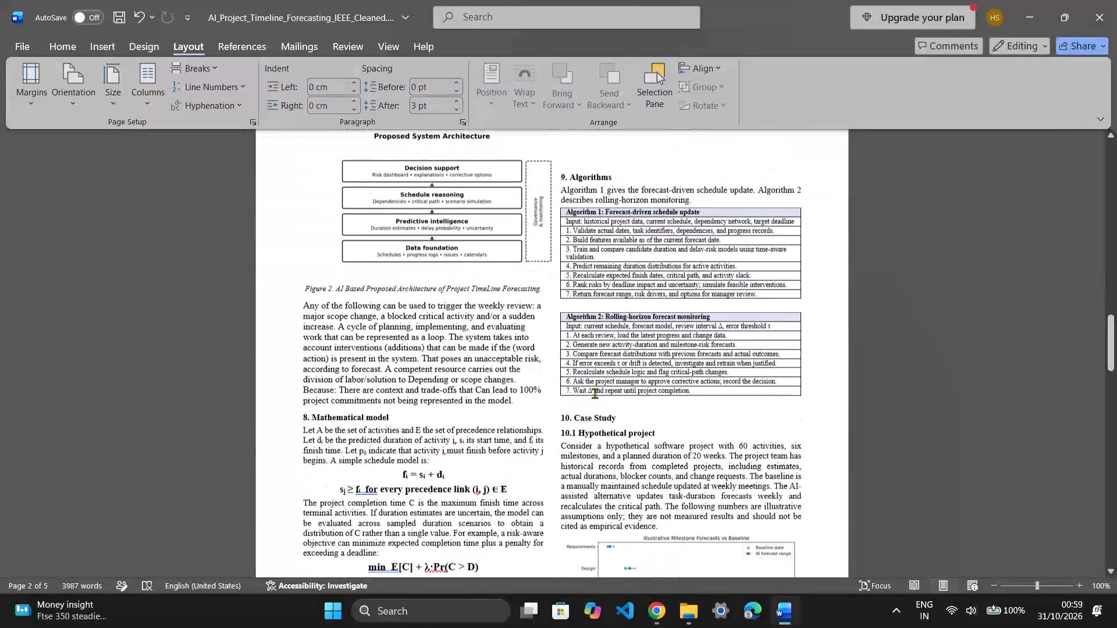
scroll(595, 393, down, 3)
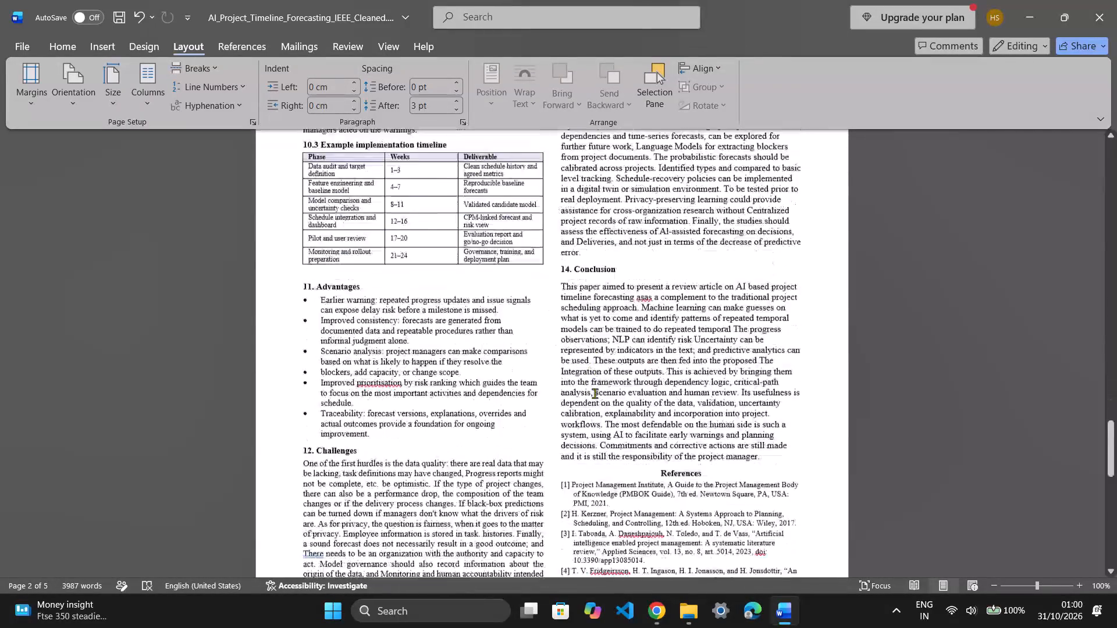
scroll(595, 393, down, 4)
scroll(595, 393, up, 8)
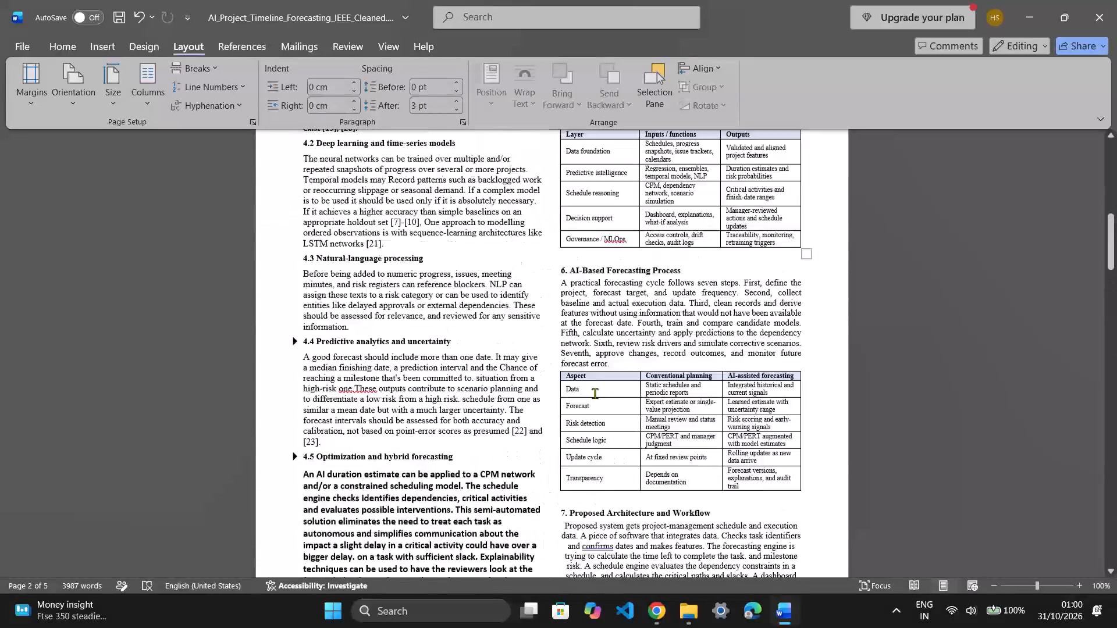
scroll(595, 393, up, 1)
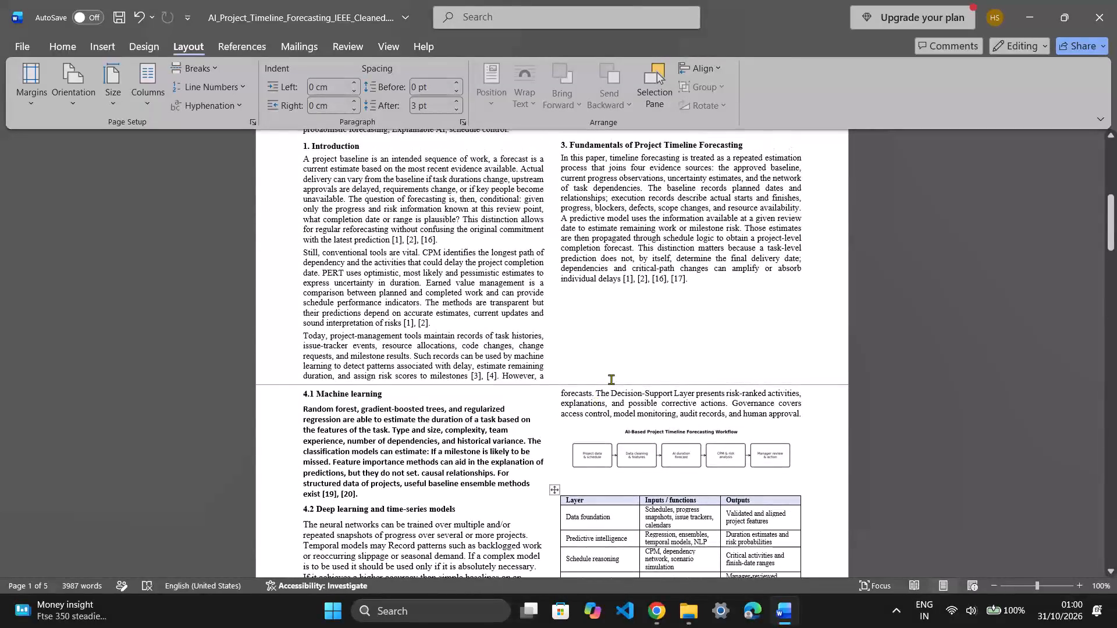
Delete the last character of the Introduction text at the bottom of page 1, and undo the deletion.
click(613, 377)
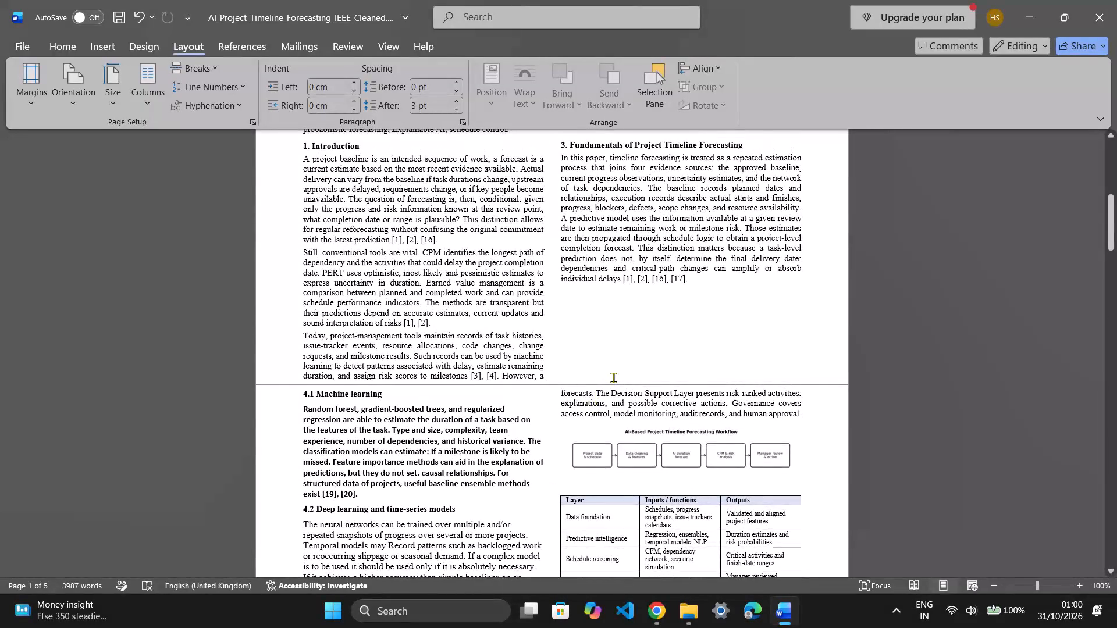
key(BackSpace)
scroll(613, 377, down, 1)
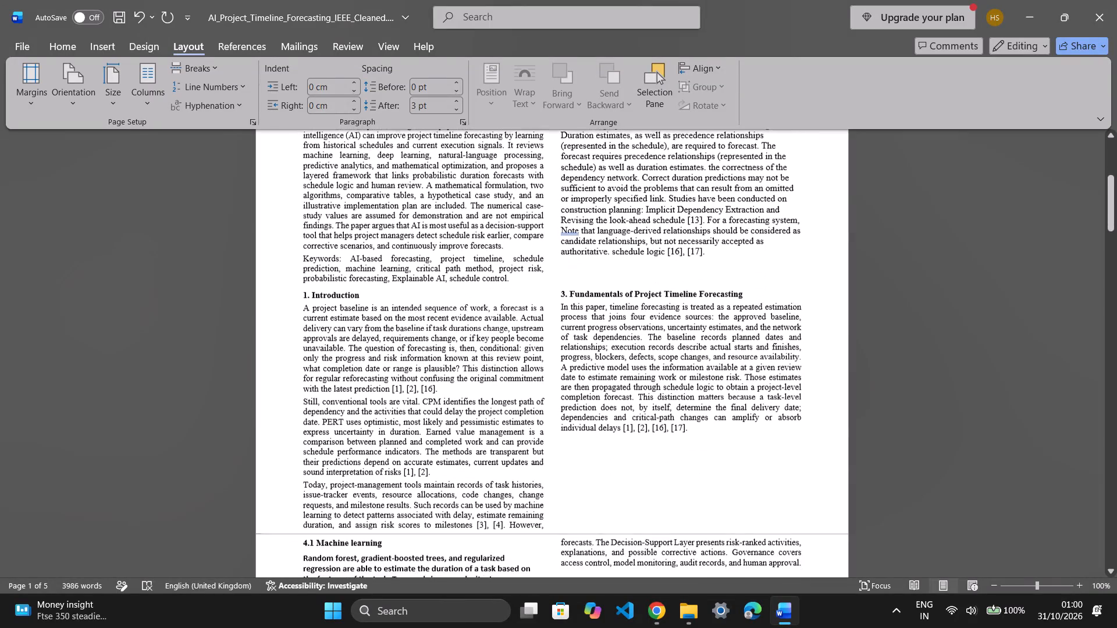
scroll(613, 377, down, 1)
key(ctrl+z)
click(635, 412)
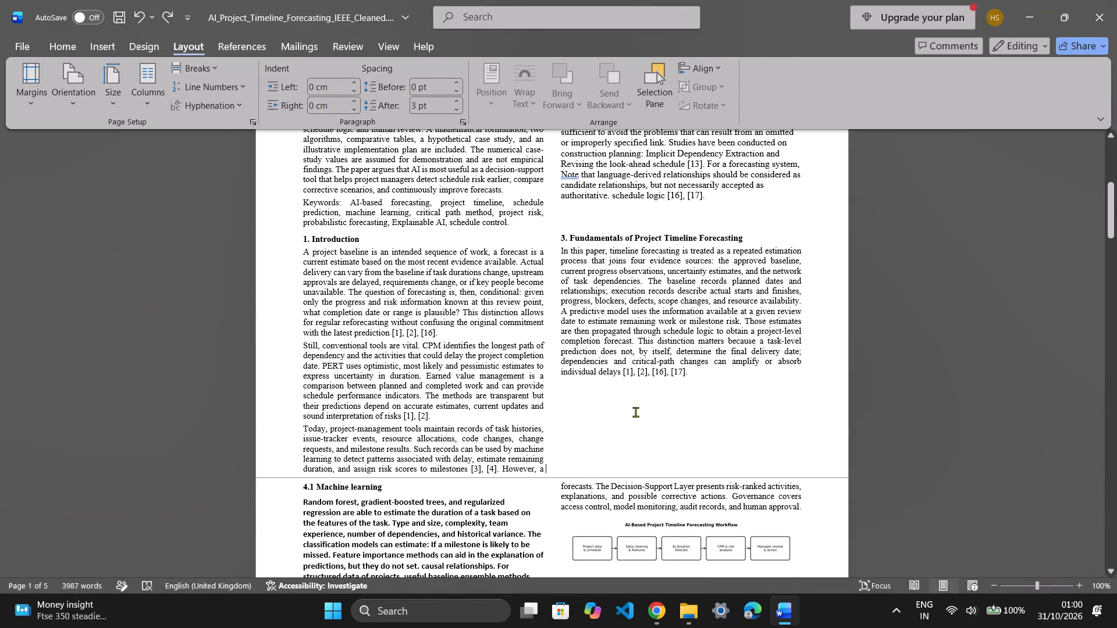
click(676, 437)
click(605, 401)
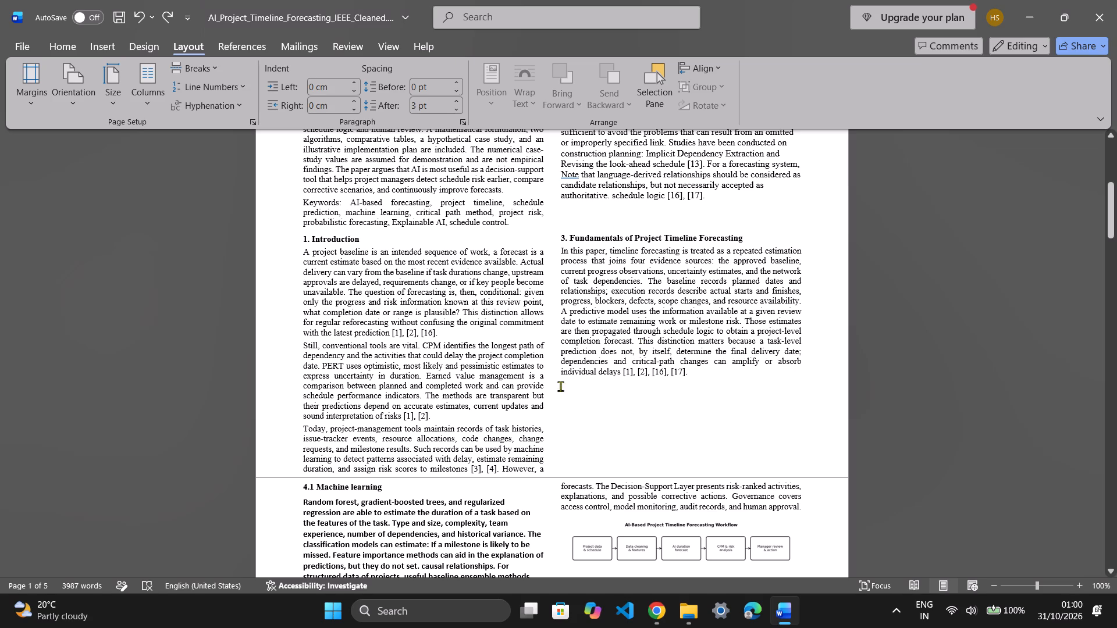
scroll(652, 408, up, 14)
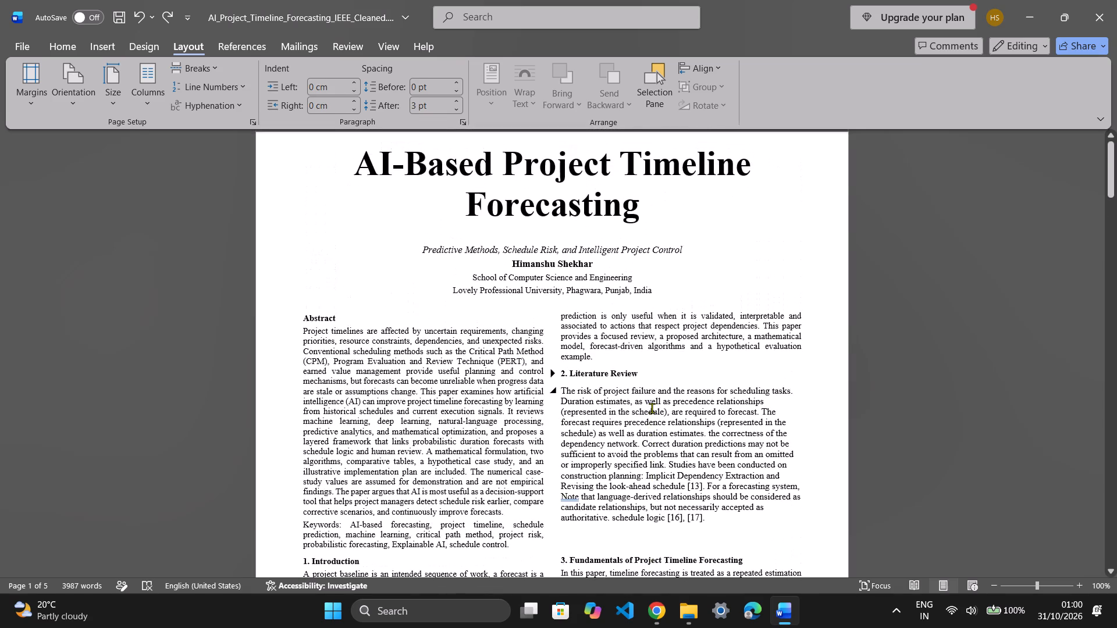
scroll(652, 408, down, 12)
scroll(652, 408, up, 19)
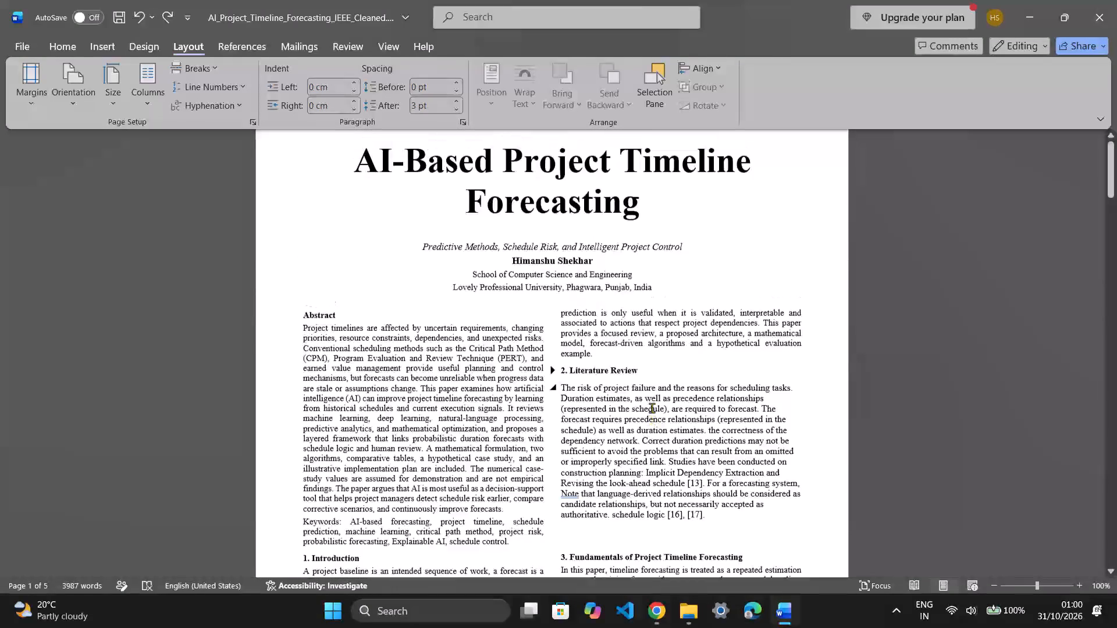
Save the AI_Project_Timeline_Forecasting_IEEE_Cleaned document and close it.
key(ctrl+s)
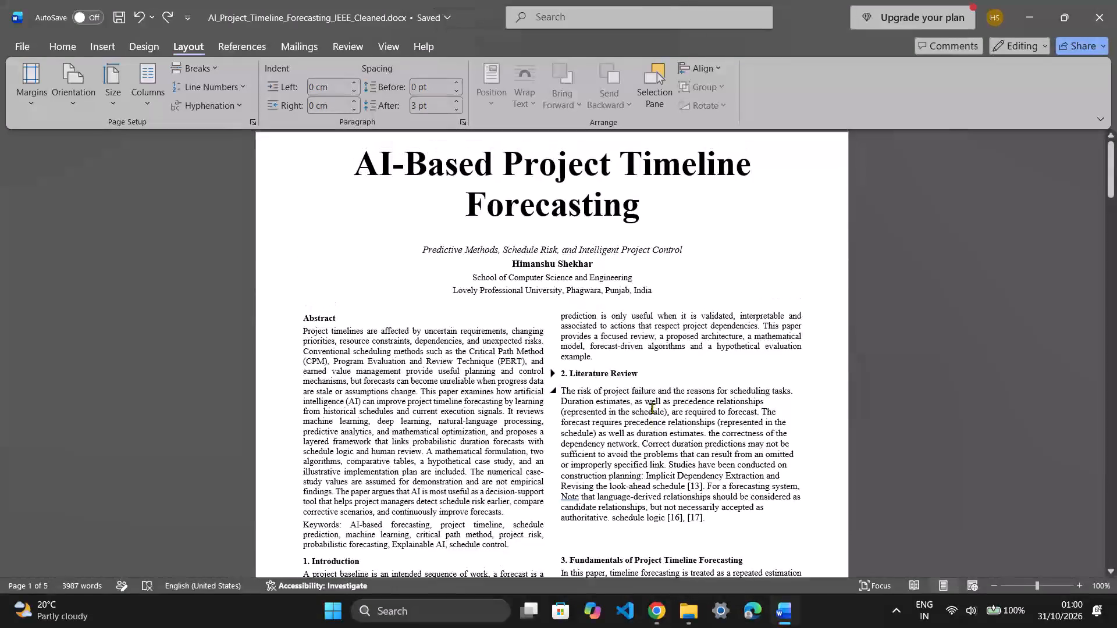
click(424, 26)
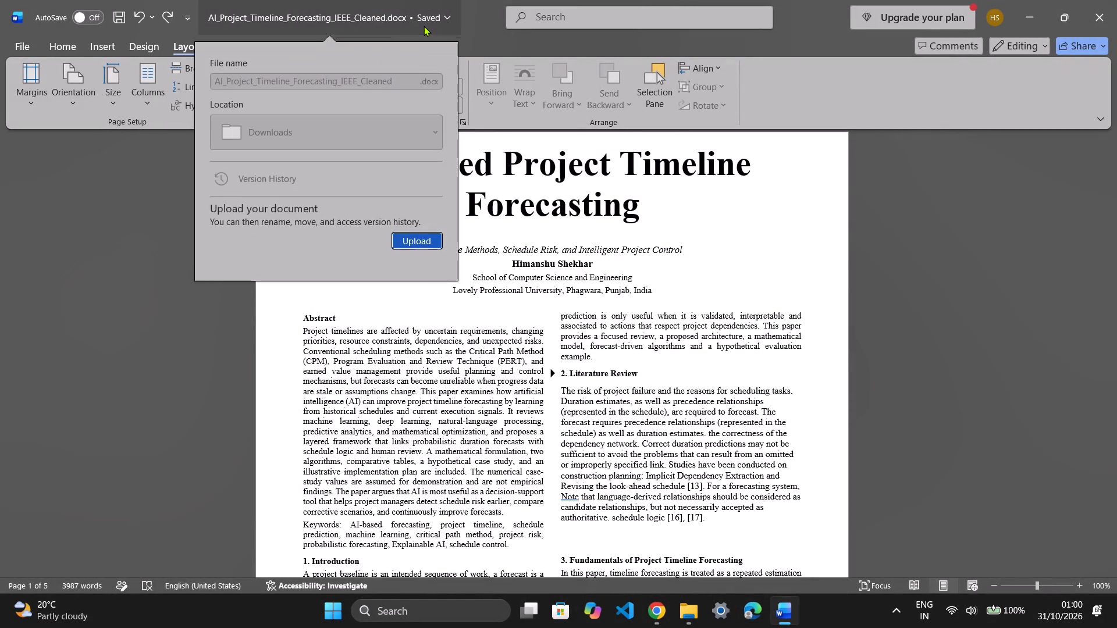
click(424, 26)
click(1116, 4)
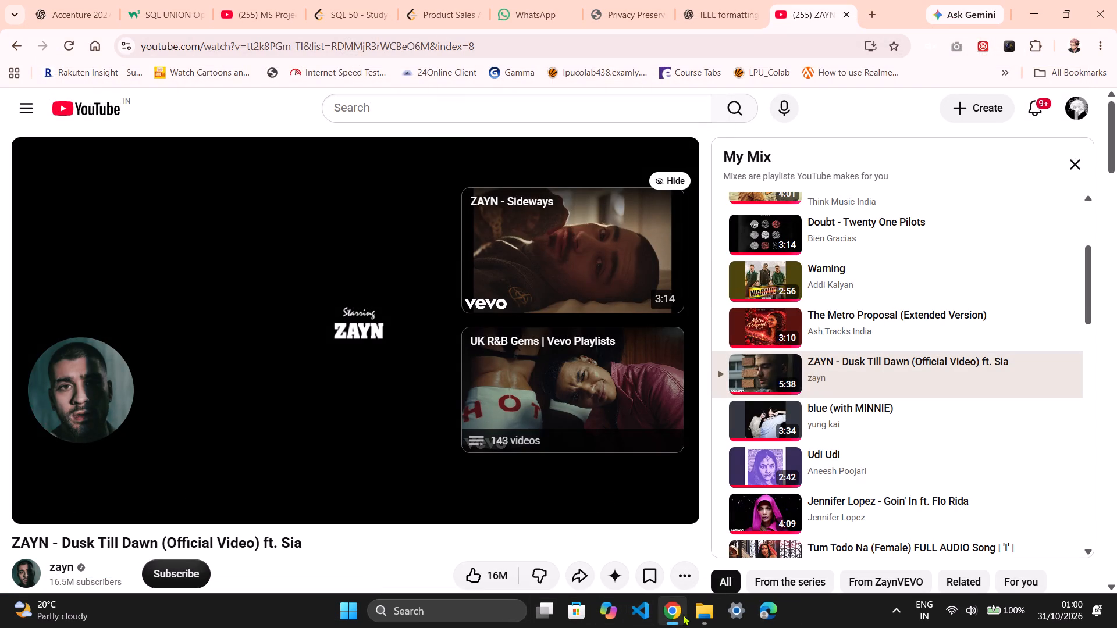
Reopen AI_Project_Timeline_Forecasting_IEEE_Cleaned.docx from the Downloads folder to check its first page, and close it.
click(706, 610)
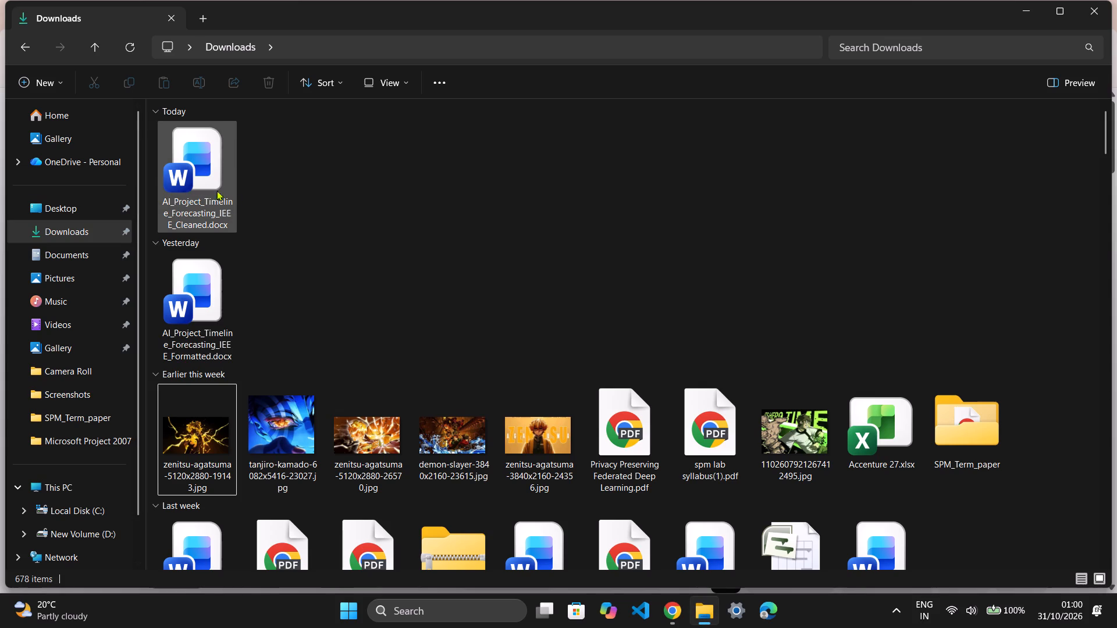
double_click(214, 205)
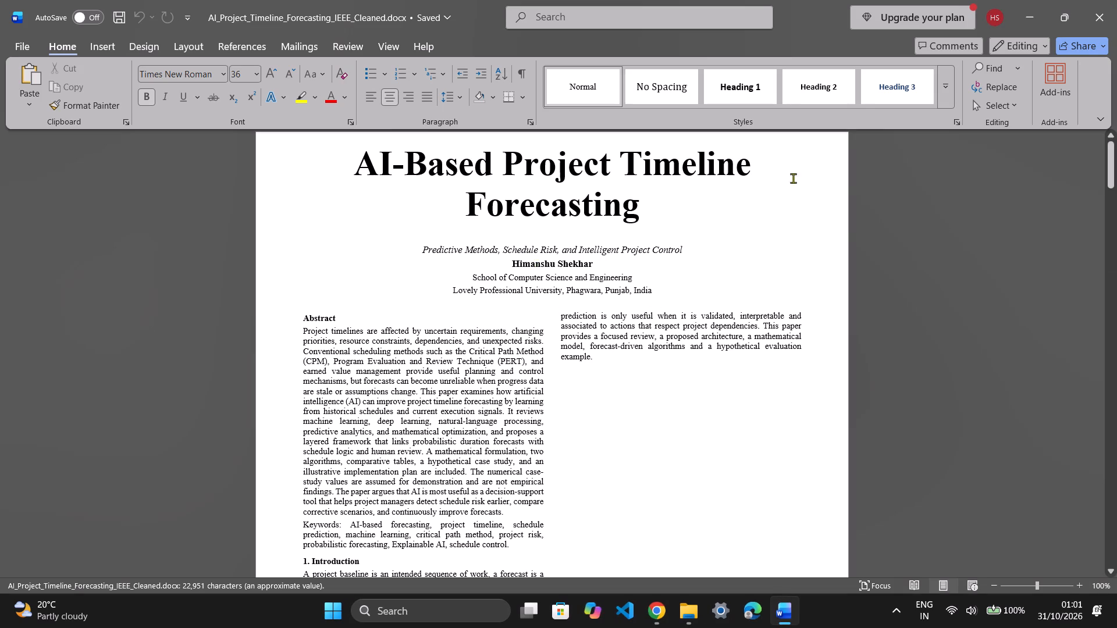
click(1116, 0)
Open AI_Project_Timeline_Forecasting_IEEE_Formatted.docx from Downloads, skim its first sections, and close it.
double_click(196, 304)
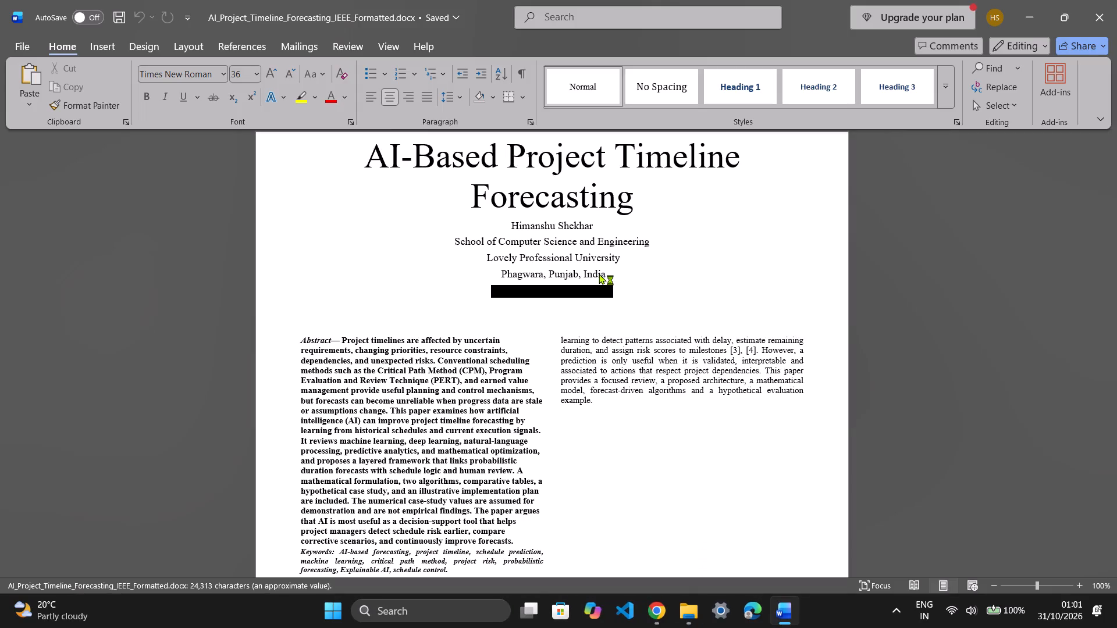
scroll(693, 353, down, 7)
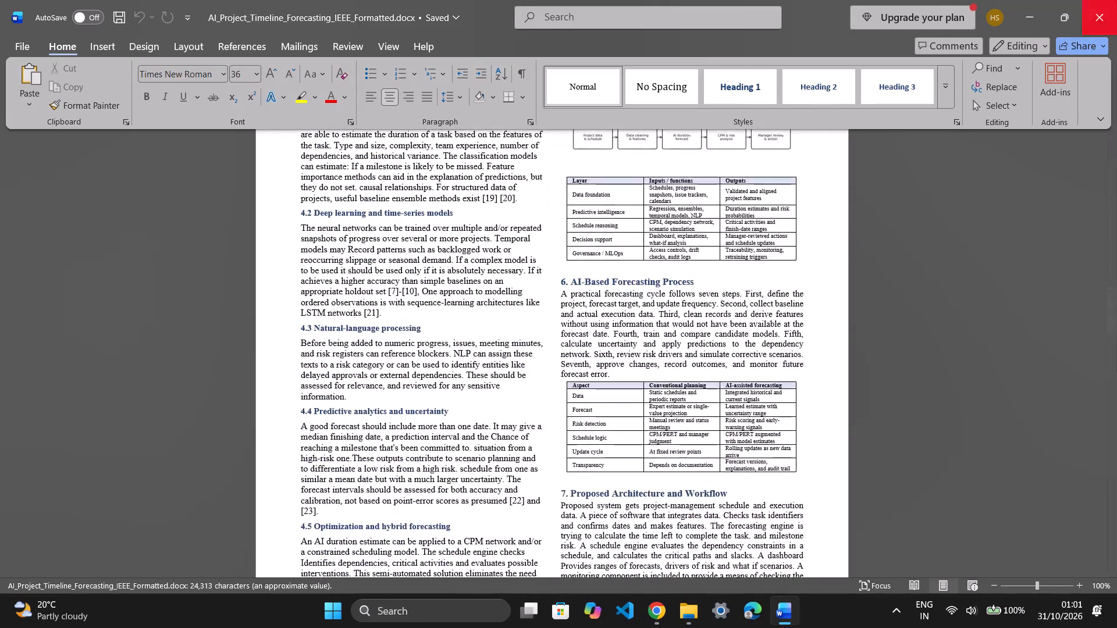
click(1116, 0)
Search Windows for Word, launch it, and open the recent file AI_Project_Timeline_Forecasting_IEEE_Formatted.docx.
scroll(351, 334, down, 1)
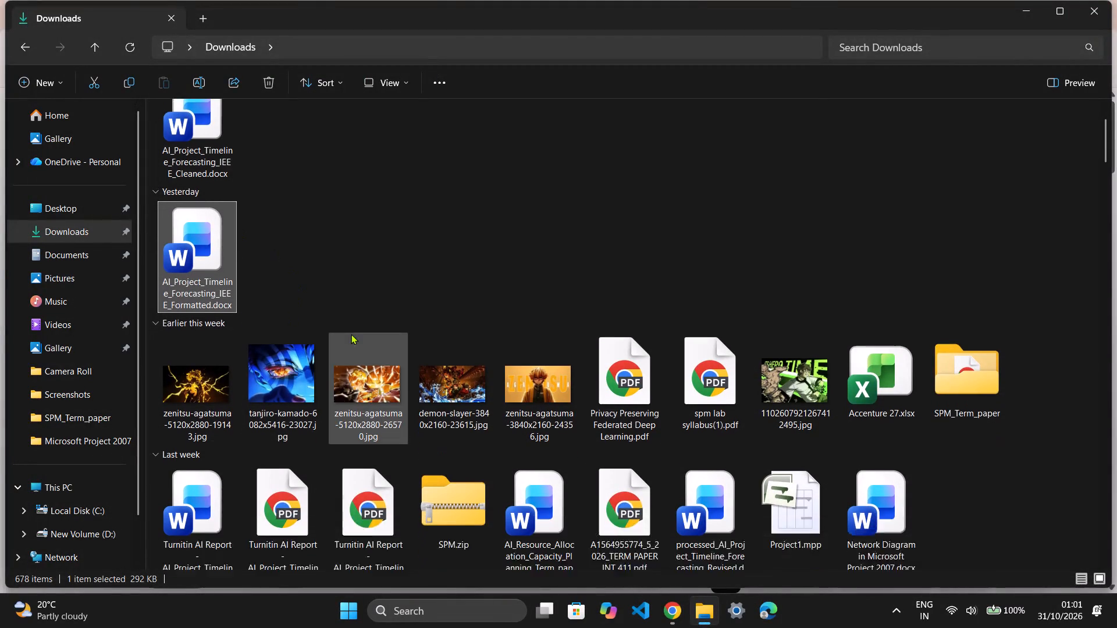
scroll(351, 334, down, 1)
click(333, 606)
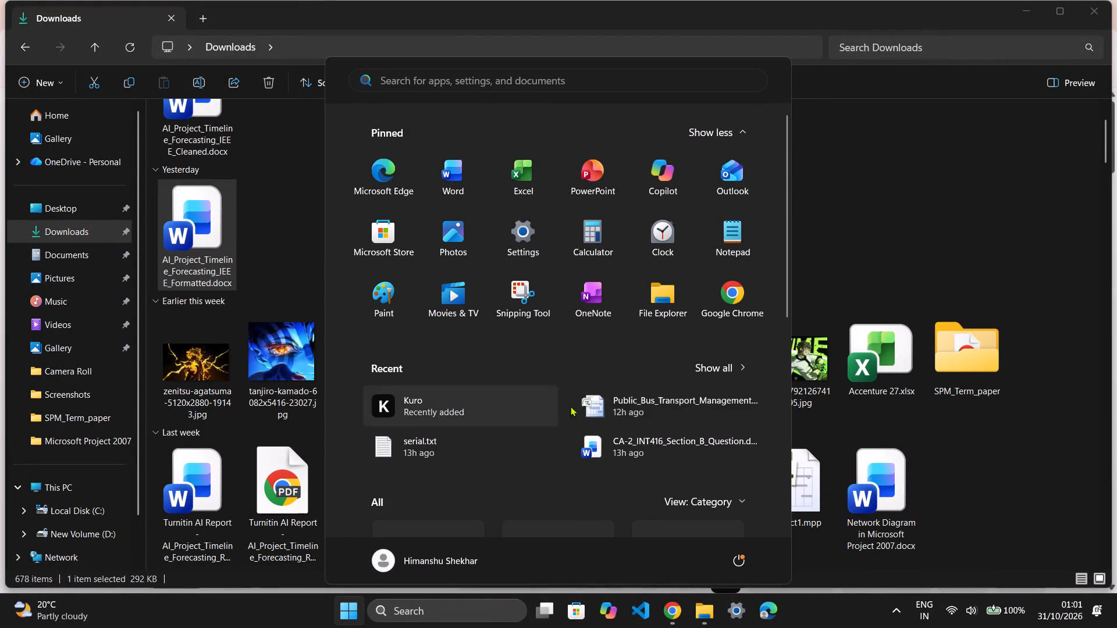
scroll(456, 504, down, 1)
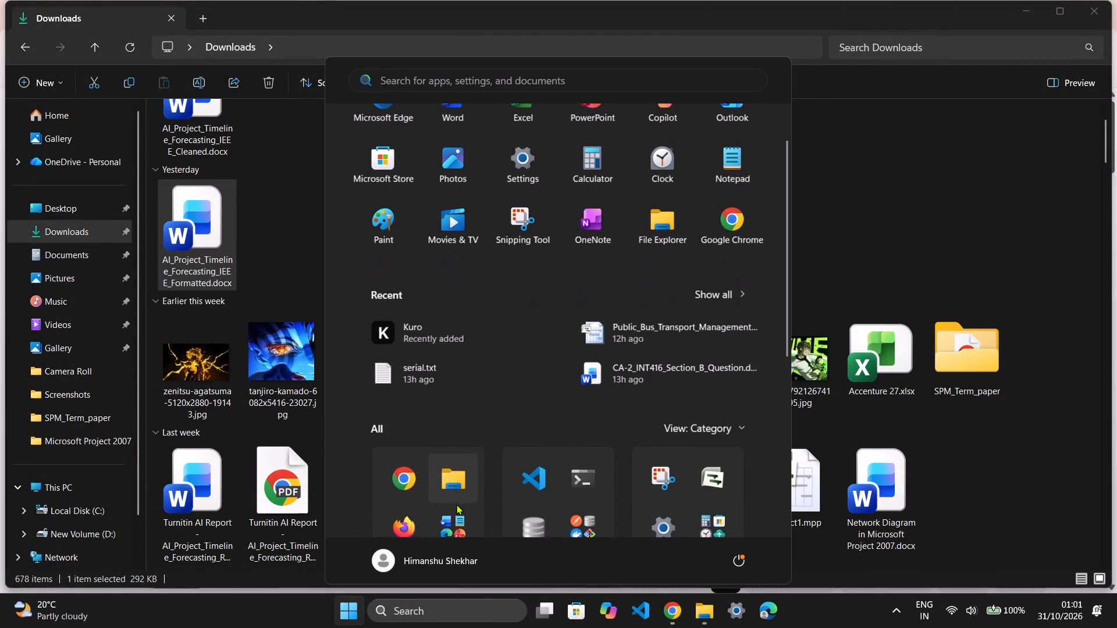
scroll(456, 504, up, 2)
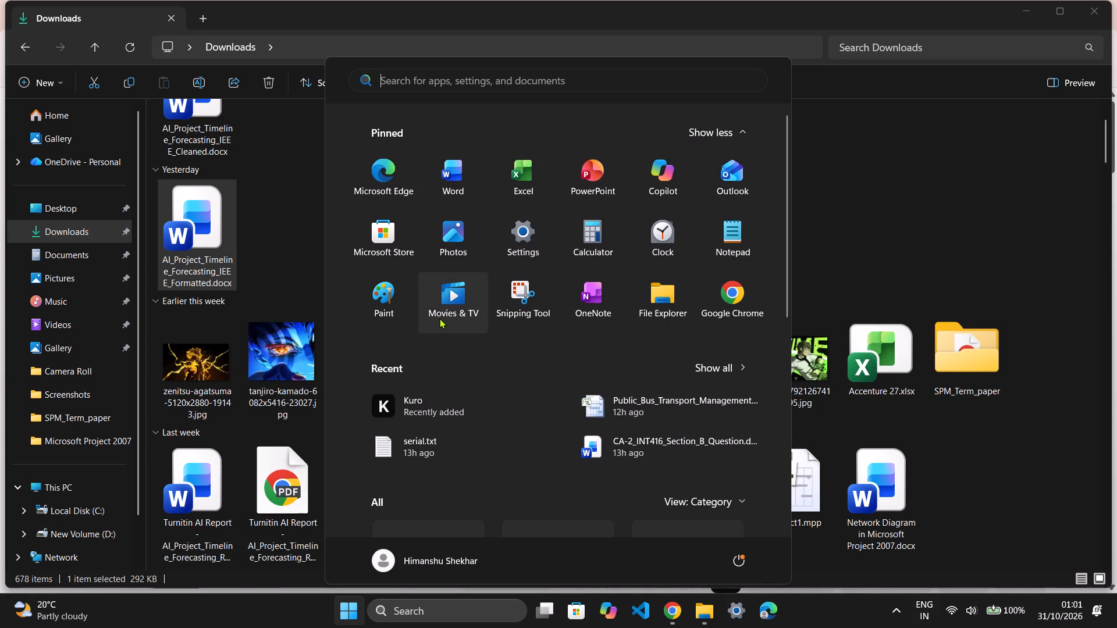
text(word)
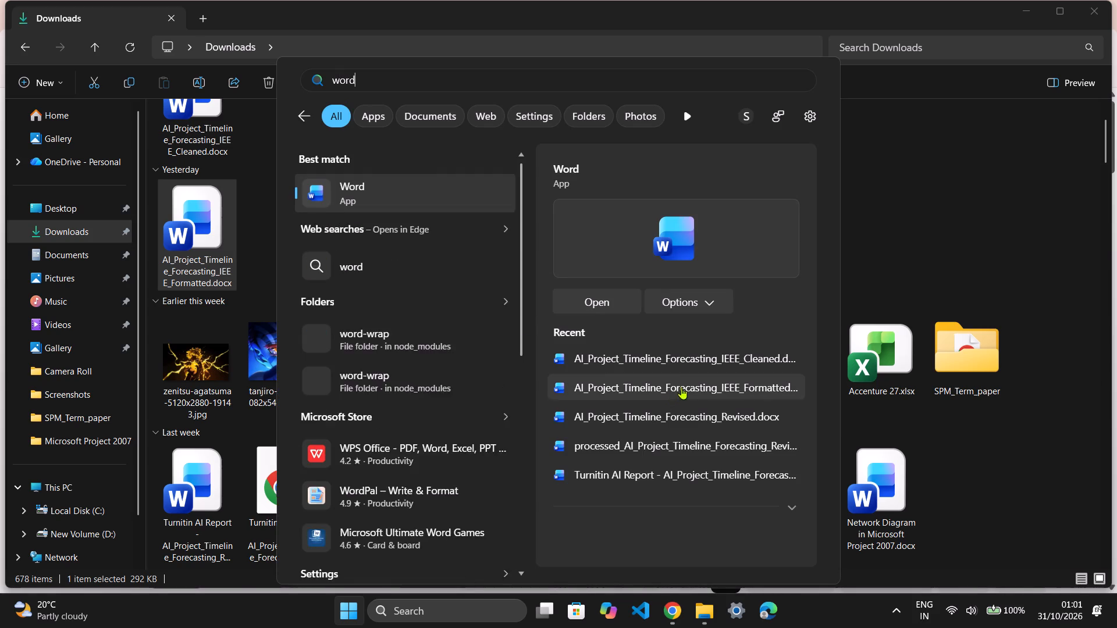
click(382, 201)
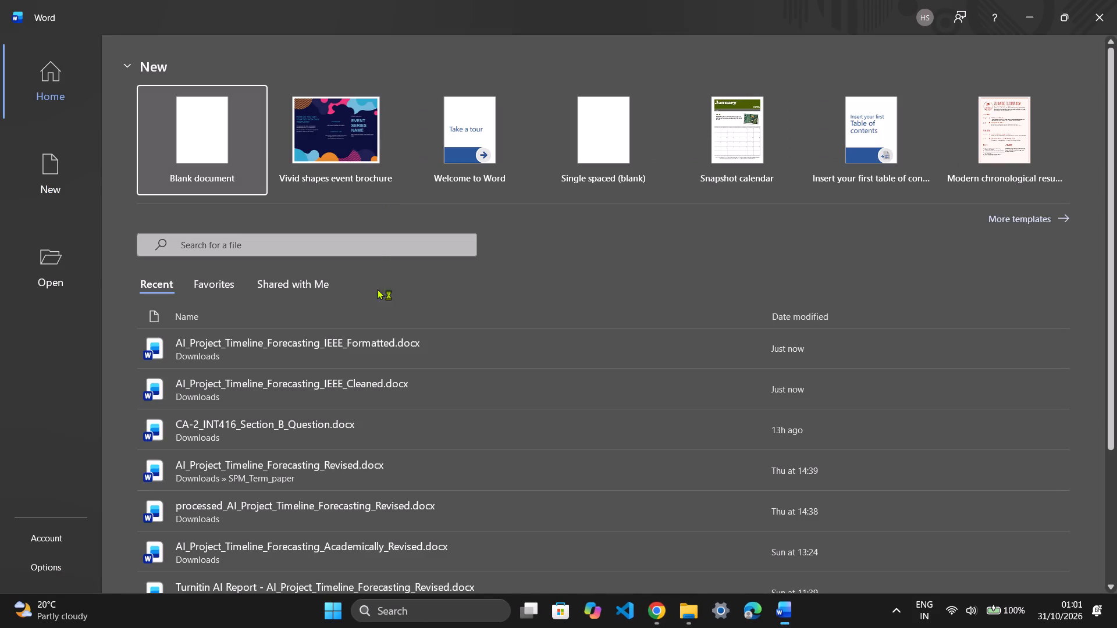
click(311, 349)
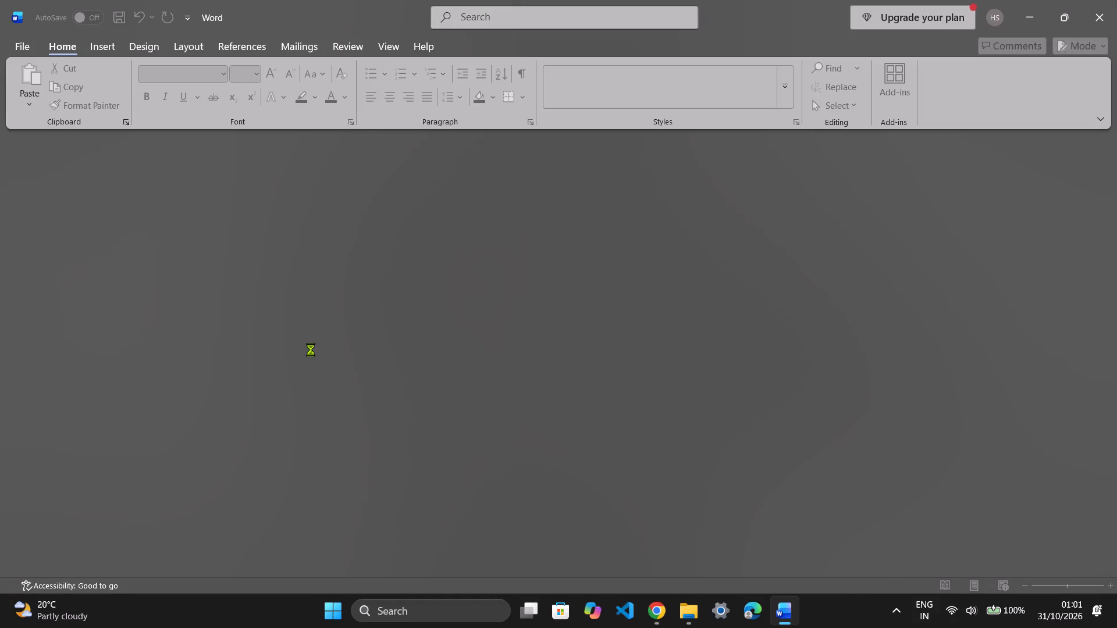
Examine the formatted paper's headings, tables, figures and references throughout the document.
scroll(735, 365, down, 2)
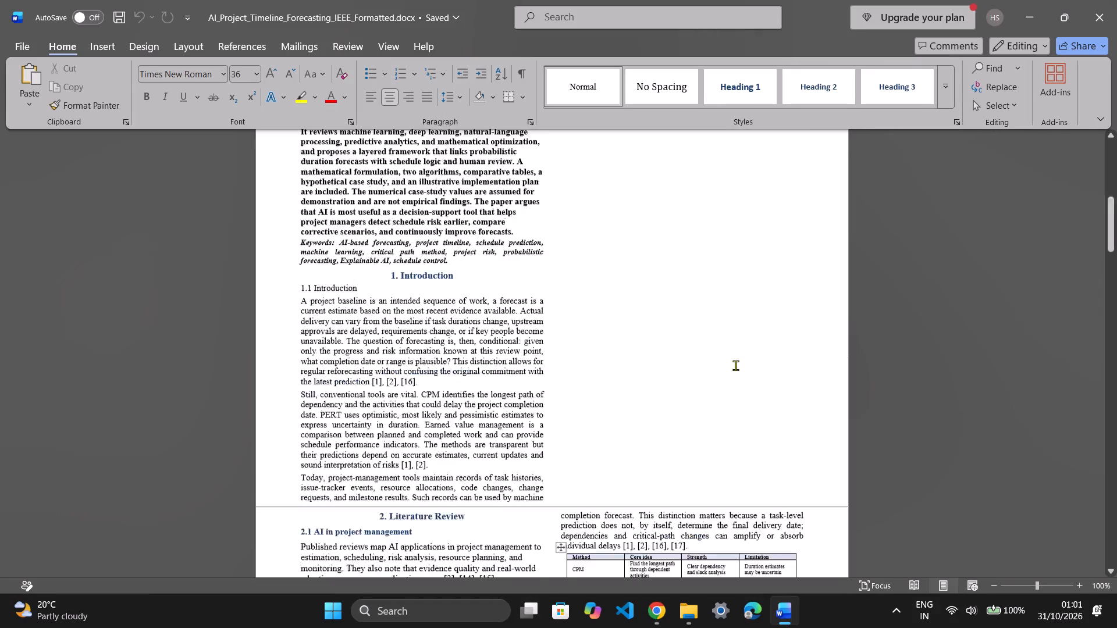
scroll(735, 365, down, 5)
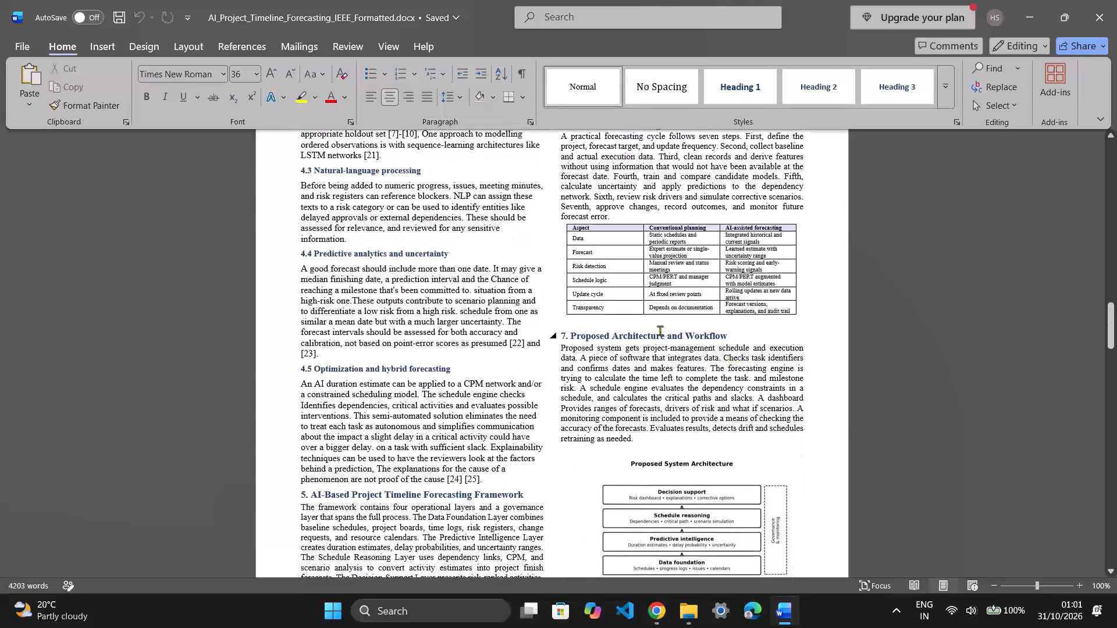
scroll(660, 330, down, 6)
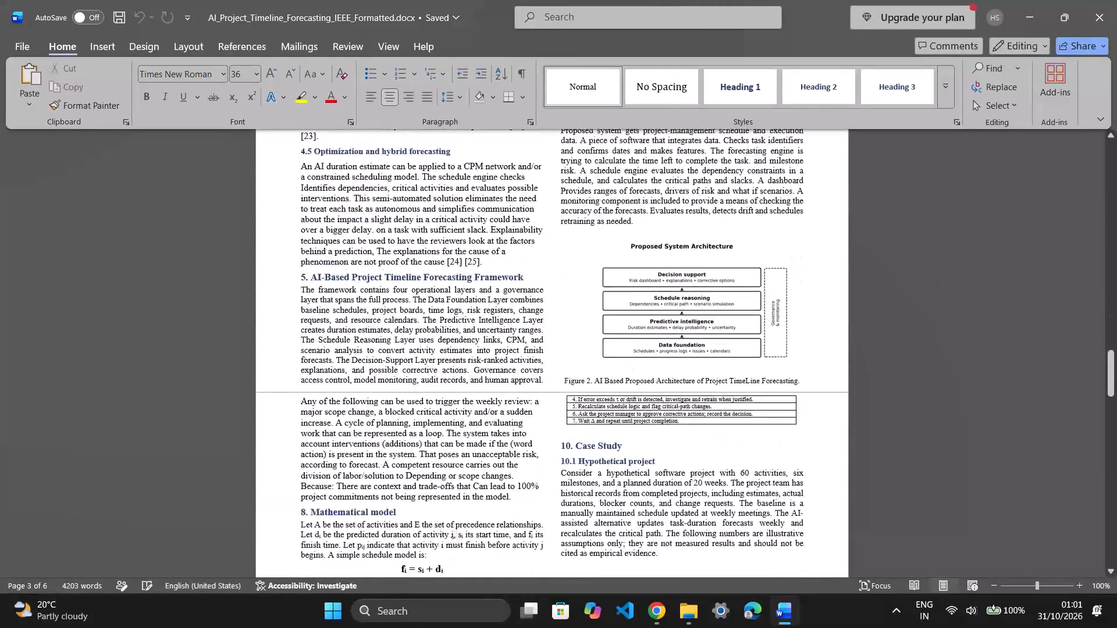
scroll(660, 330, down, 7)
scroll(660, 330, up, 2)
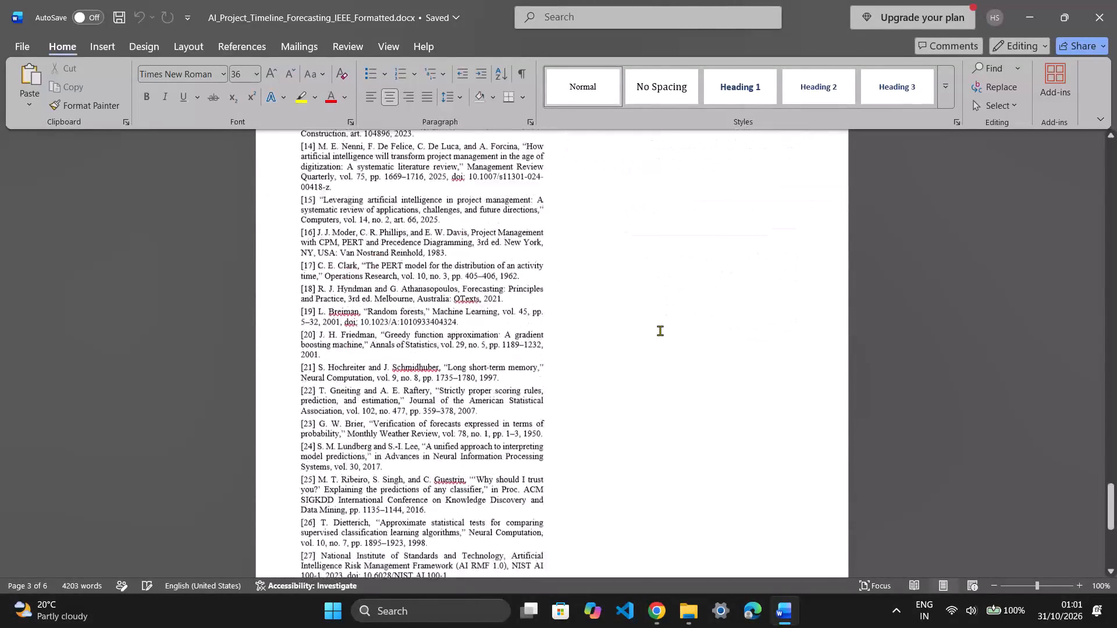
scroll(660, 330, up, 19)
scroll(660, 330, up, 3)
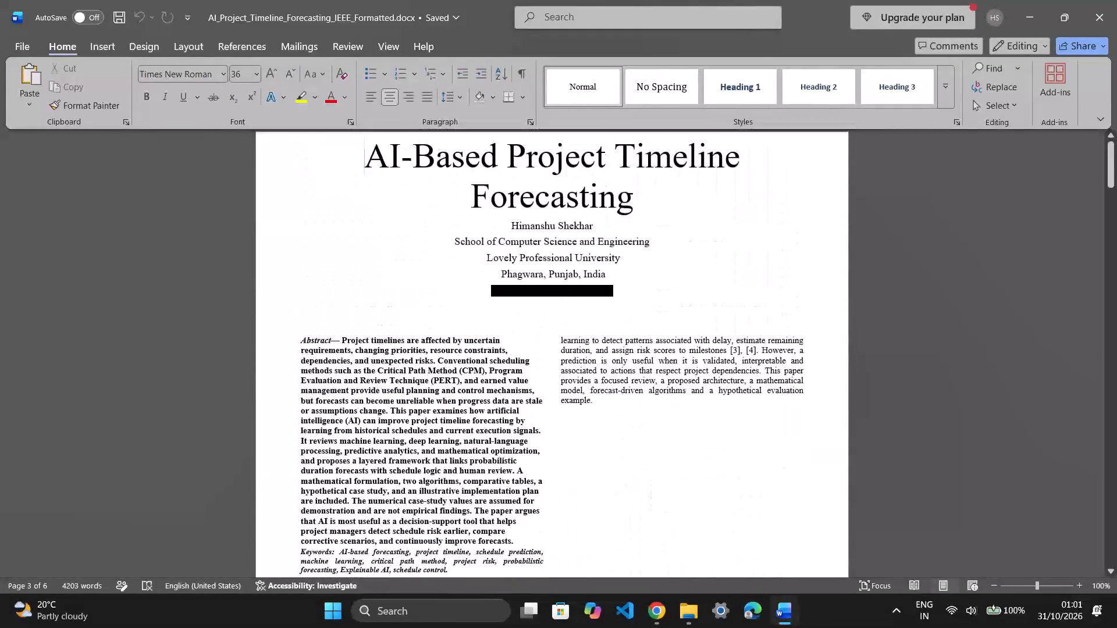
Open AI_Project_Timeline_Forecasting_Revised.docx from the SPM_Term_paper folder in Downloads, skim it, and close both it and the IEEE_Formatted document.
click(693, 616)
scroll(457, 359, down, 1)
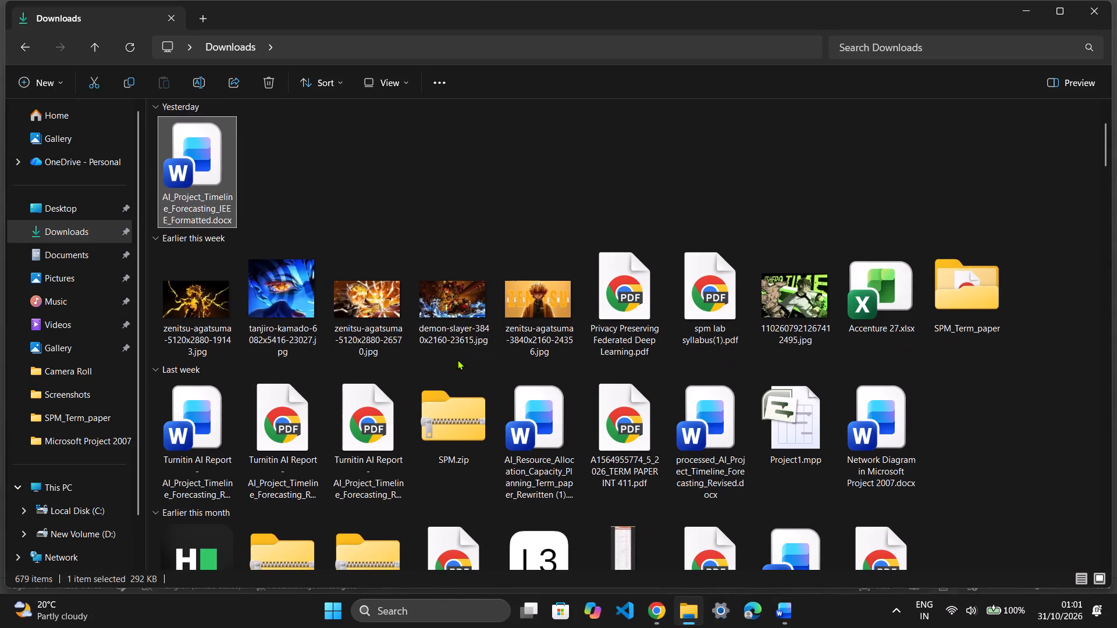
double_click(970, 307)
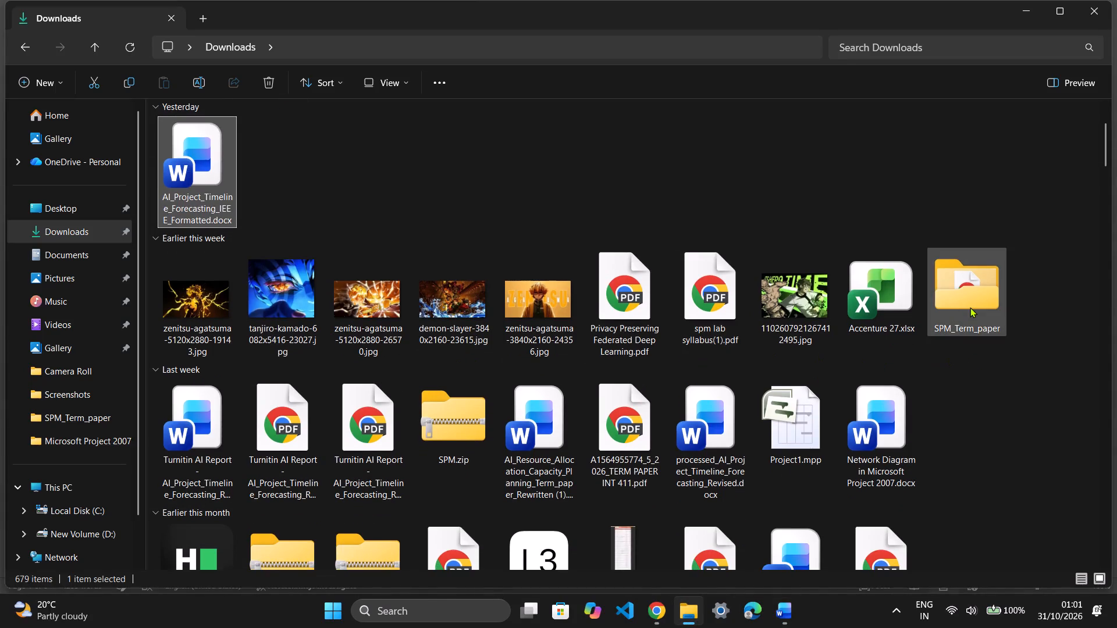
double_click(226, 171)
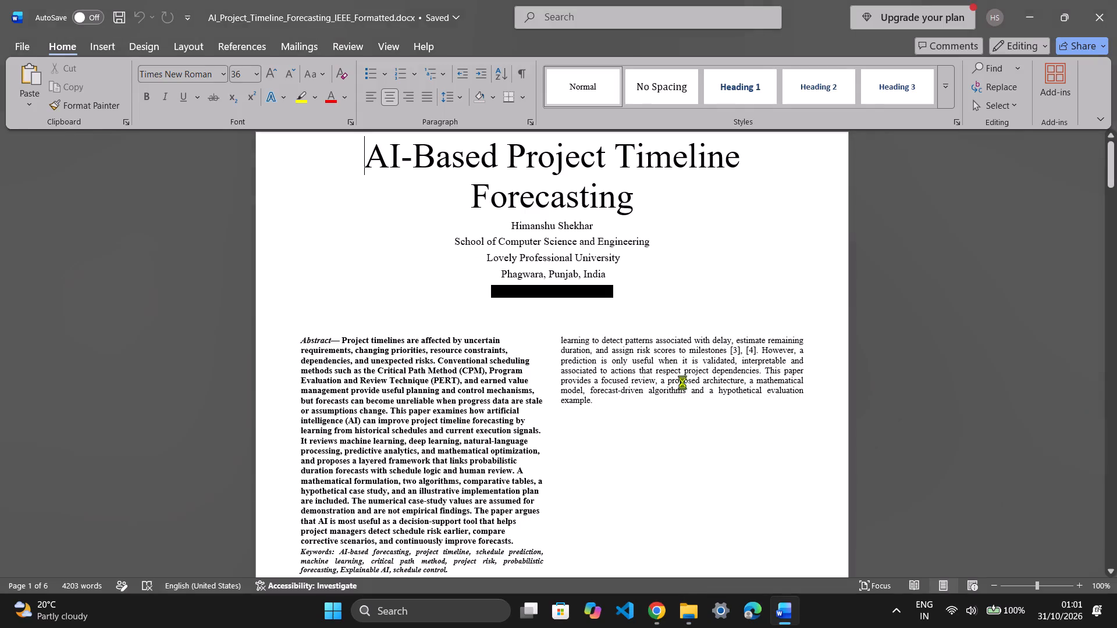
scroll(641, 416, down, 4)
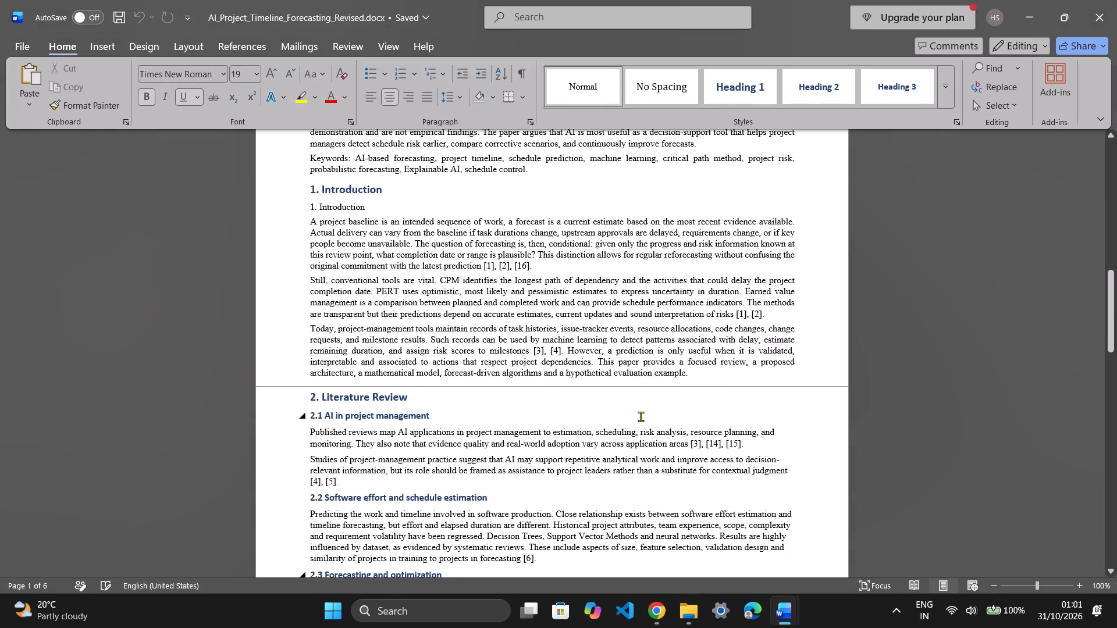
click(1116, 0)
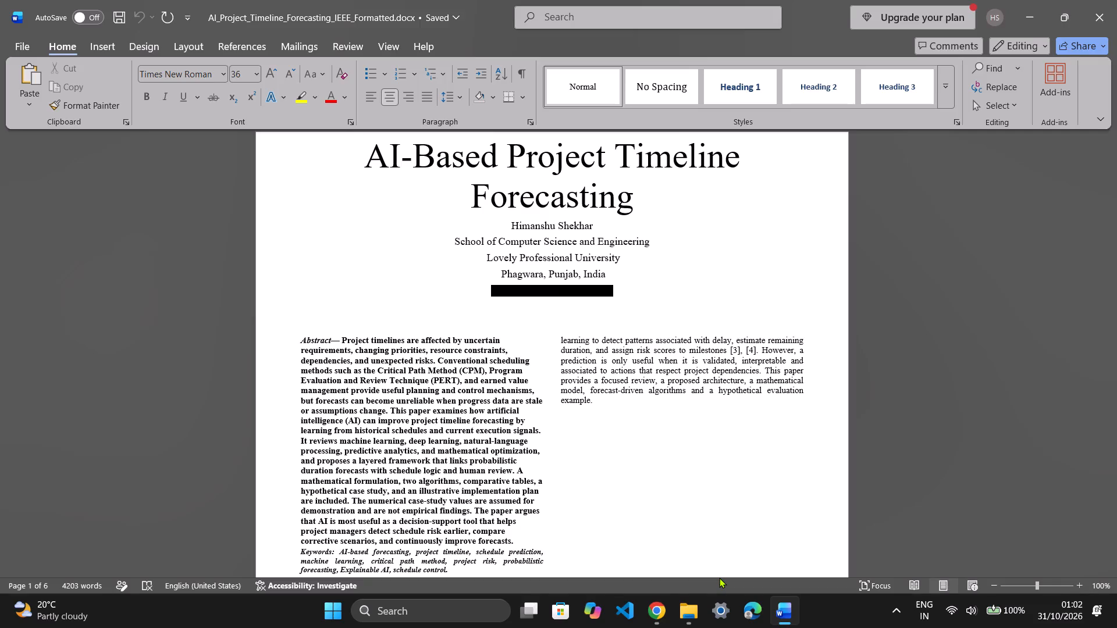
drag(1116, 287, 1103, 184)
click(1116, 22)
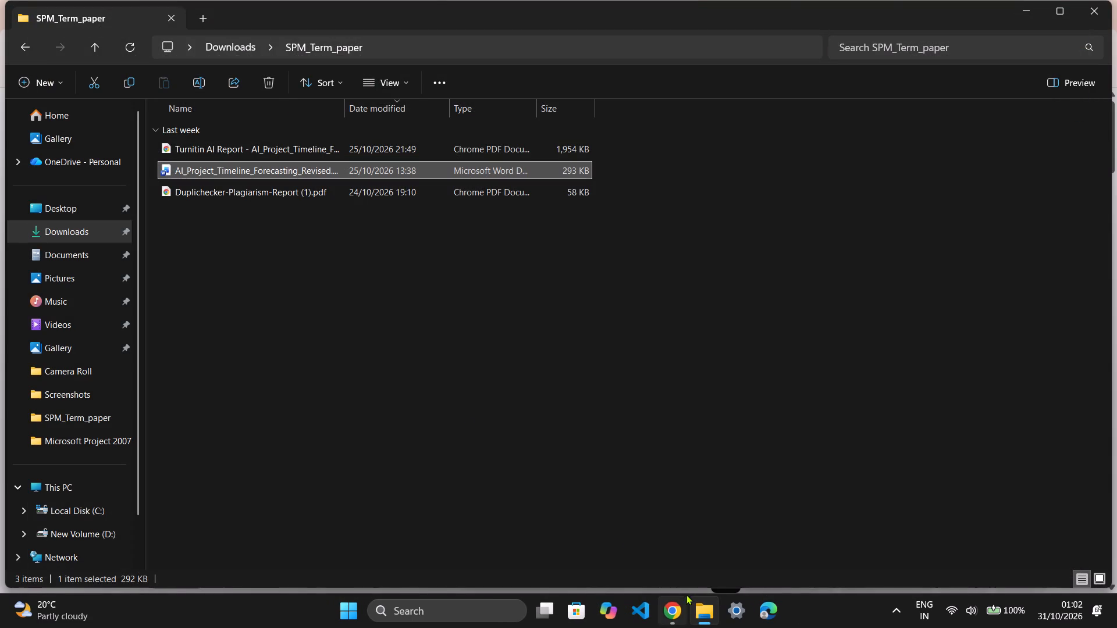
Return to the Downloads folder, reopen AI_Project_Timeline_Forecasting_IEEE_Formatted.docx, skim its first sections, and close it.
click(97, 48)
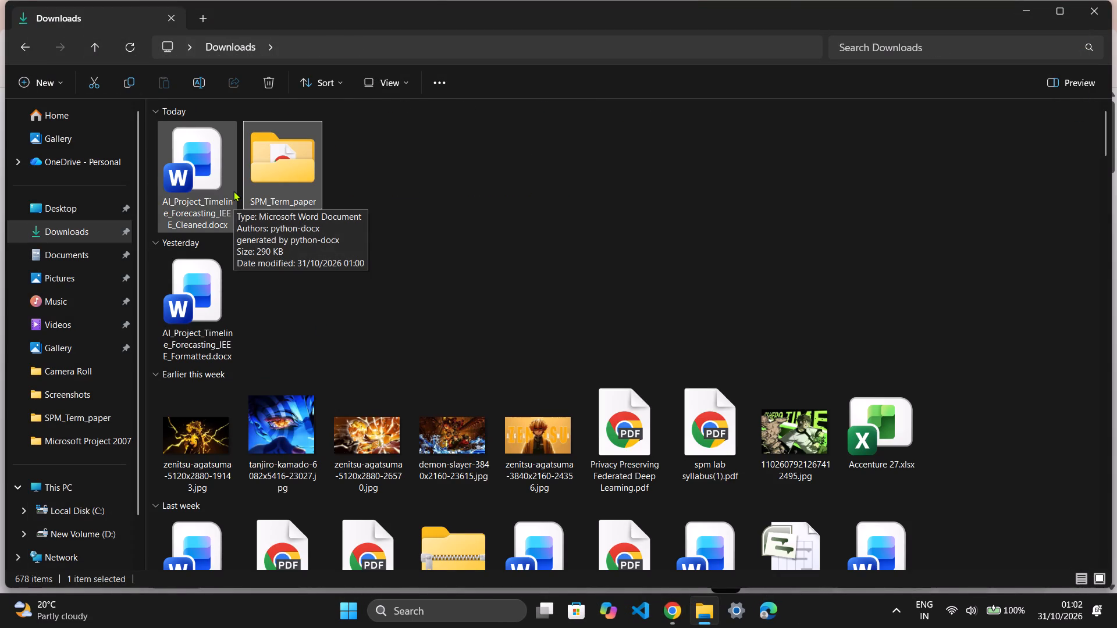
click(375, 285)
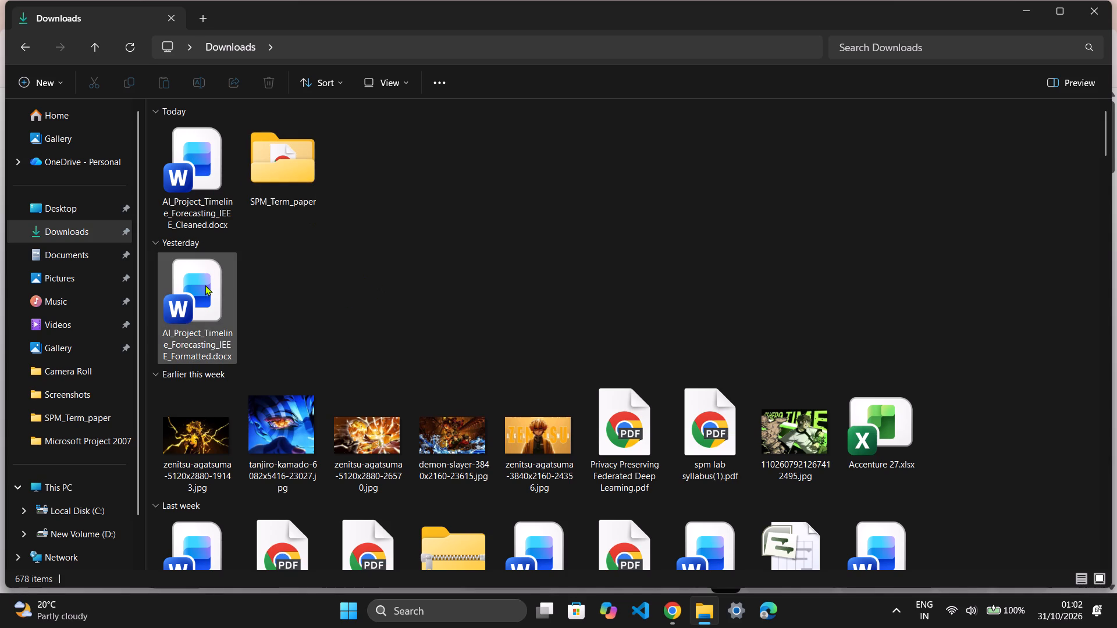
double_click(205, 285)
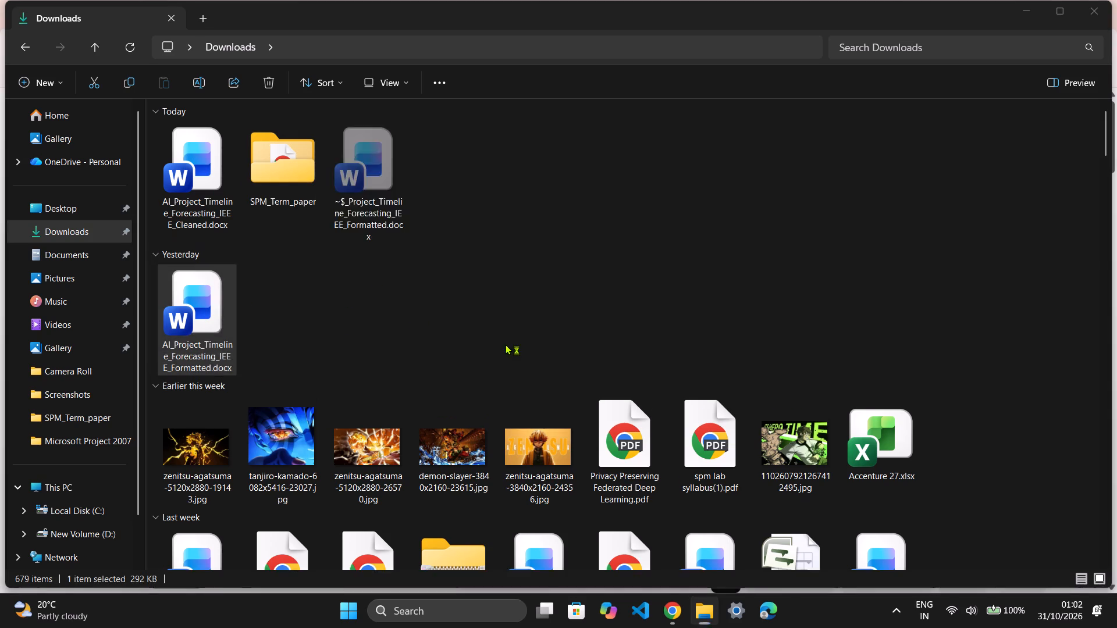
scroll(700, 408, down, 1)
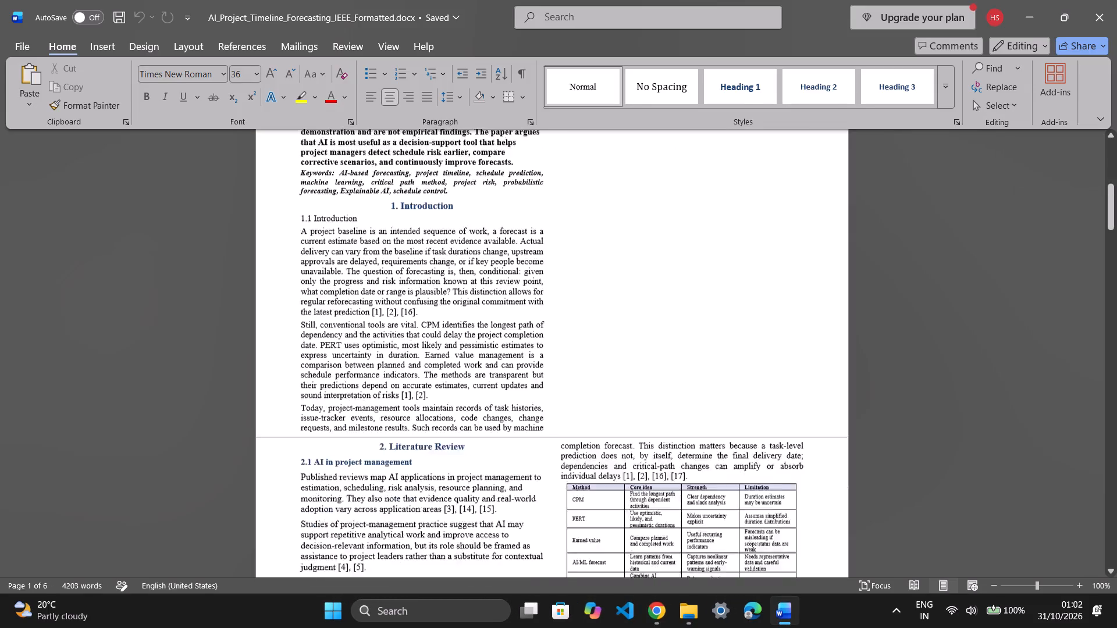
scroll(700, 408, down, 2)
scroll(700, 408, up, 11)
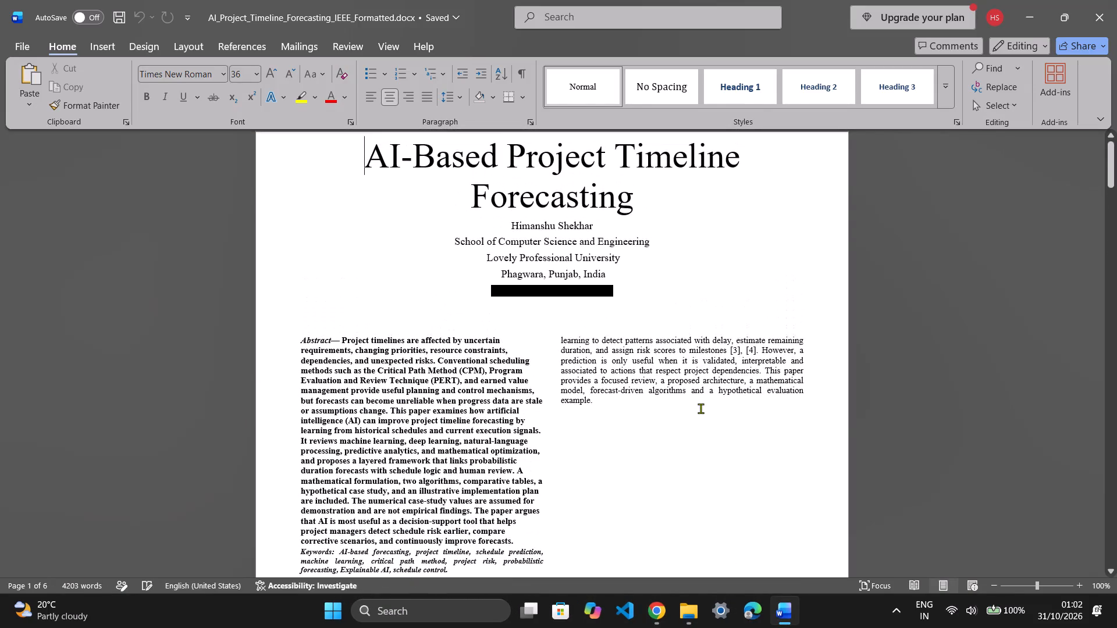
scroll(700, 408, down, 7)
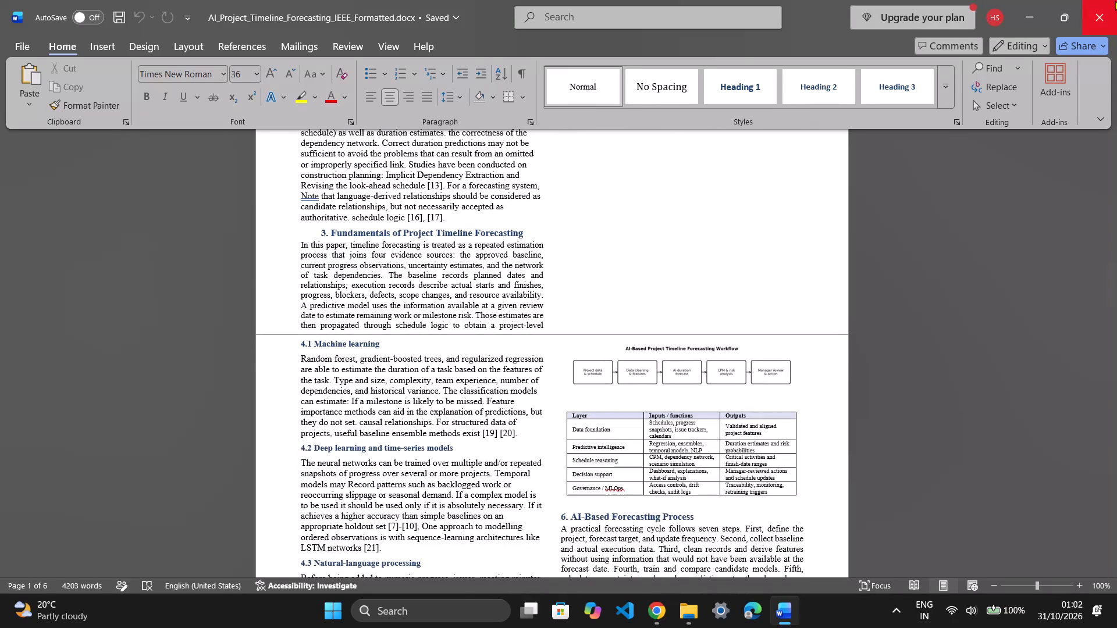
click(1115, 1)
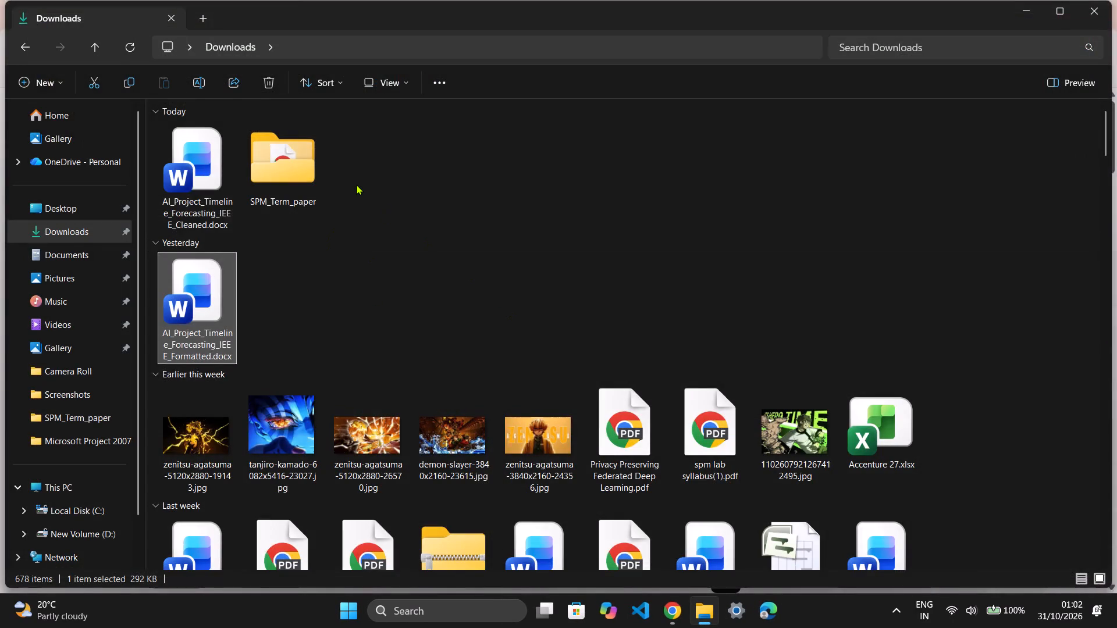
Search Windows for Word, launch it, and open the recent file AI_Project_Timeline_Forecasting_IEEE_Cleaned.docx to skim its layout.
click(356, 184)
text(word)
key(Return)
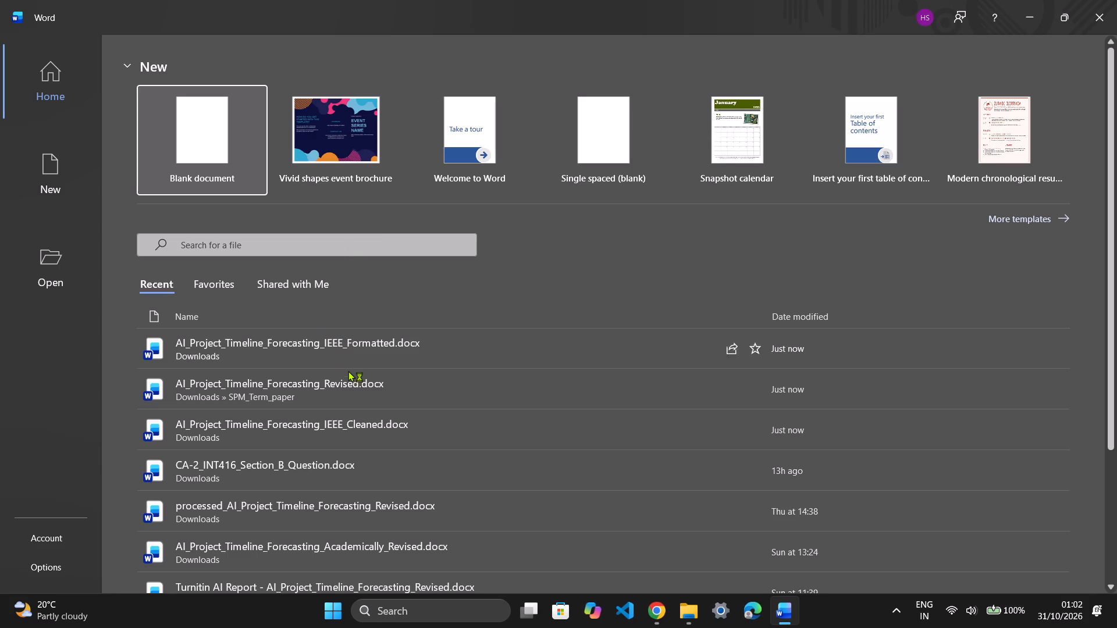
double_click(369, 428)
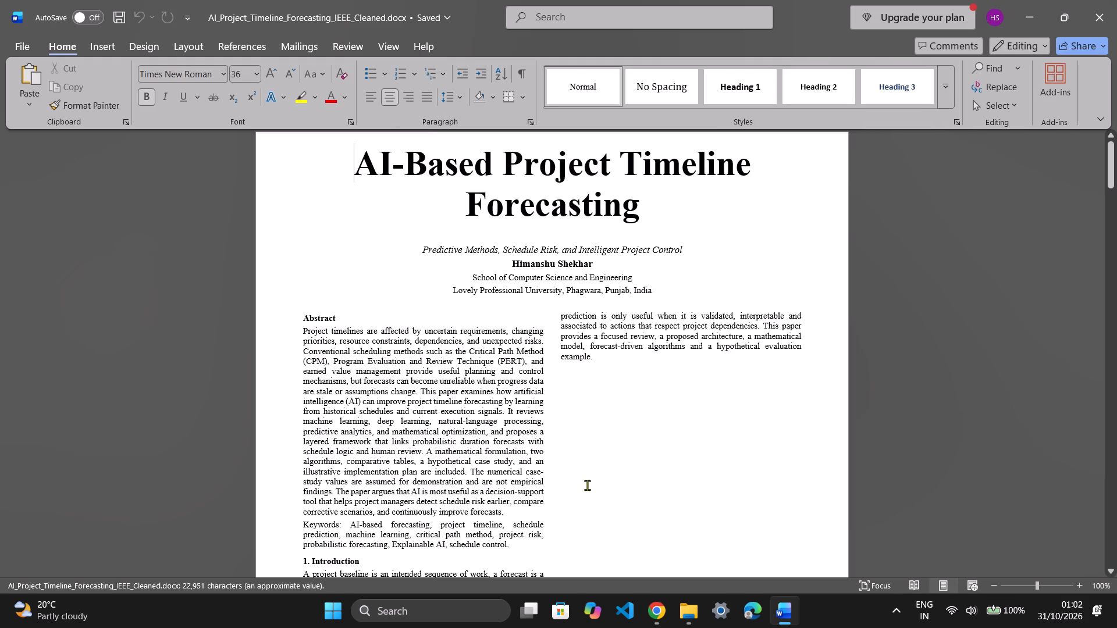
scroll(587, 485, down, 8)
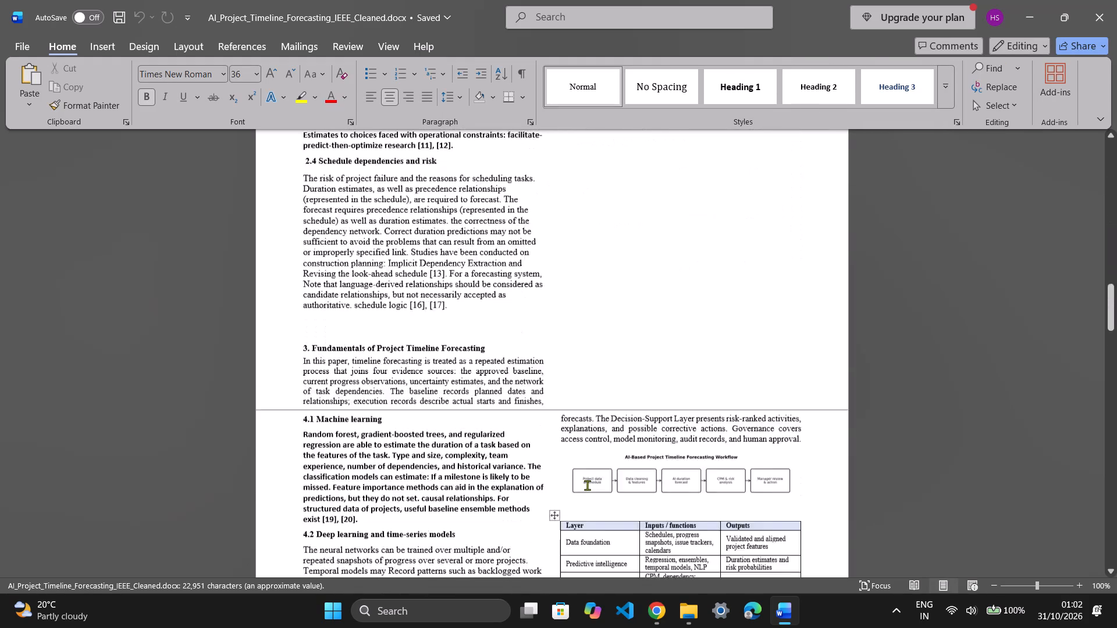
scroll(587, 485, down, 17)
scroll(587, 485, up, 8)
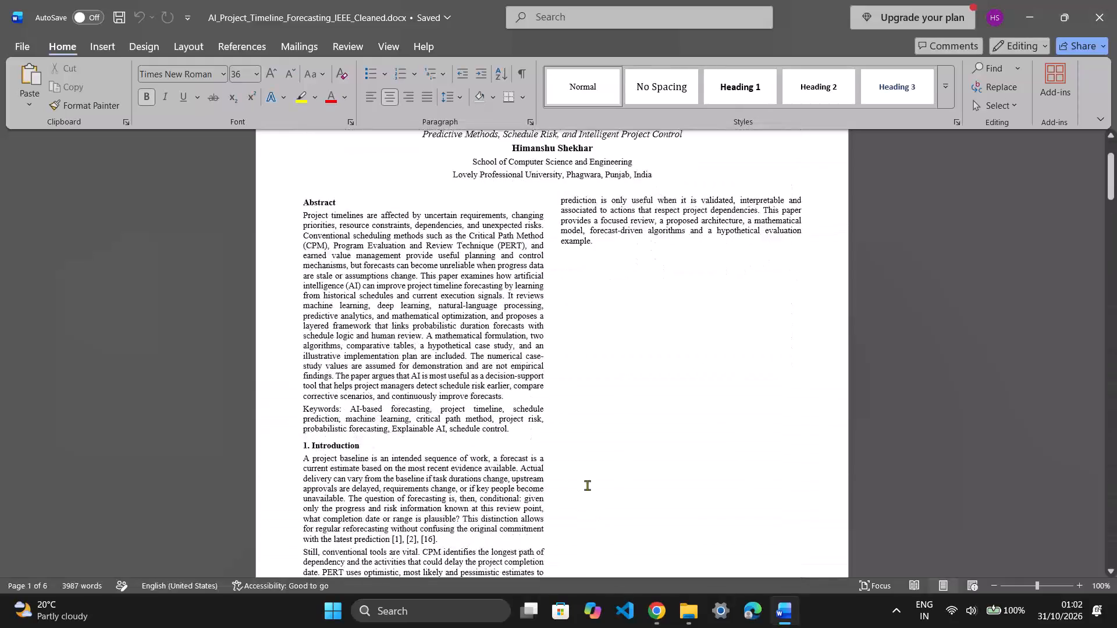
scroll(587, 485, up, 2)
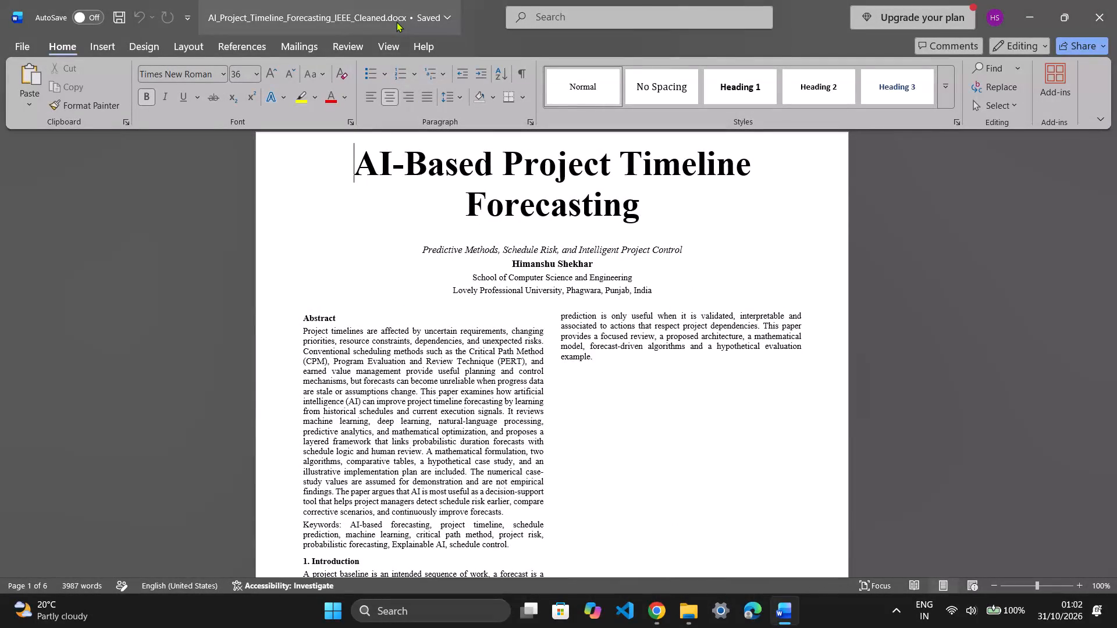
Open the recent file AI_Project_Timeline_Forecasting_Revised.docx to check its first pages, and close both it and the IEEE_Cleaned document.
click(19, 43)
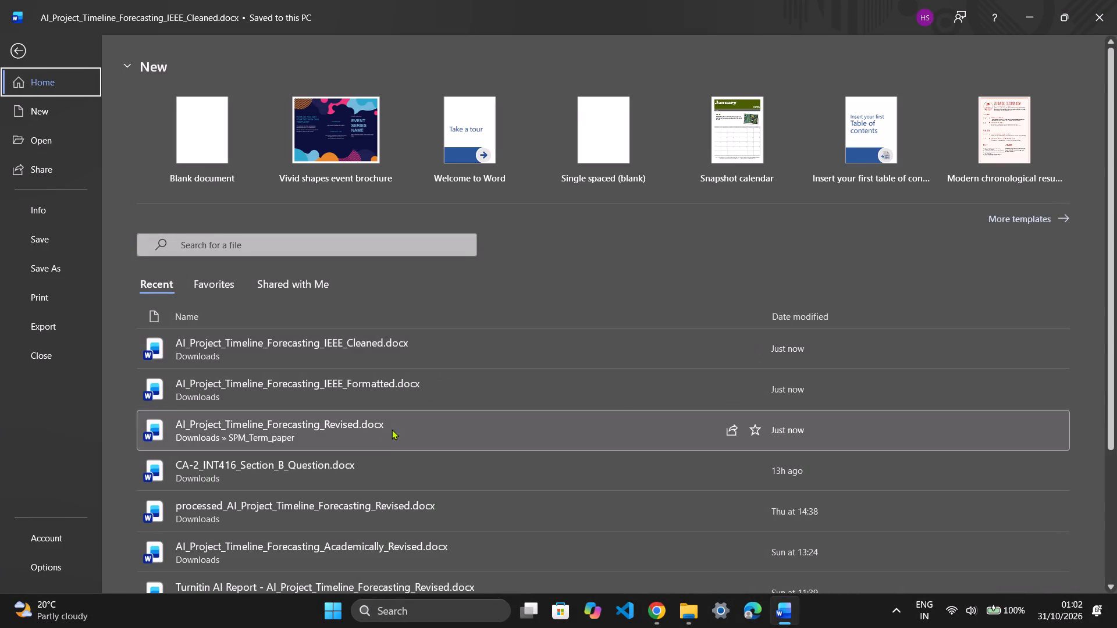
click(257, 425)
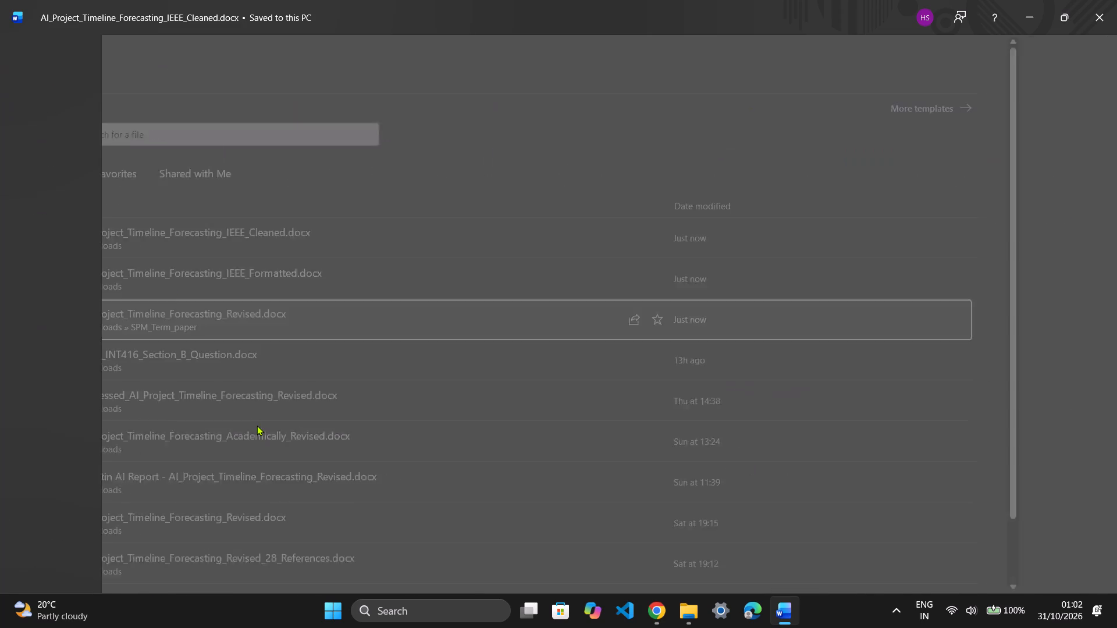
scroll(511, 397, down, 2)
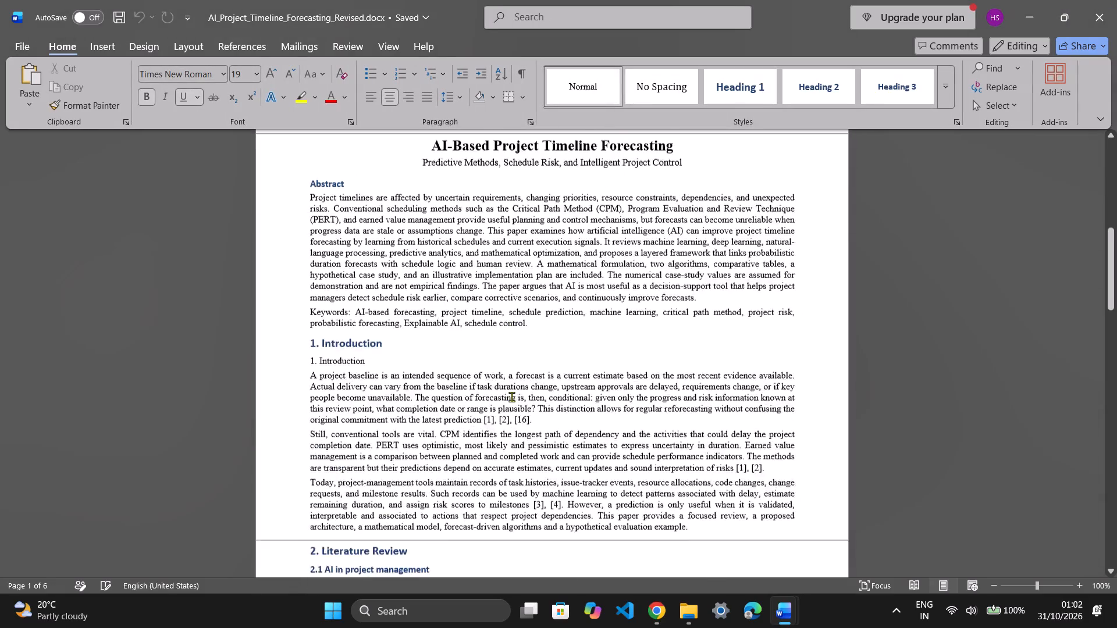
scroll(511, 397, up, 4)
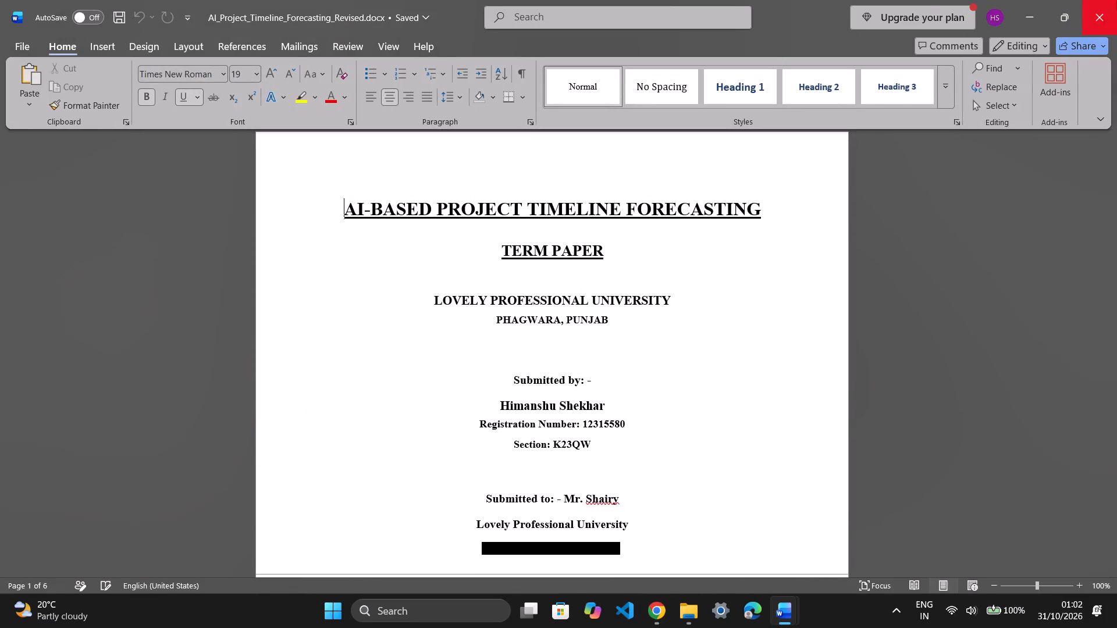
click(1116, 1)
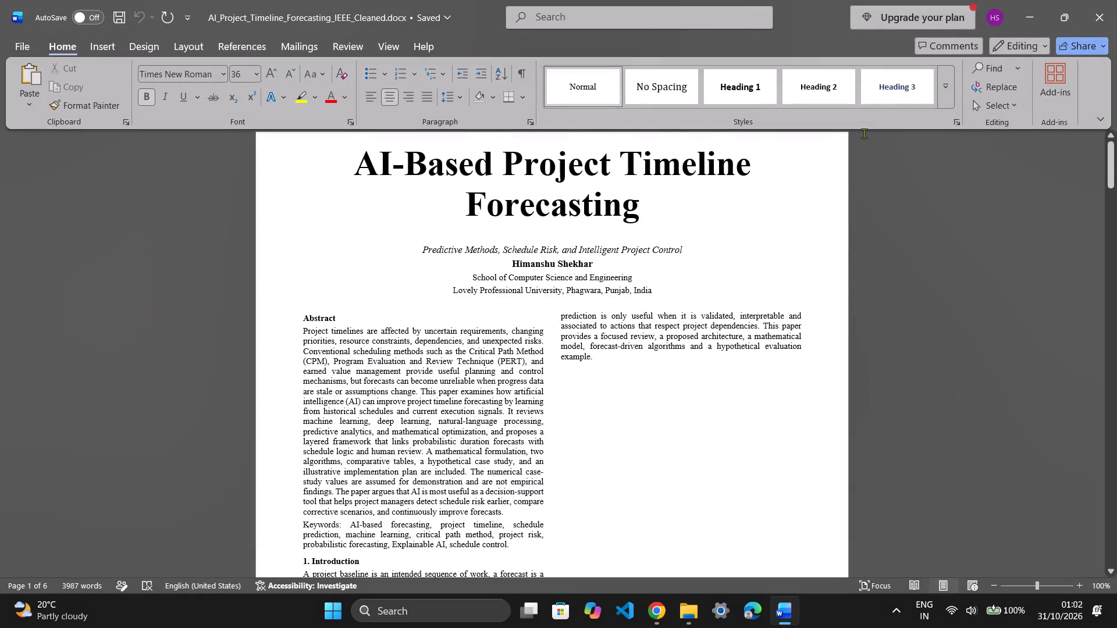
click(1071, 0)
click(735, 9)
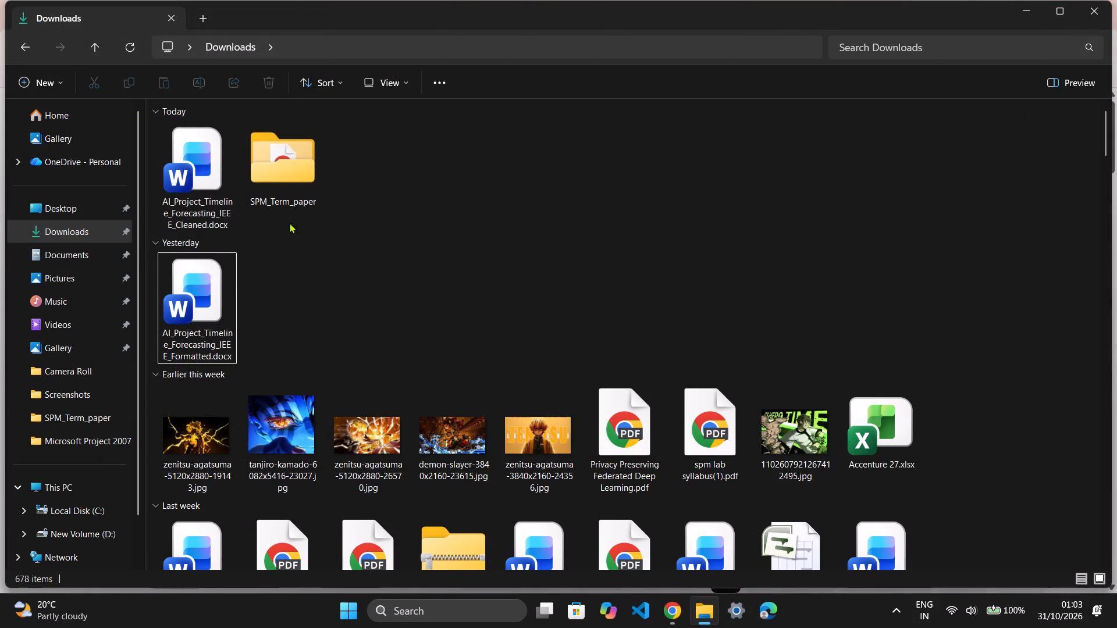
Open processed_AI_Project_Timeline_Forecasting_Revised.docx from the Downloads folder to check its cover page, and close it.
click(525, 237)
scroll(402, 326, down, 1)
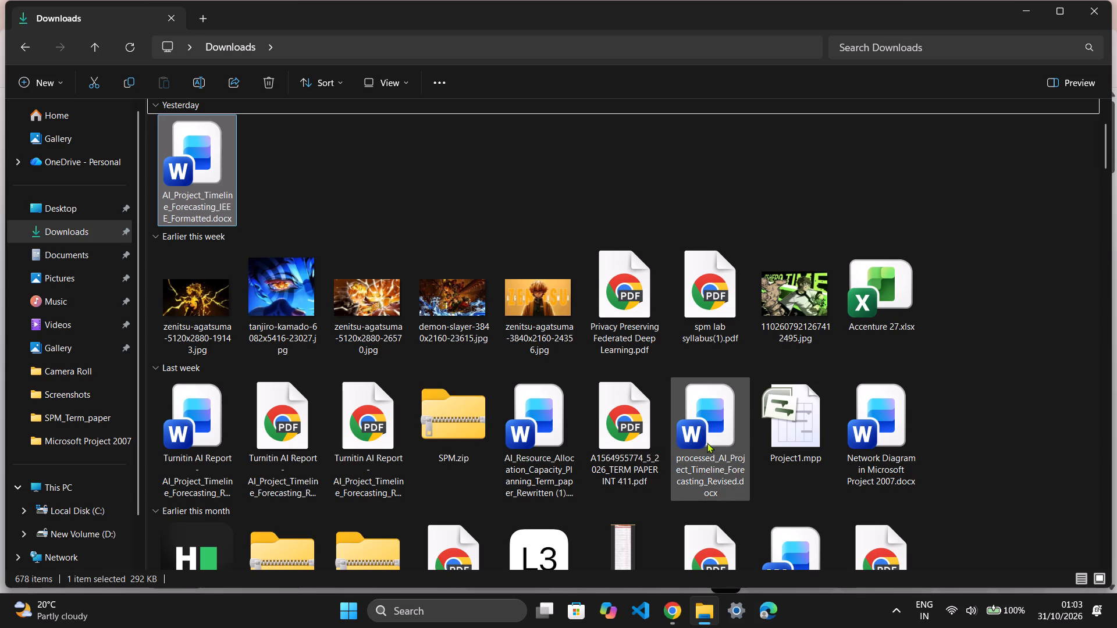
double_click(728, 443)
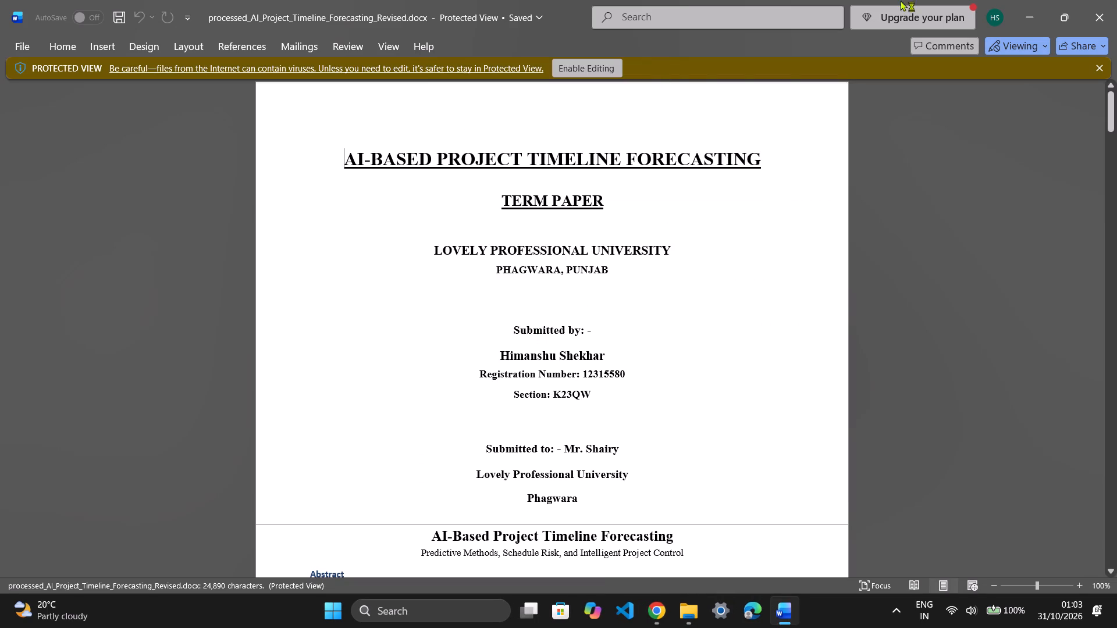
click(1116, 0)
scroll(264, 194, up, 3)
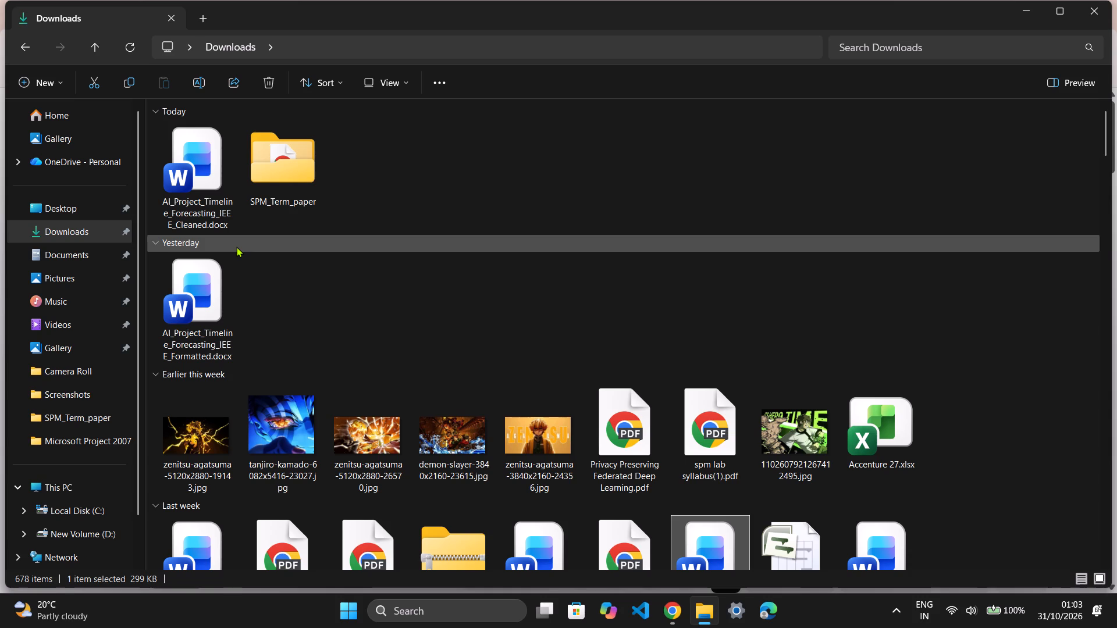
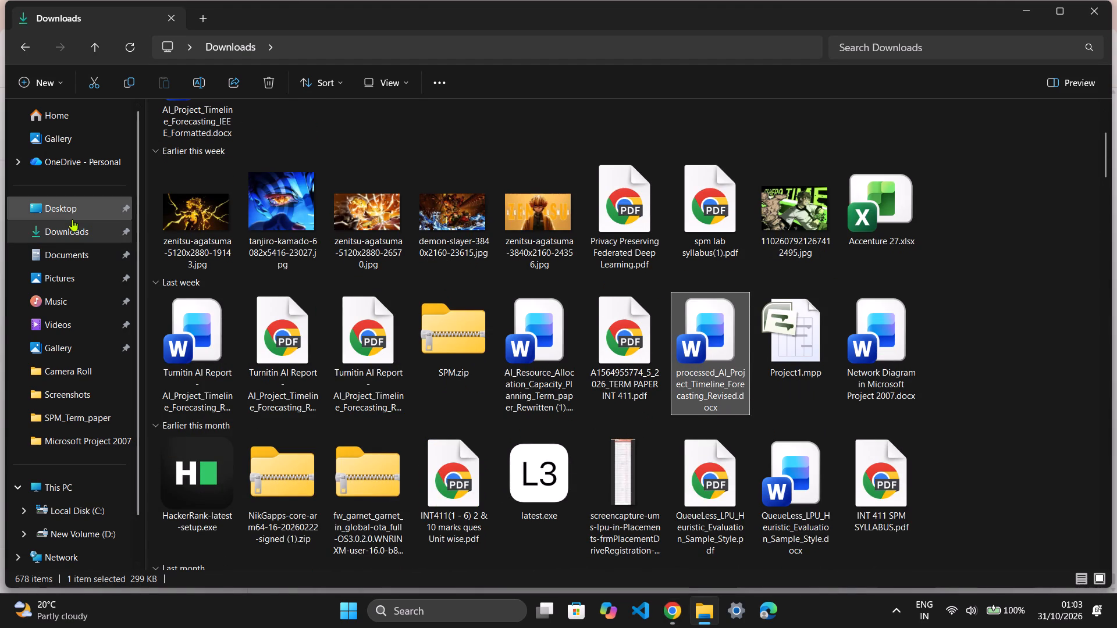
click(79, 237)
scroll(321, 271, up, 4)
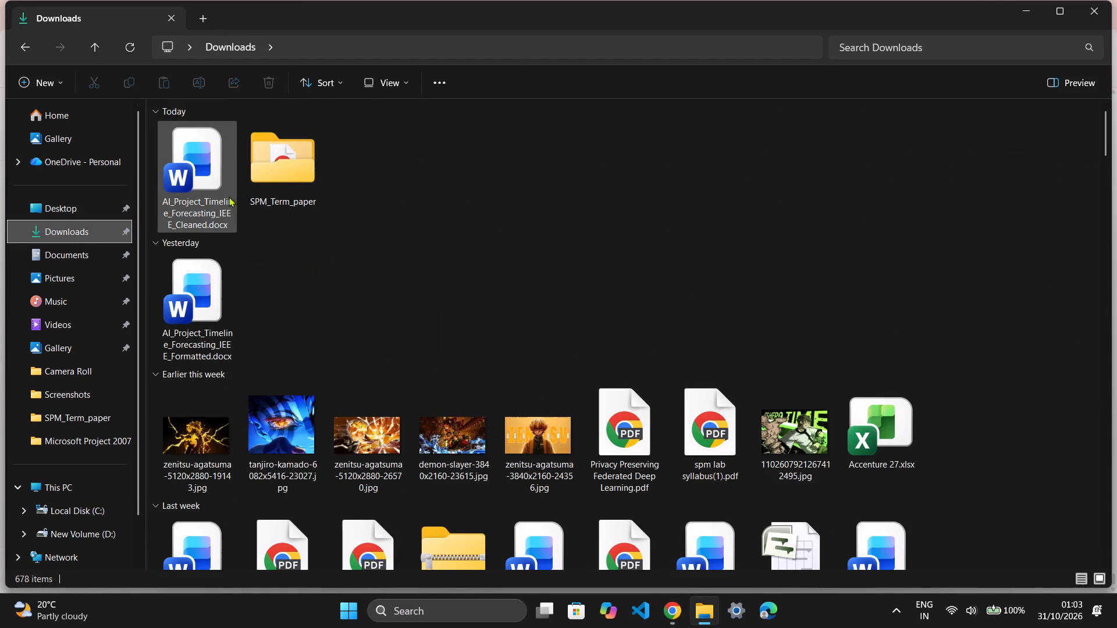
double_click(215, 190)
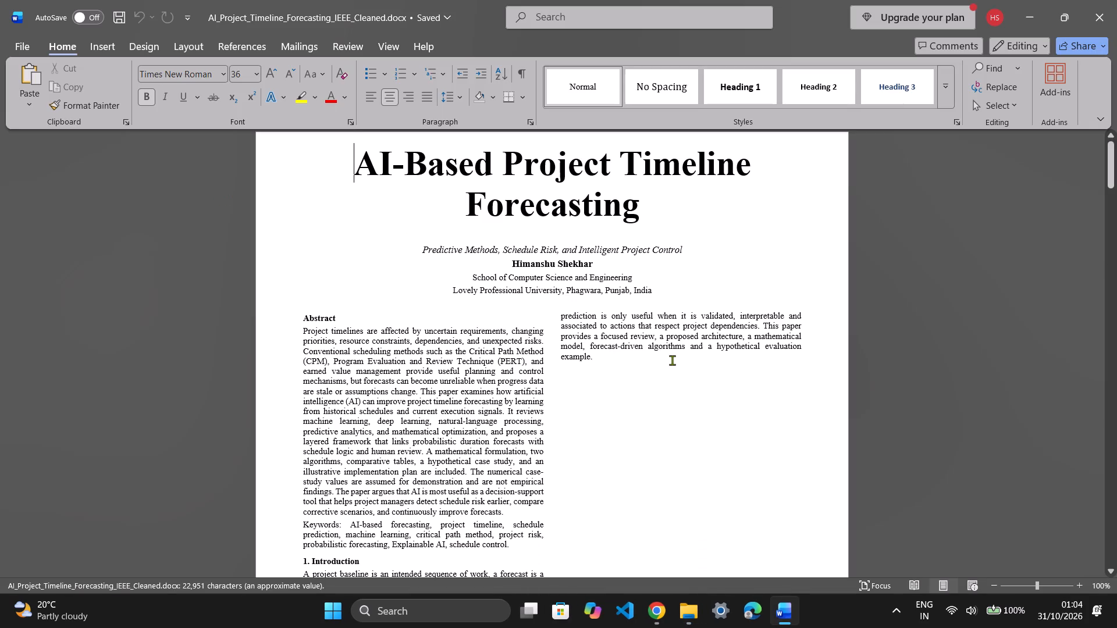
Skim the opening pages and collapse the content under the 2. Literature Review heading.
scroll(673, 361, down, 4)
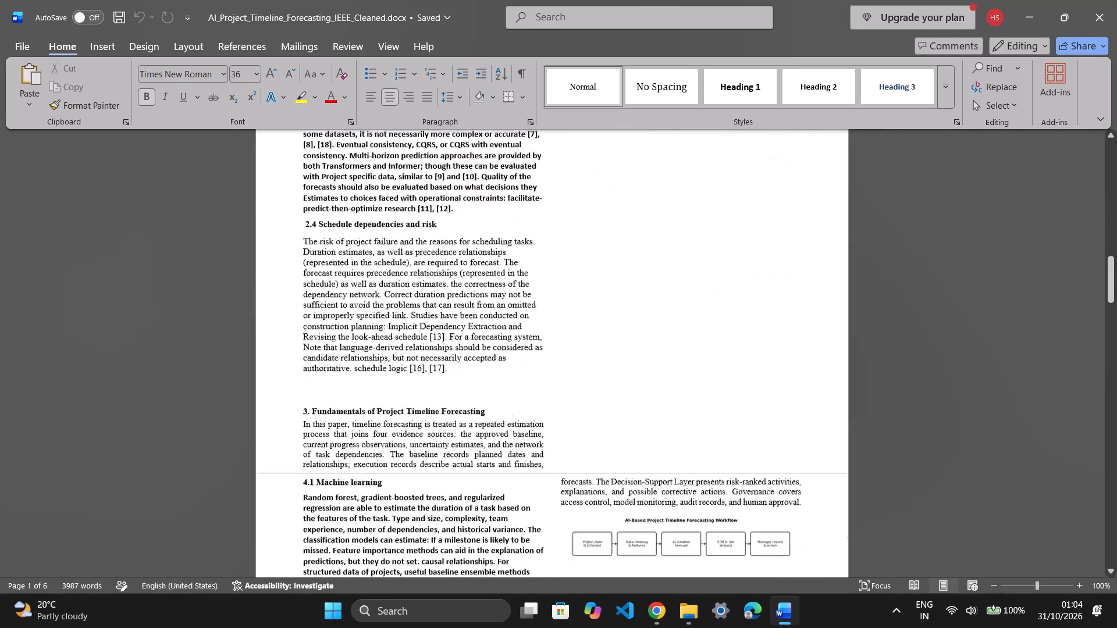
scroll(673, 361, down, 2)
scroll(673, 361, up, 6)
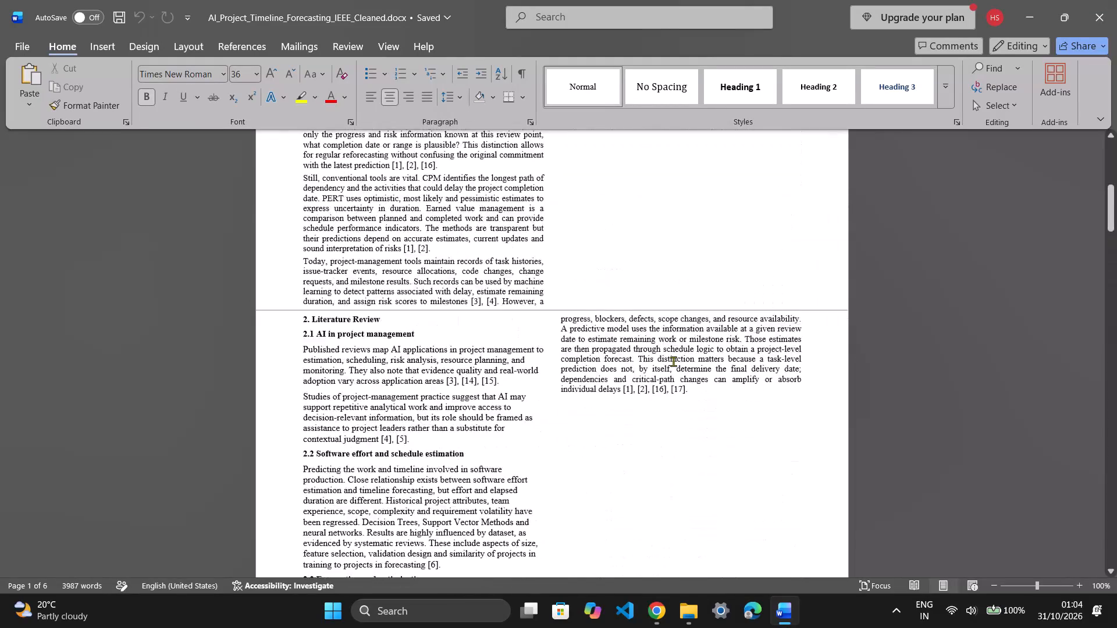
scroll(673, 361, up, 4)
scroll(673, 361, down, 2)
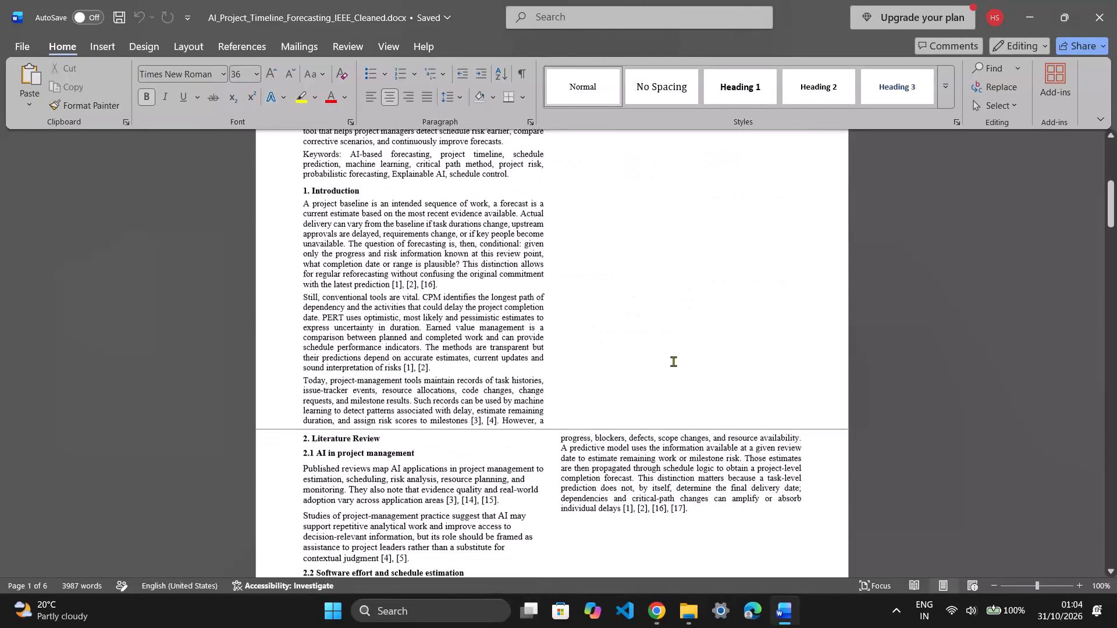
drag(295, 434, 555, 220)
Examine the document's two-column layout from the title page through to the reference list.
scroll(555, 220, up, 1)
scroll(555, 220, down, 1)
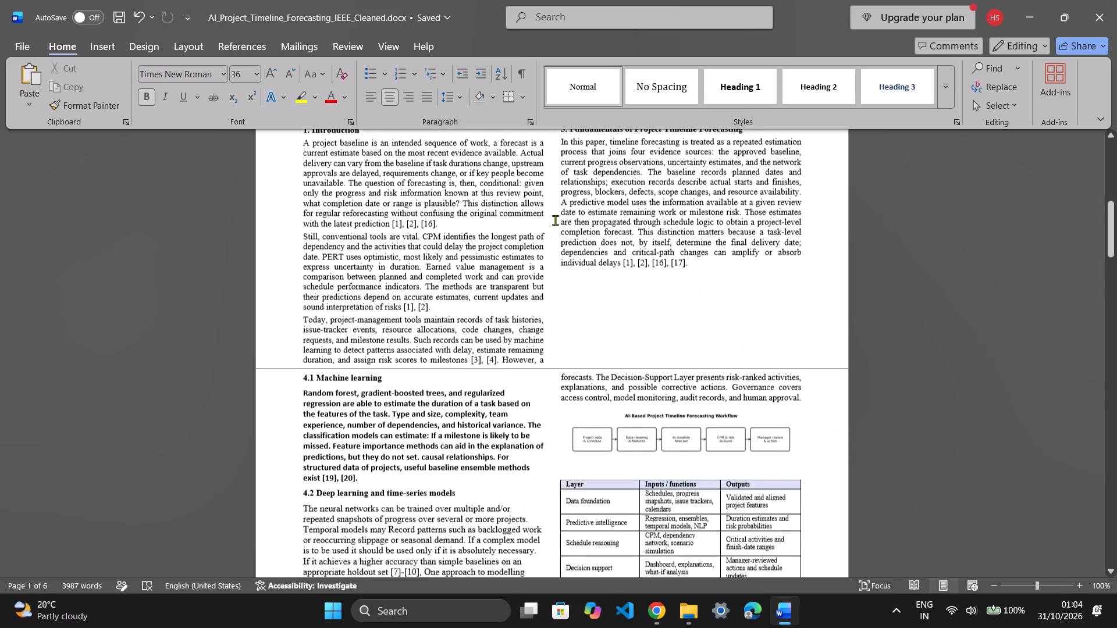
scroll(555, 220, down, 4)
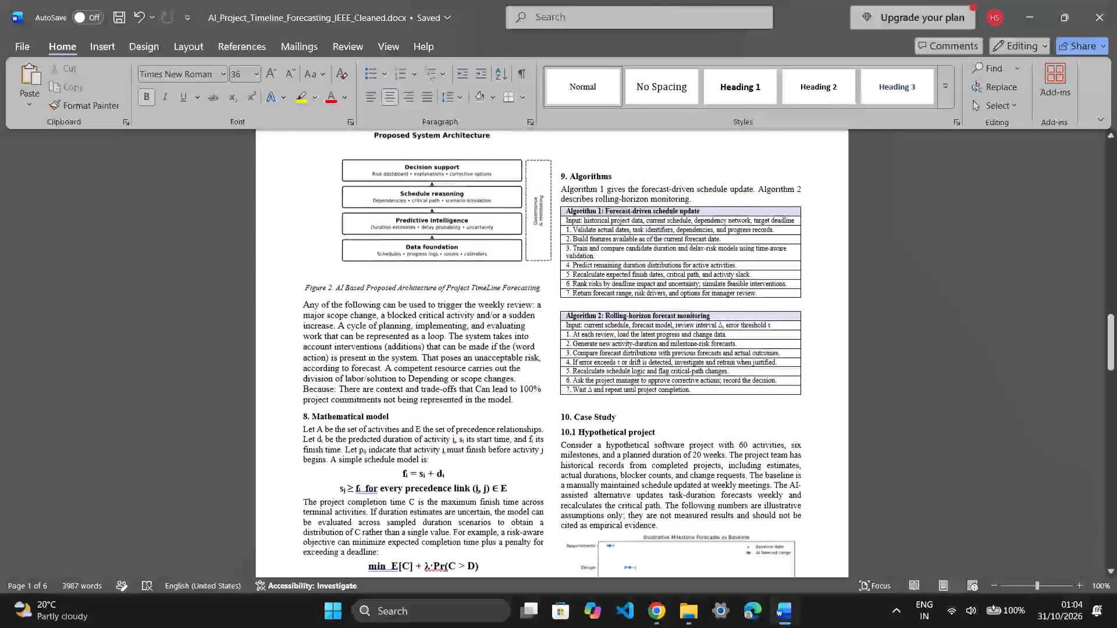
scroll(555, 220, up, 1)
scroll(555, 220, down, 2)
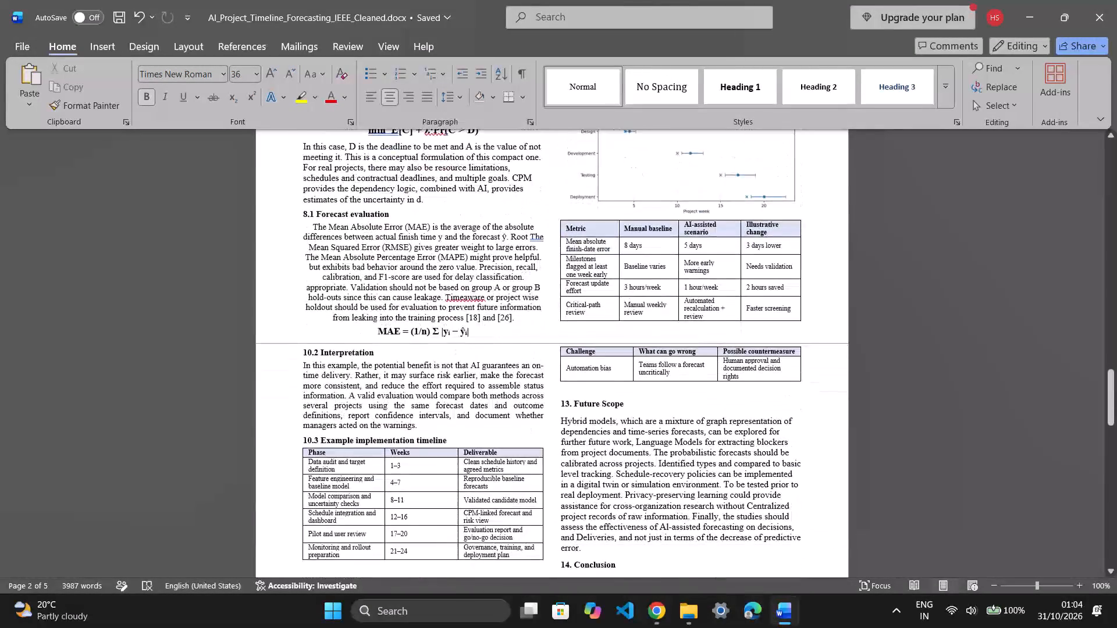
scroll(555, 220, down, 6)
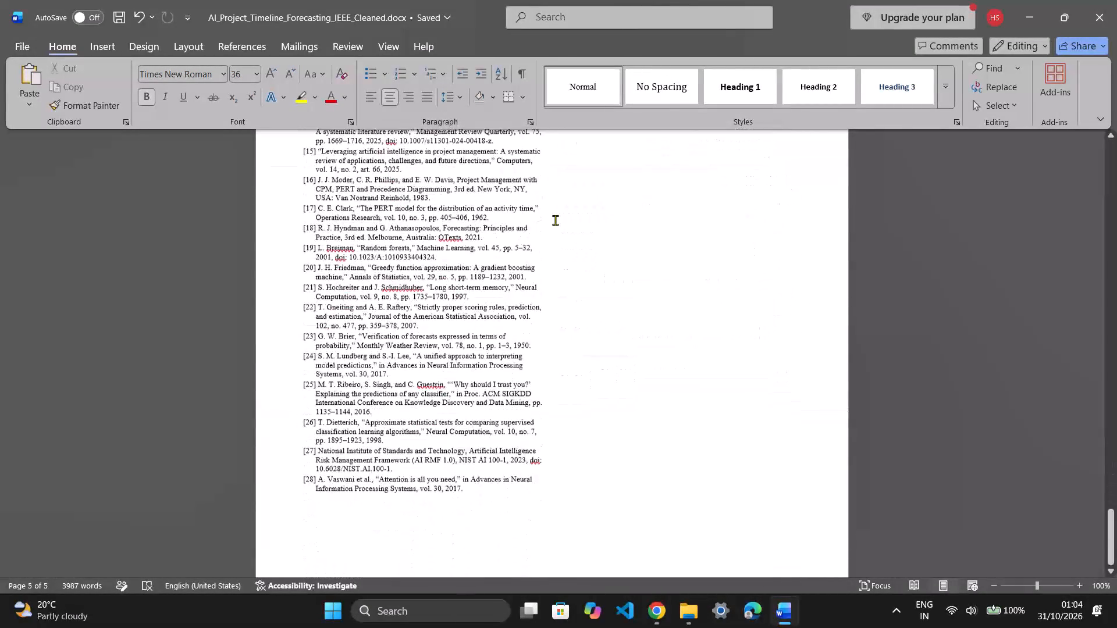
scroll(555, 220, down, 1)
scroll(555, 220, up, 20)
scroll(555, 220, up, 2)
scroll(555, 220, down, 1)
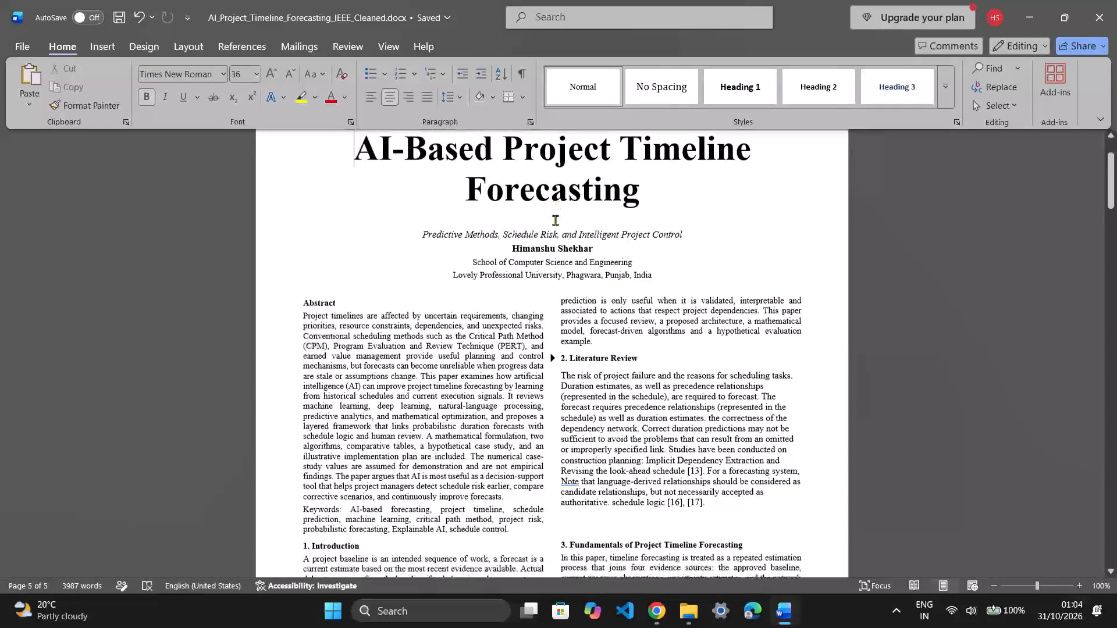
Inspect the first three pages, including the blank space beneath section 3 and the tables and figures that follow.
scroll(555, 220, down, 2)
scroll(555, 220, up, 3)
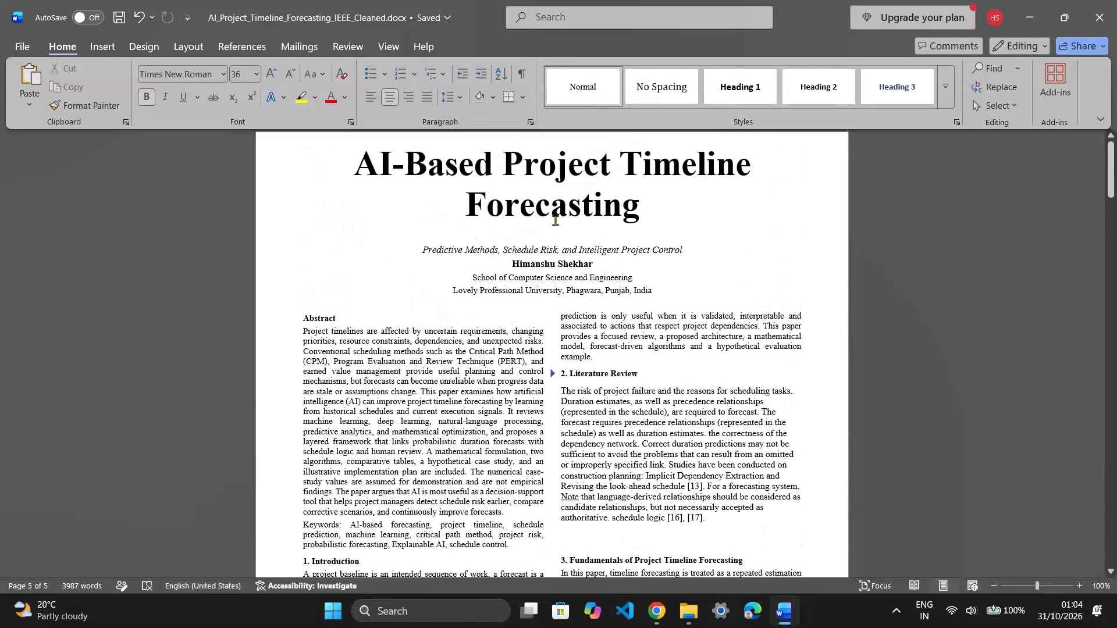
scroll(555, 220, down, 2)
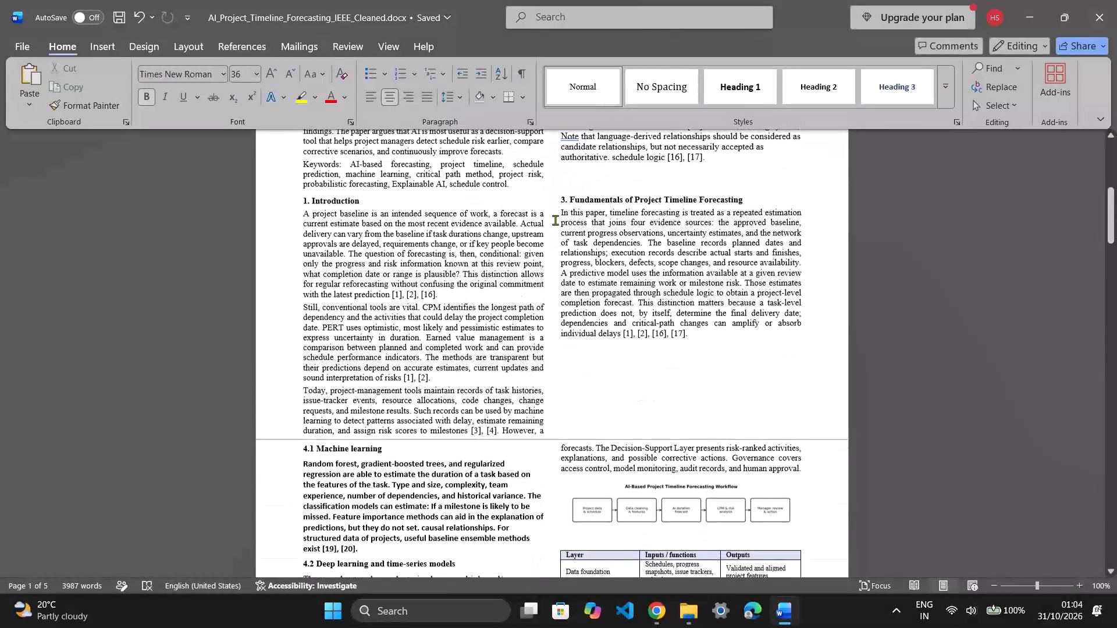
scroll(555, 220, down, 1)
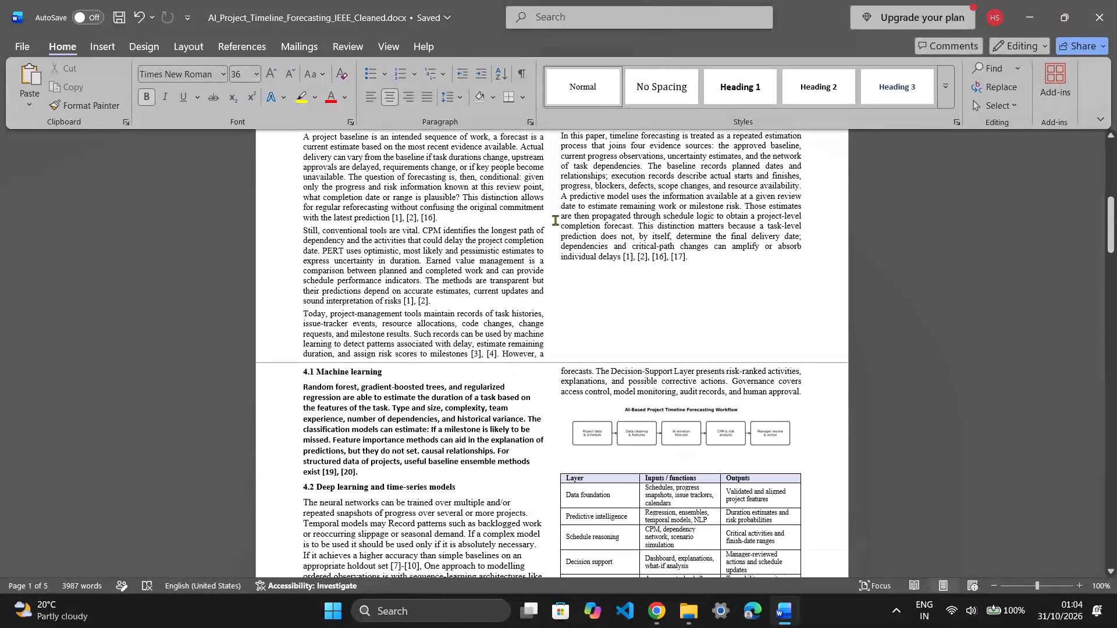
click(632, 294)
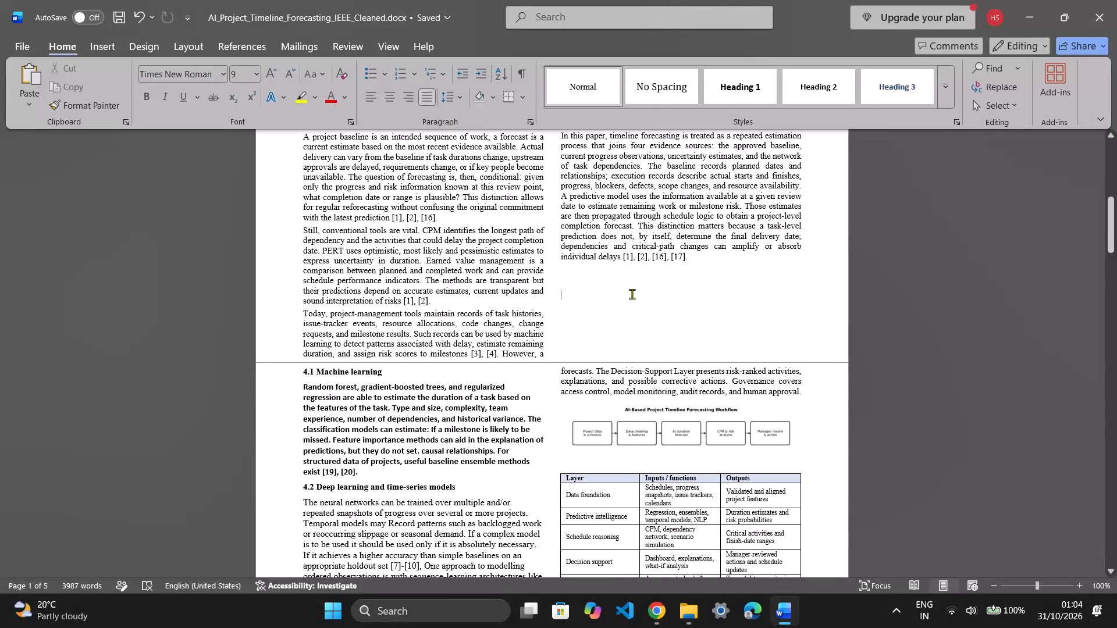
scroll(632, 294, down, 1)
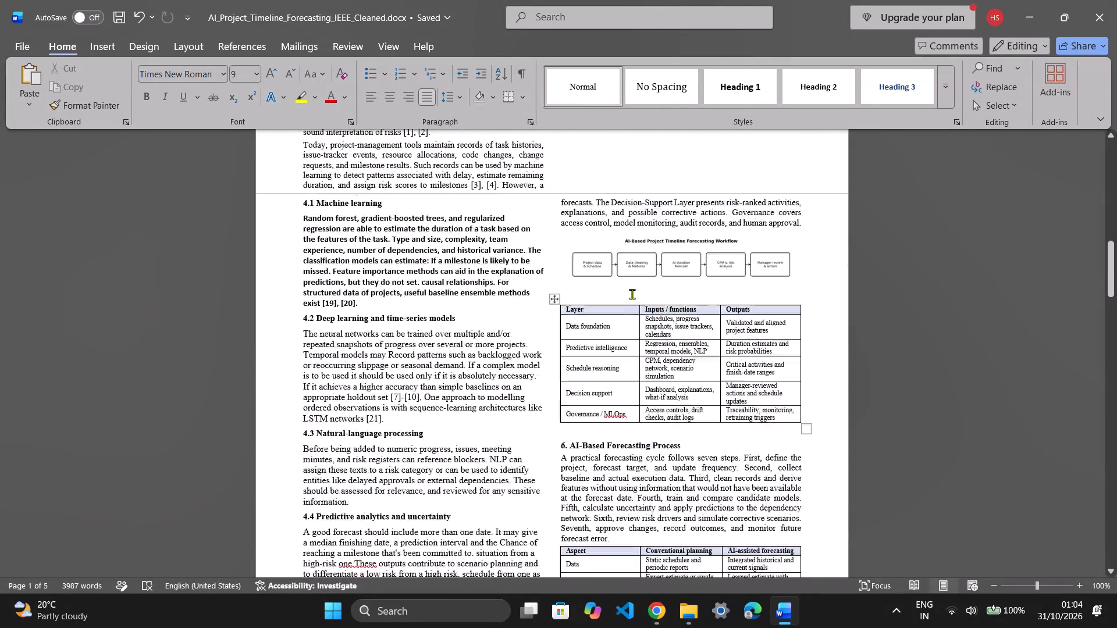
scroll(632, 294, down, 2)
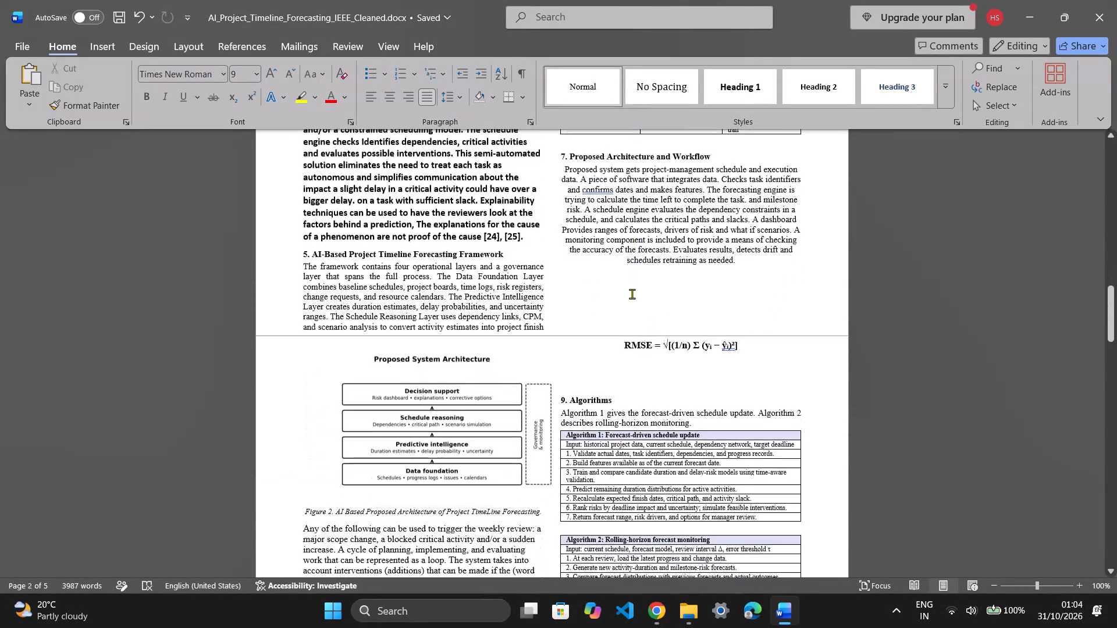
scroll(632, 294, up, 4)
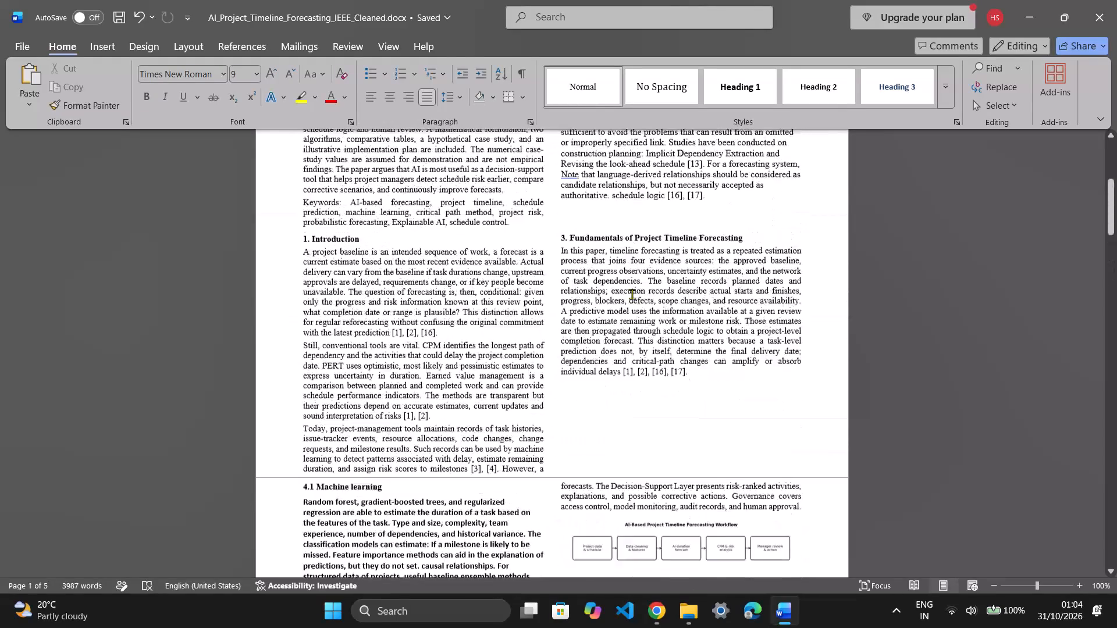
scroll(632, 294, down, 5)
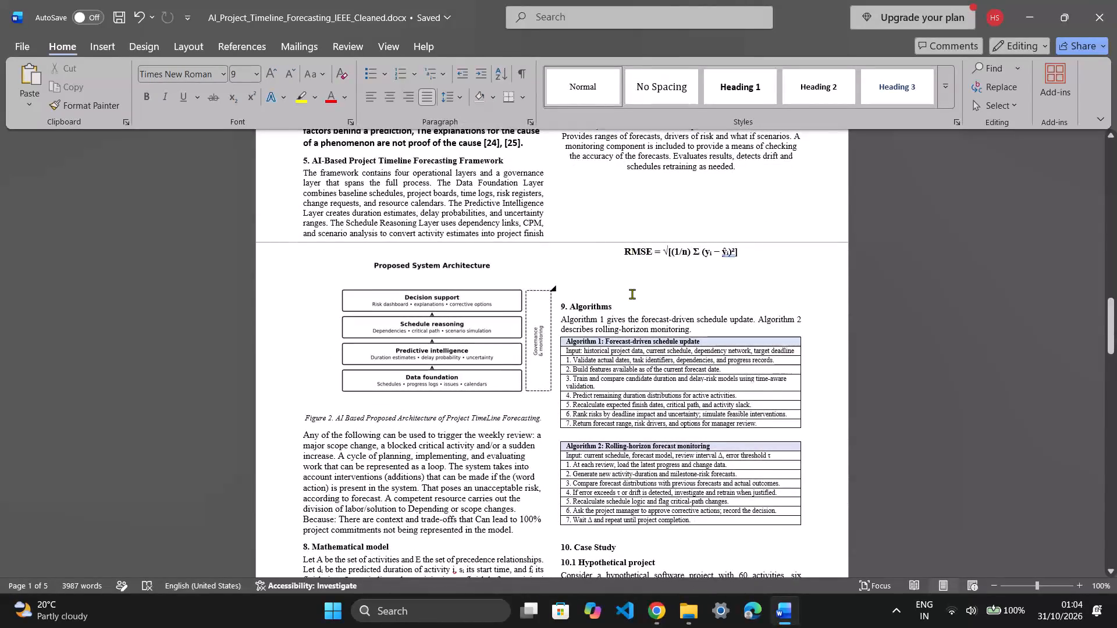
scroll(632, 294, up, 1)
Select the Proposed System Architecture figure and review the layout of the surrounding and following sections.
click(446, 387)
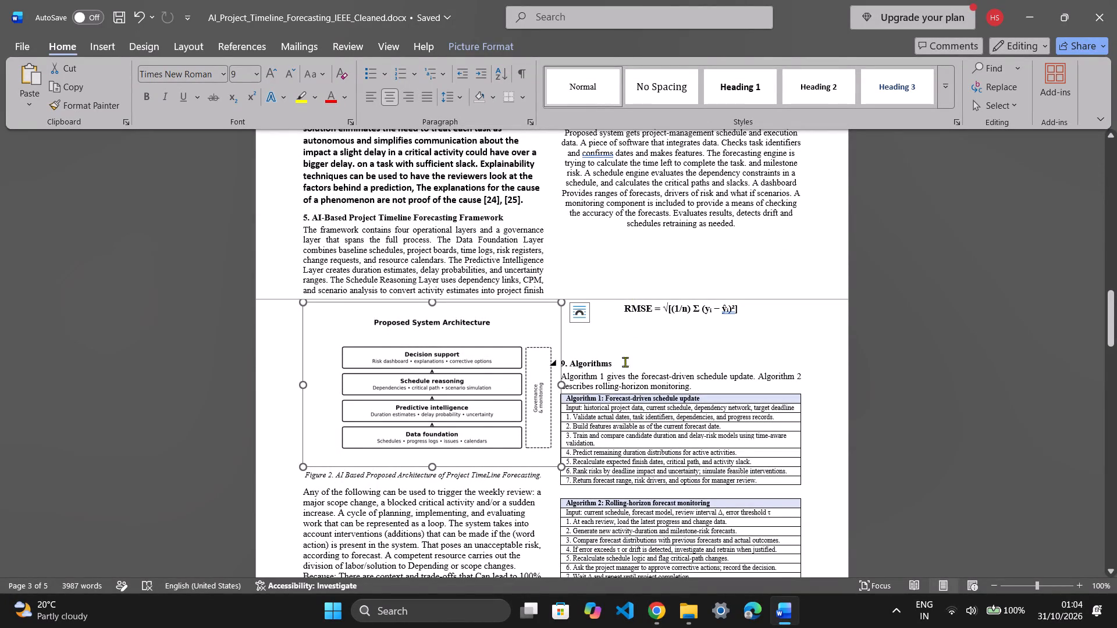
scroll(654, 360, down, 3)
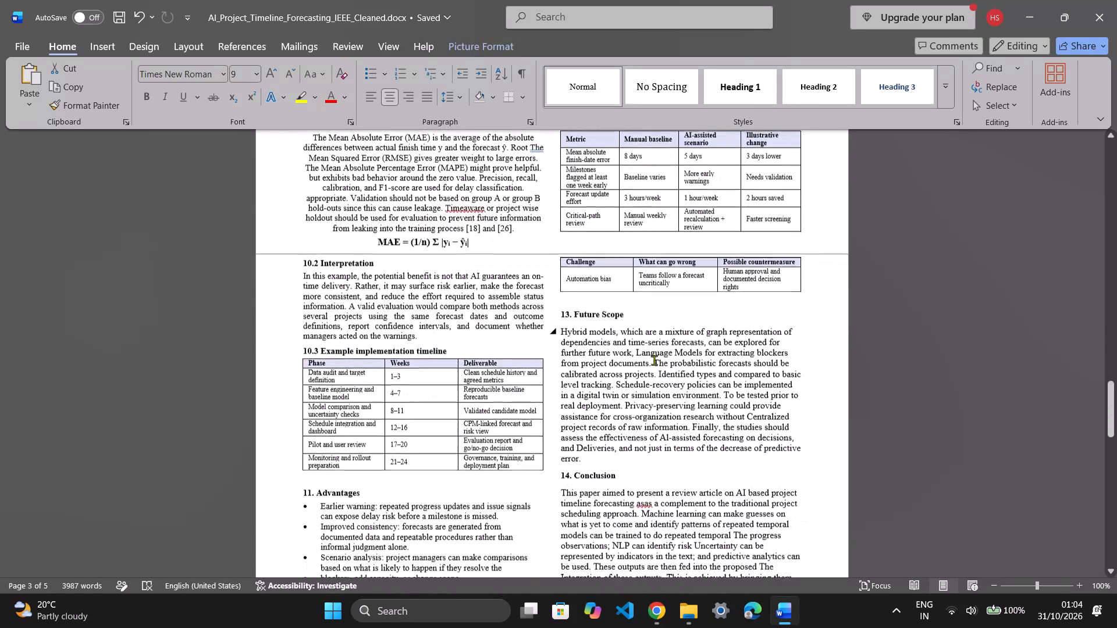
scroll(654, 360, down, 4)
scroll(654, 360, up, 11)
scroll(654, 360, down, 2)
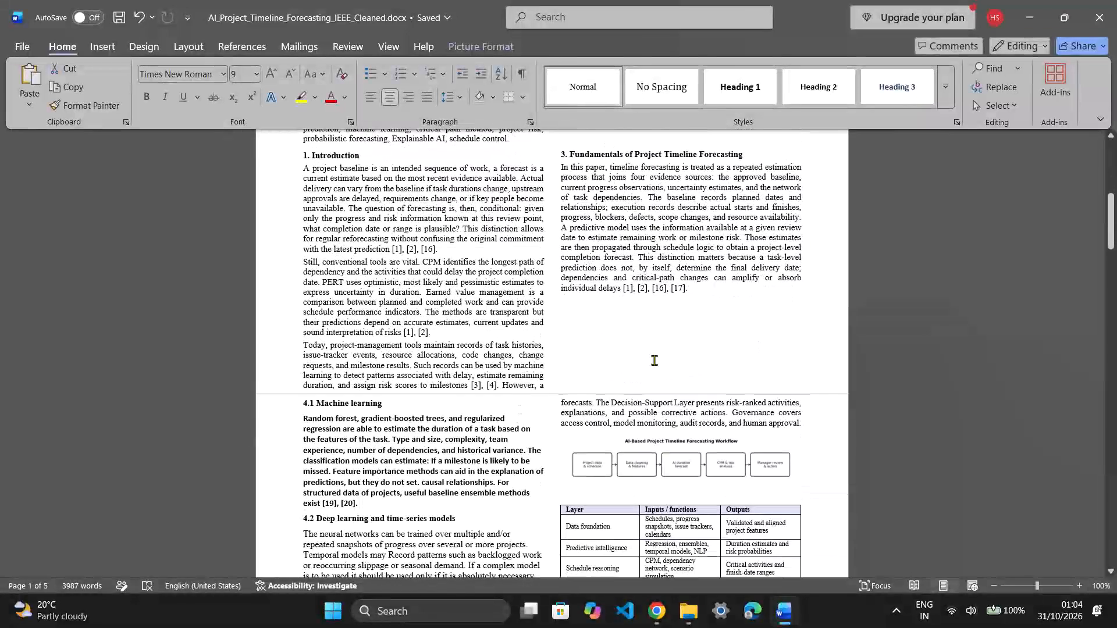
Place the cursor in the blank space beneath section 3 and save the document.
click(654, 360)
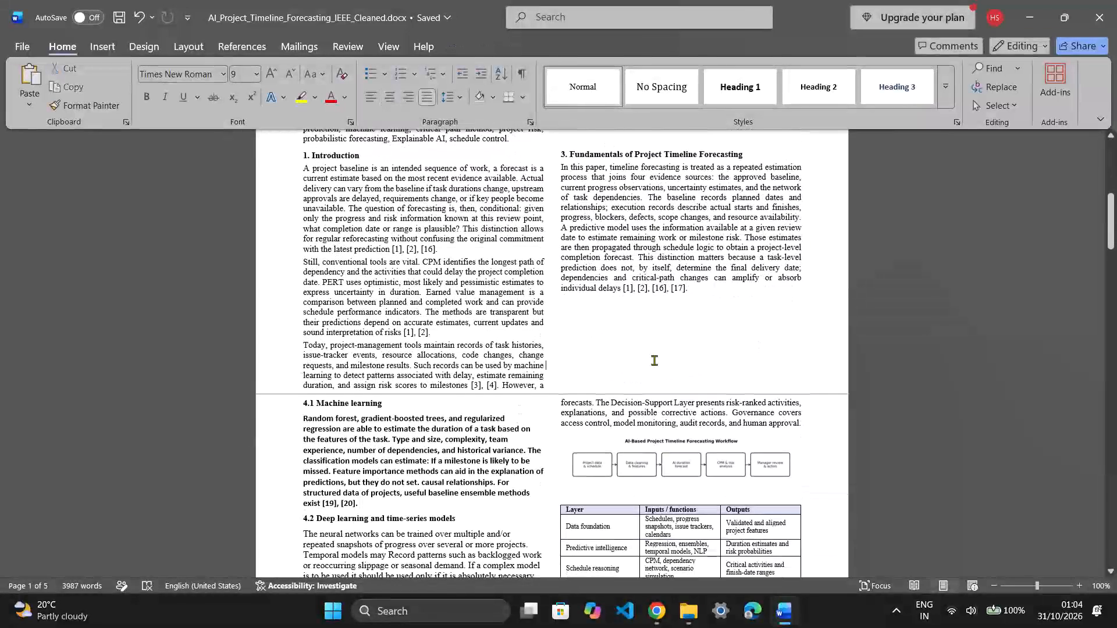
click(639, 335)
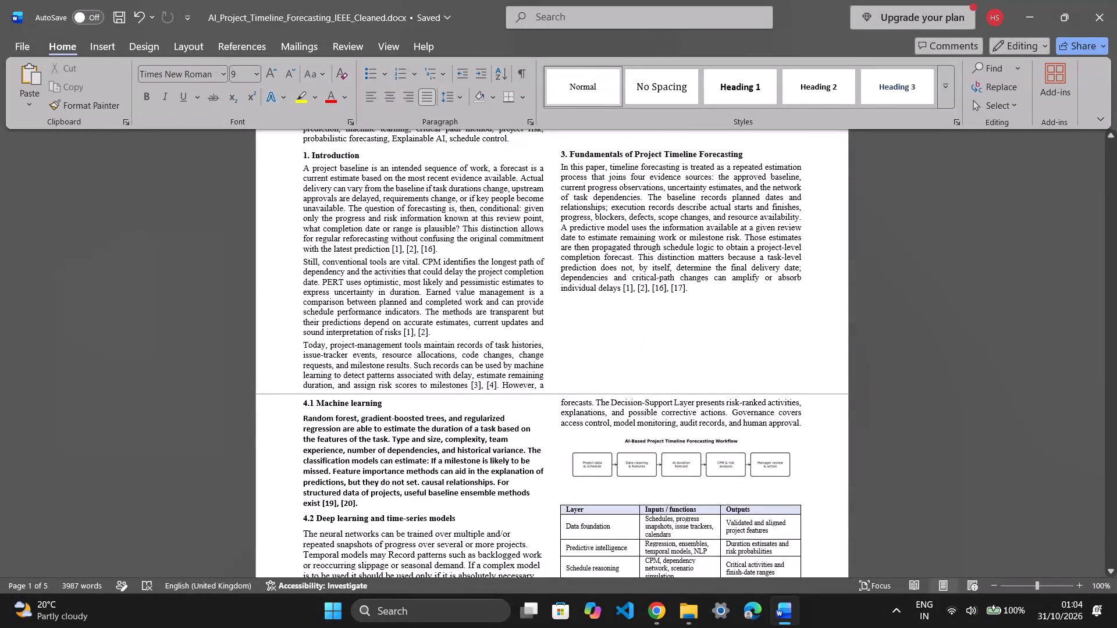
key(ctrl+s)
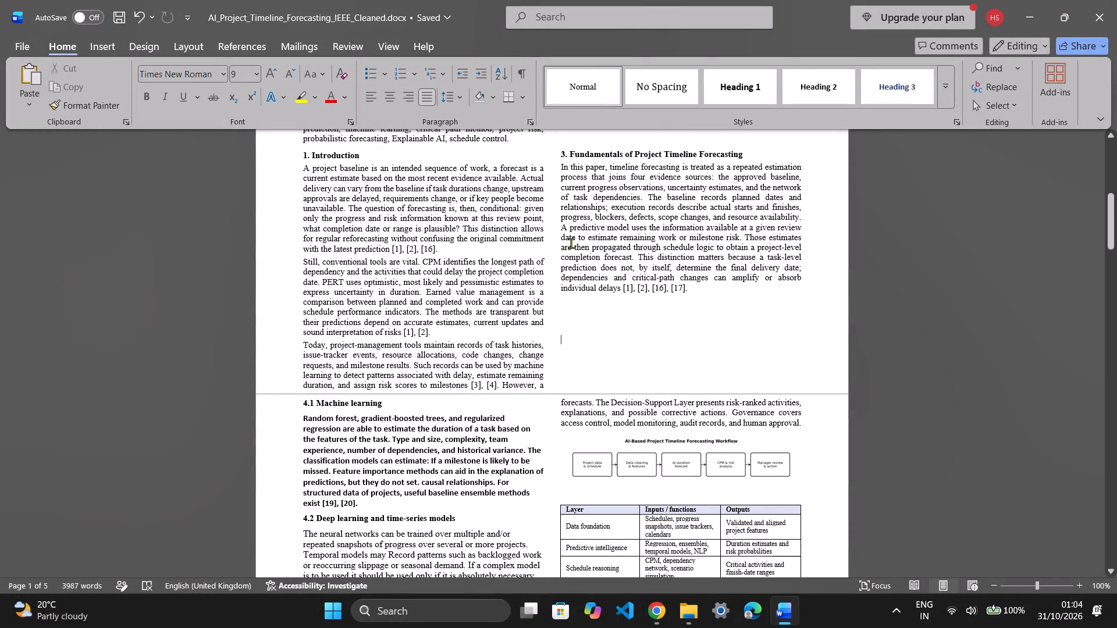
key(ctrl+s)
Switch to the Downloads folder and delete AI_Project_Timeline_Forecasting_IEEE_Formatted.docx.
key(alt+Tab)
key(alt+Tab)
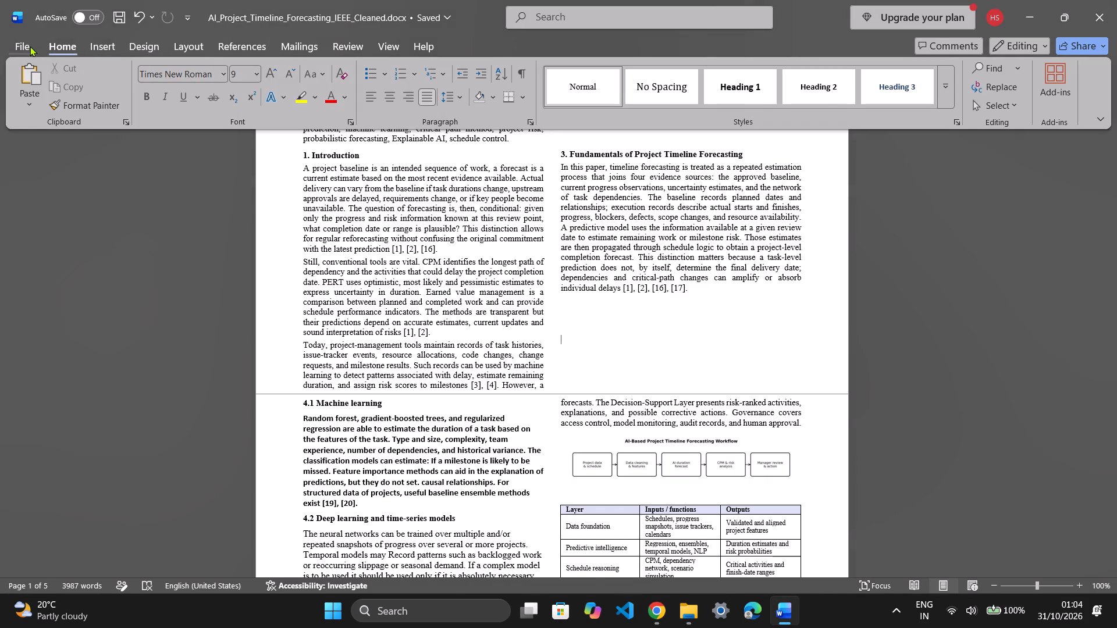
key(alt+Tab)
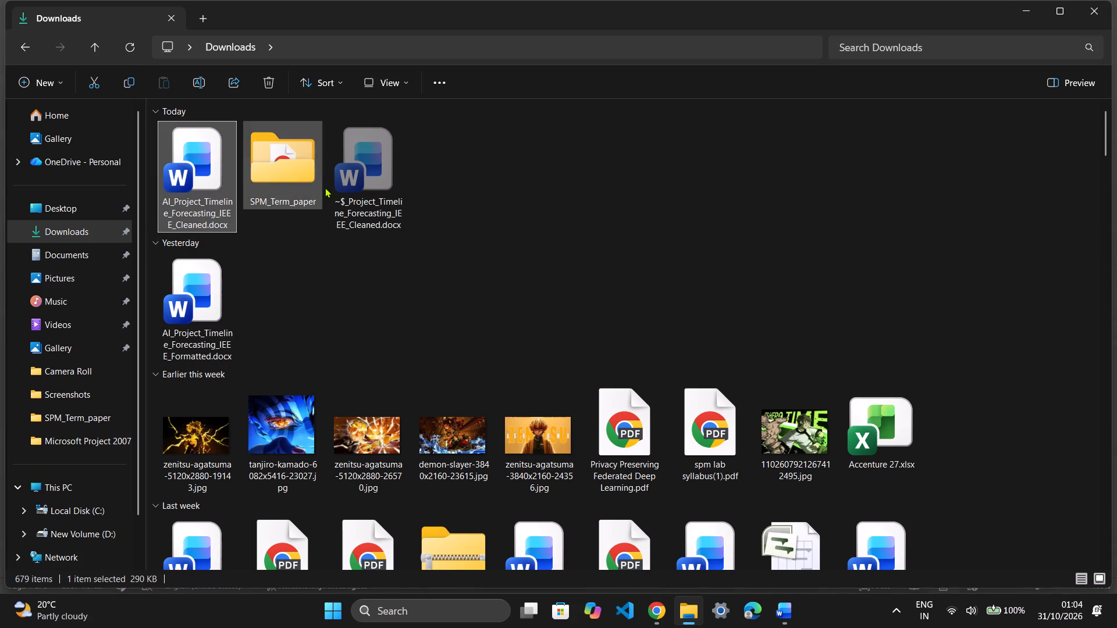
click(395, 184)
click(194, 302)
key(Delete)
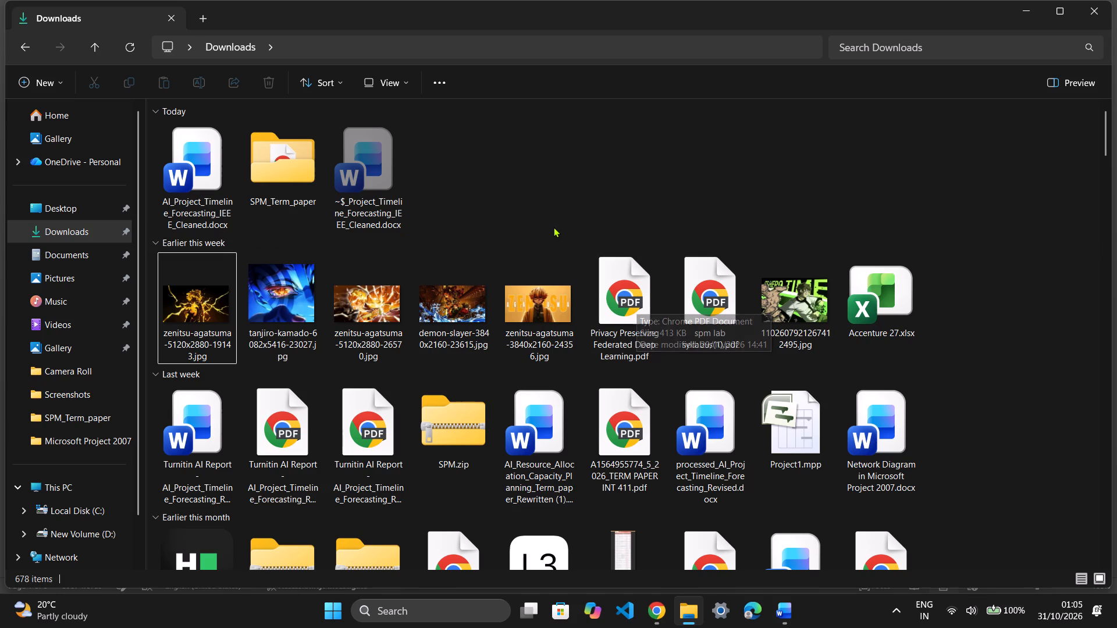
Open AI_Resource_Allocation_Capacity_Planning_Term_paper_Rewritten (1).docx to check its content, close it, and delete the file from Downloads.
key(alt+Tab)
key(alt+Tab)
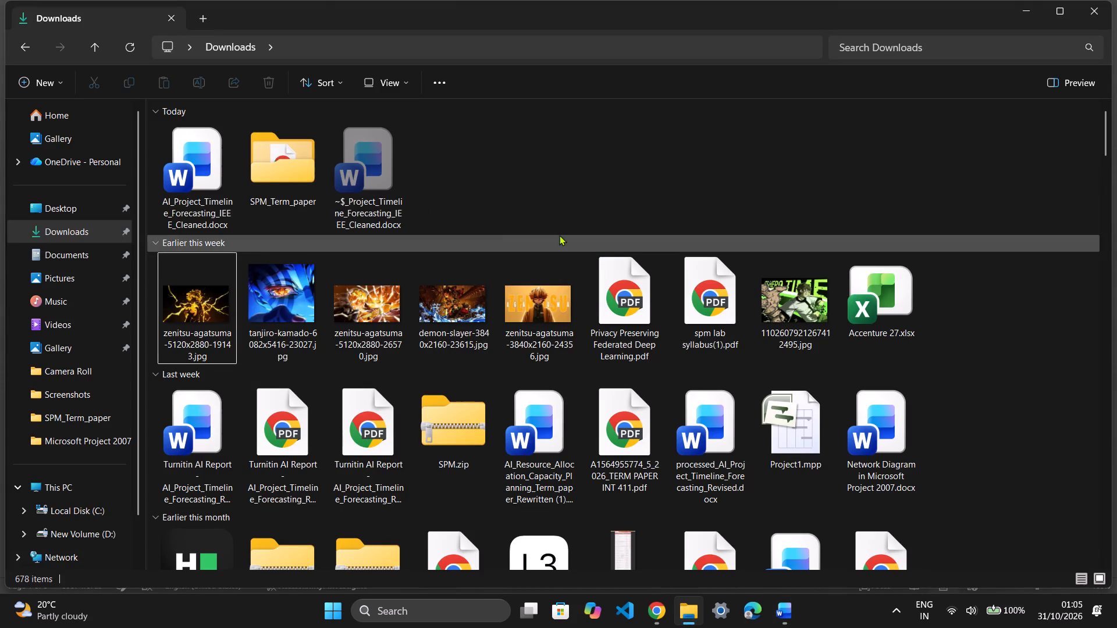
scroll(559, 235, down, 1)
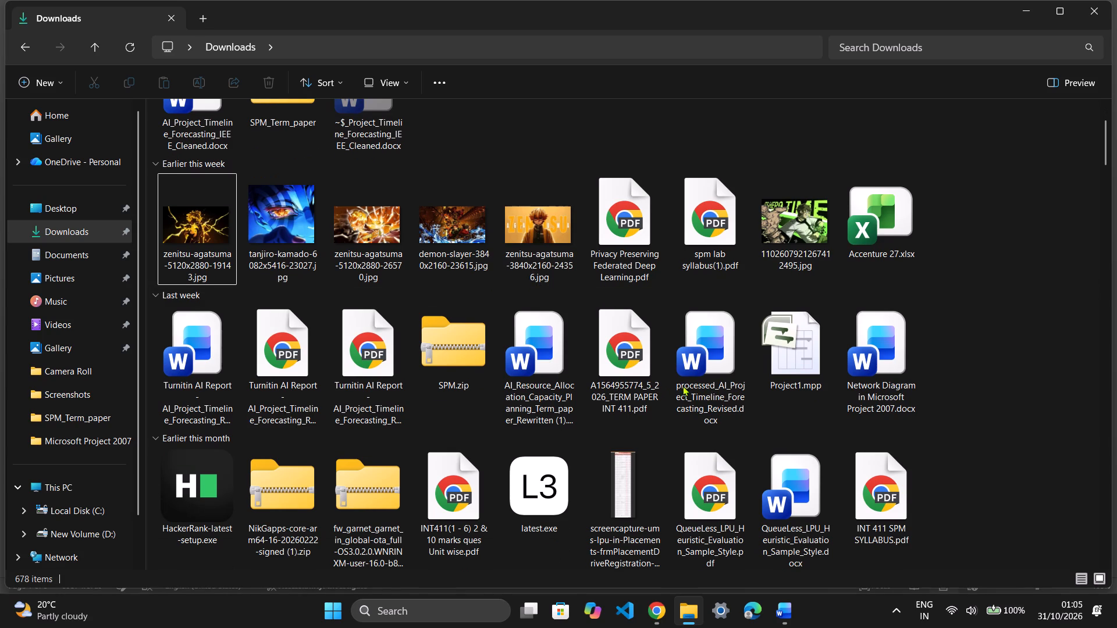
double_click(553, 372)
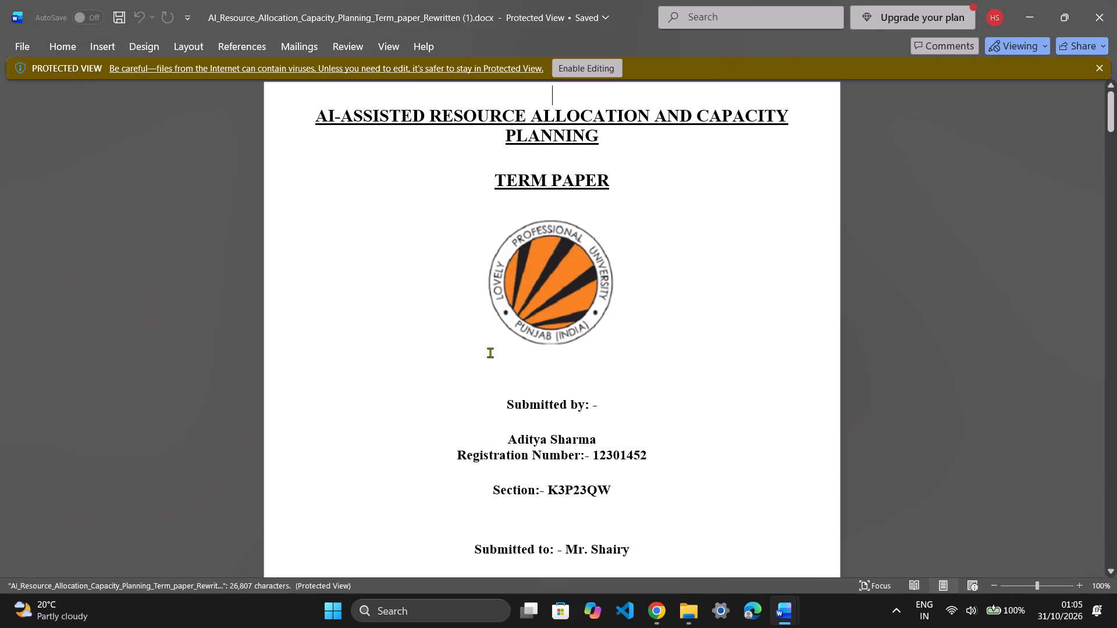
scroll(573, 365, down, 4)
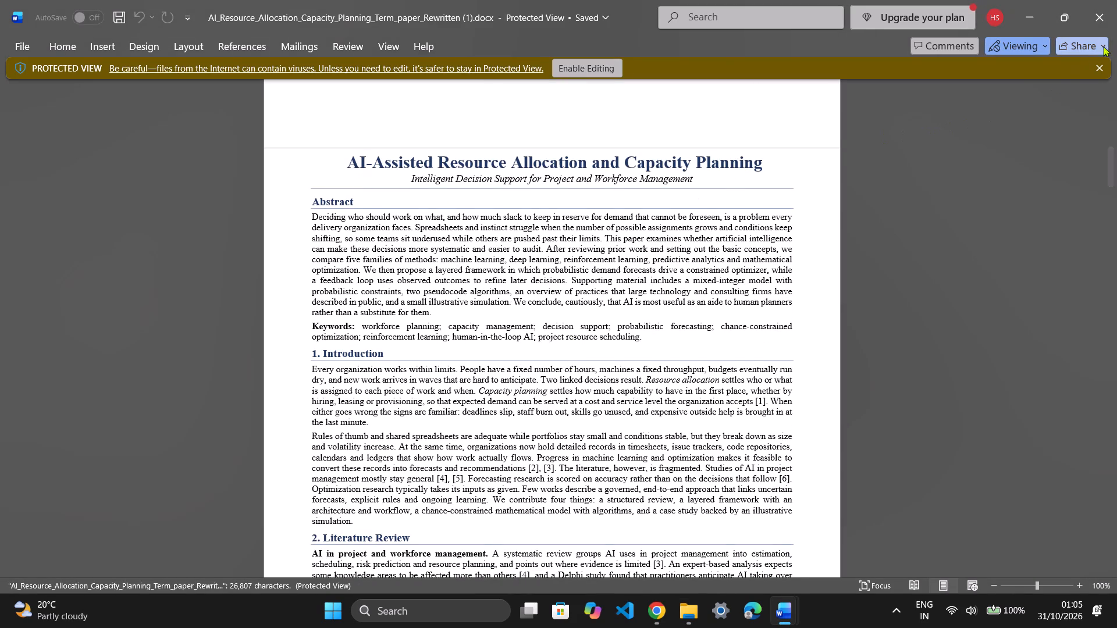
click(1104, 17)
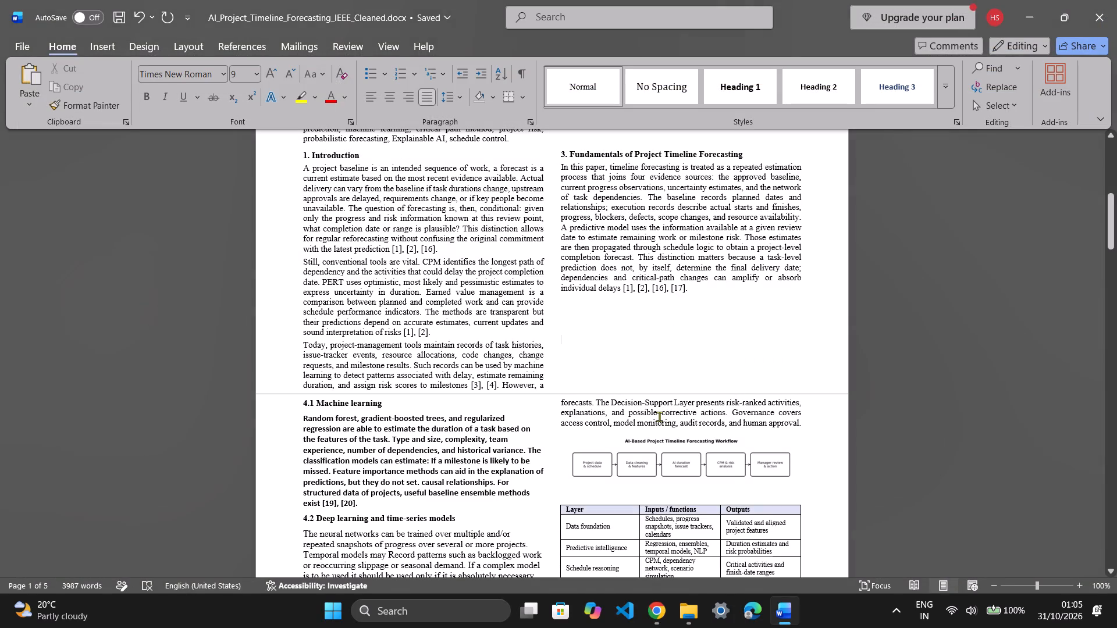
click(682, 600)
key(Delete)
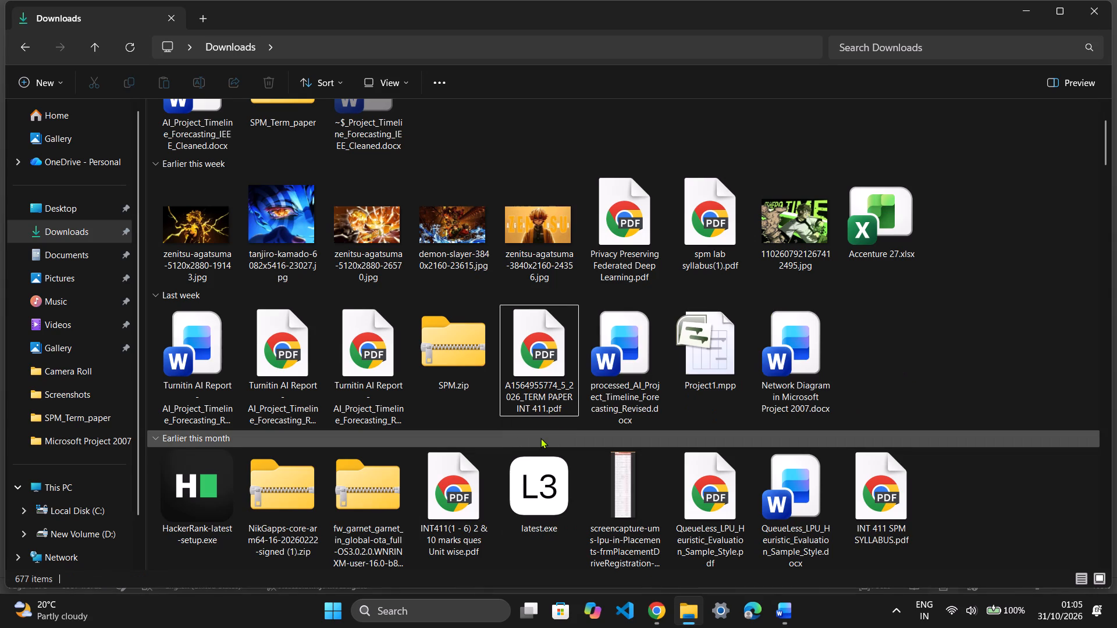
Delete processed_AI_Project_Timeline_Forecasting_Revised.docx from the Downloads folder.
click(628, 383)
key(Delete)
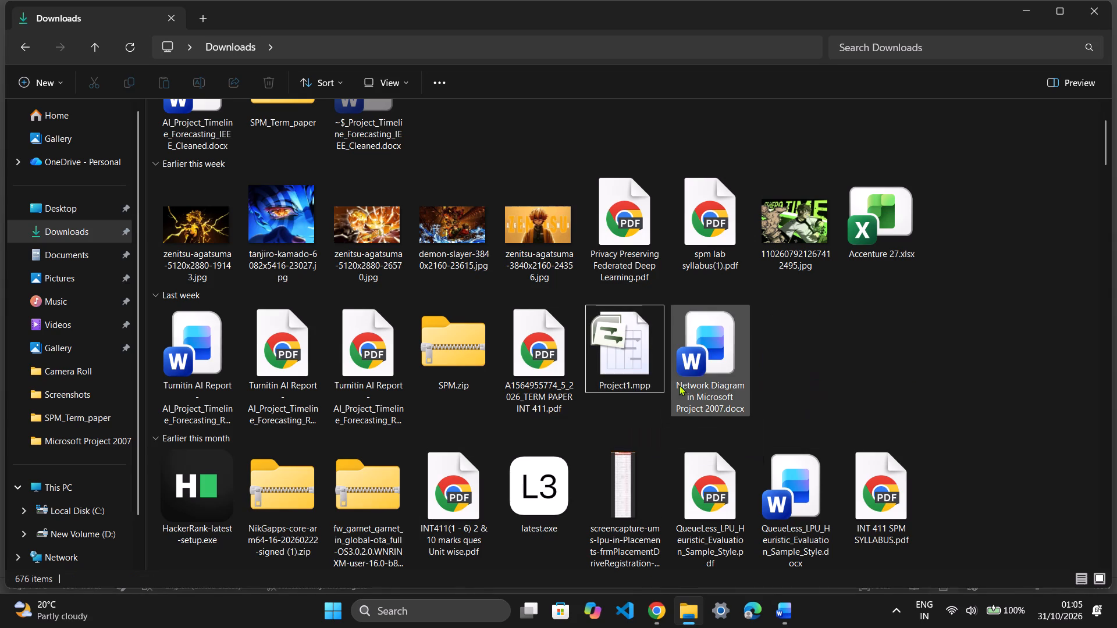
Open the SPM_Term_paper folder in Downloads and delete the AI_Project_Timeline_Forecasting_Revised Word document.
scroll(578, 258, up, 3)
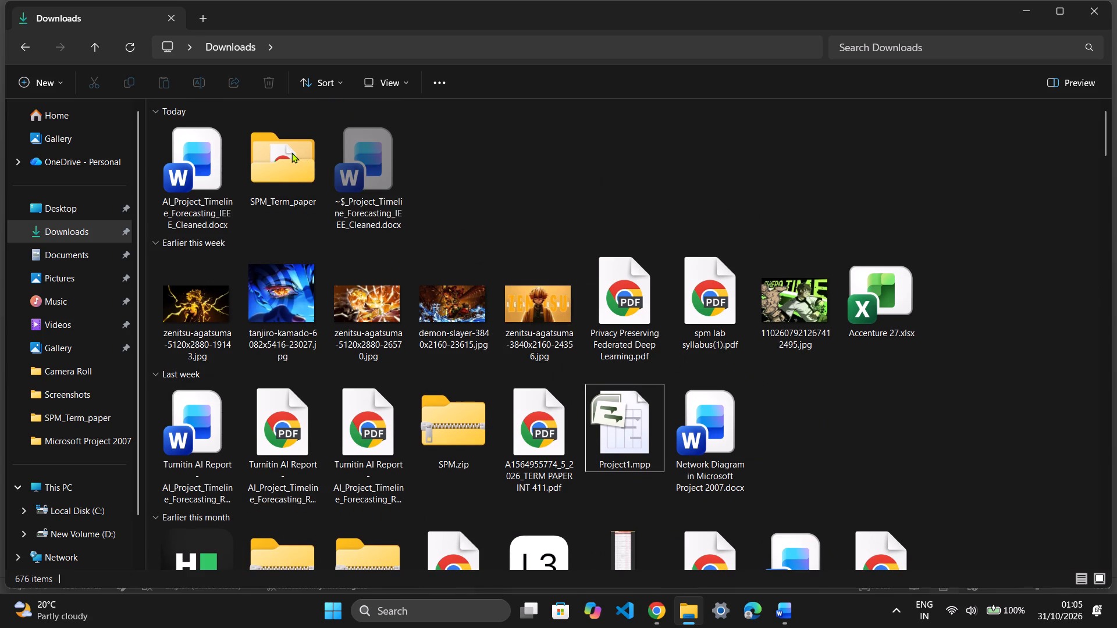
click(303, 213)
double_click(285, 197)
click(308, 164)
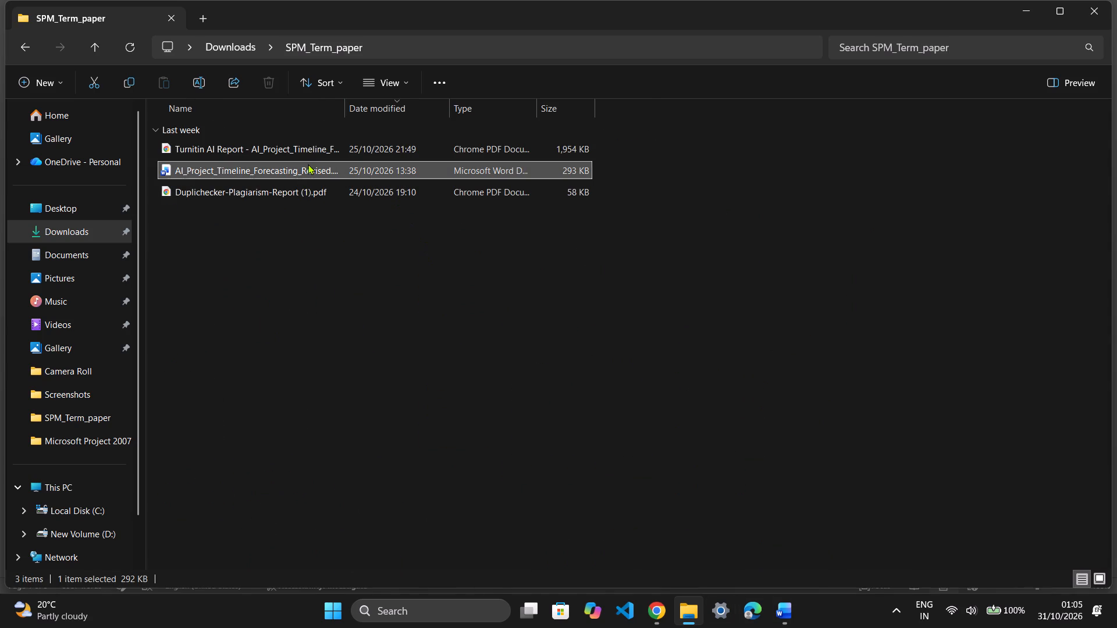
key(Delete)
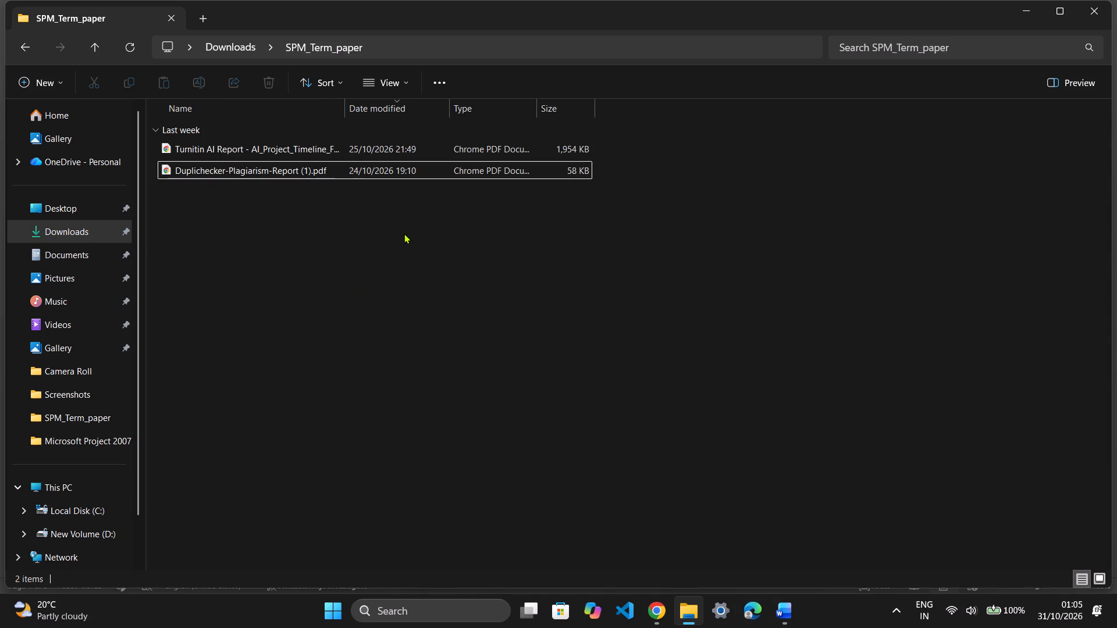
Move AI_Project_Timeline_Forecasting_IEEE_Cleaned.docx from Downloads into the SPM_Term_paper folder, closing it in Word so it can be moved.
key(alt+Tab)
key(alt+Tab)
click(92, 38)
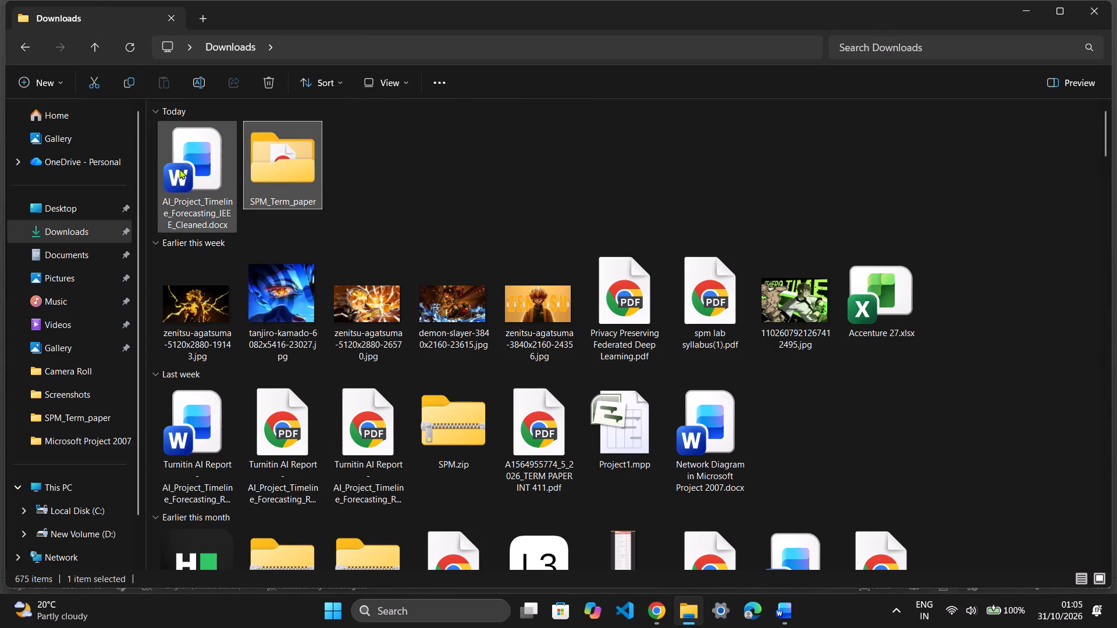
drag(179, 169, 283, 202)
double_click(283, 202)
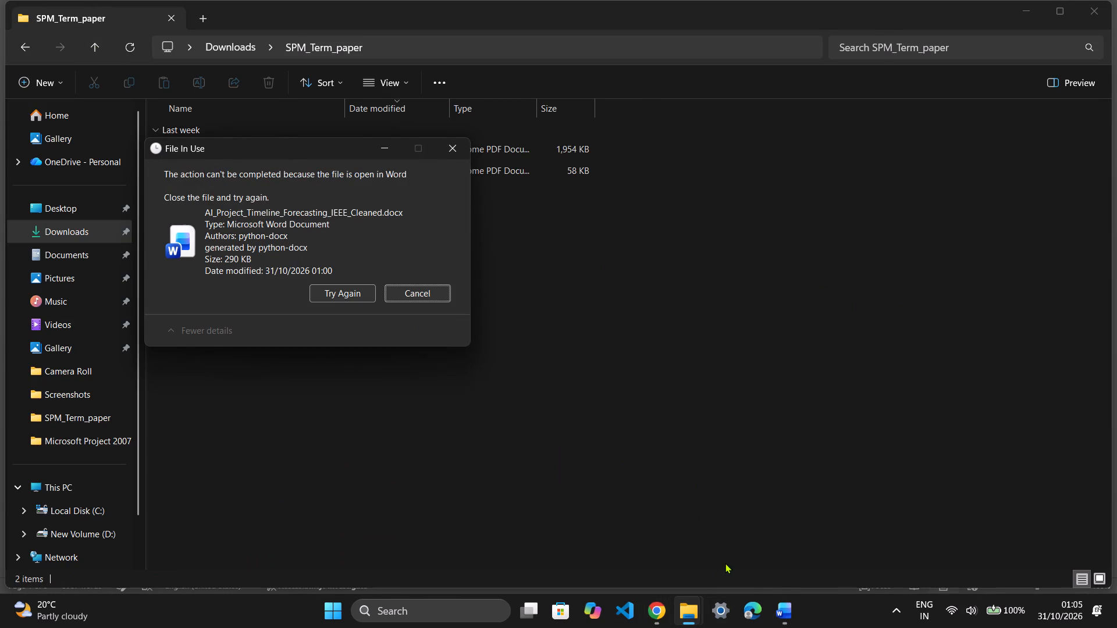
click(844, 483)
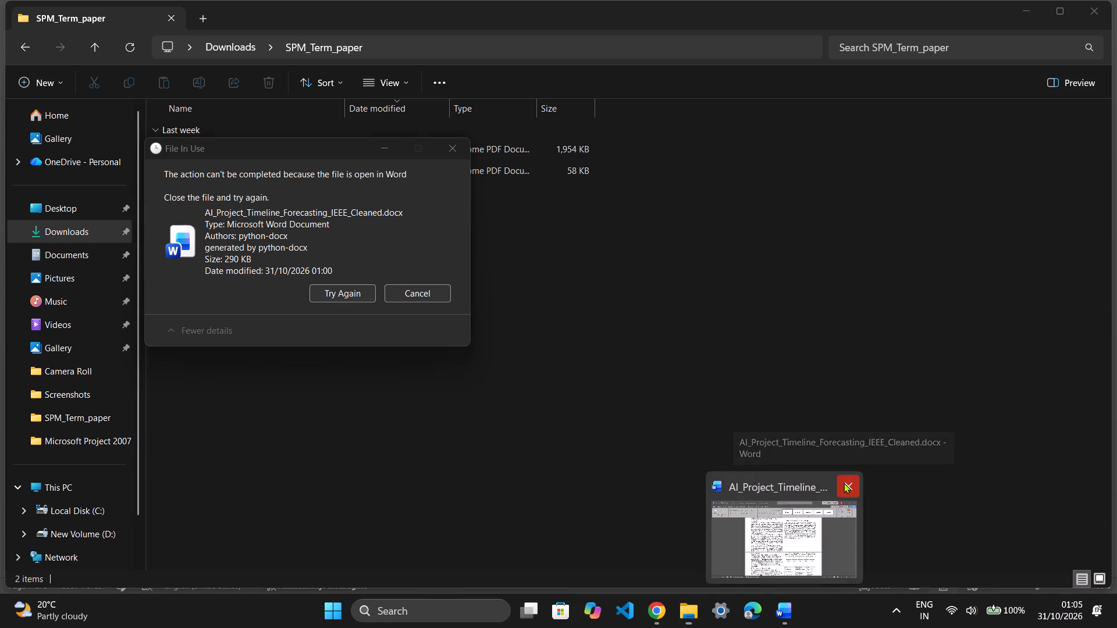
click(346, 287)
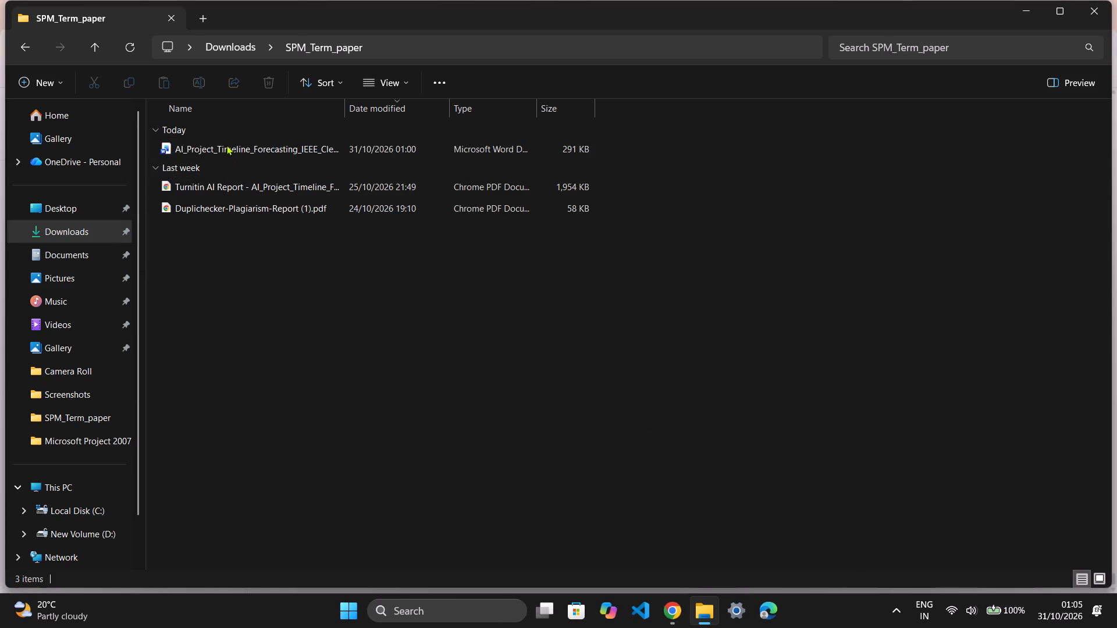
Open the moved IEEE_Cleaned document from SPM_Term_paper and review its layout from the title page through the references.
double_click(226, 145)
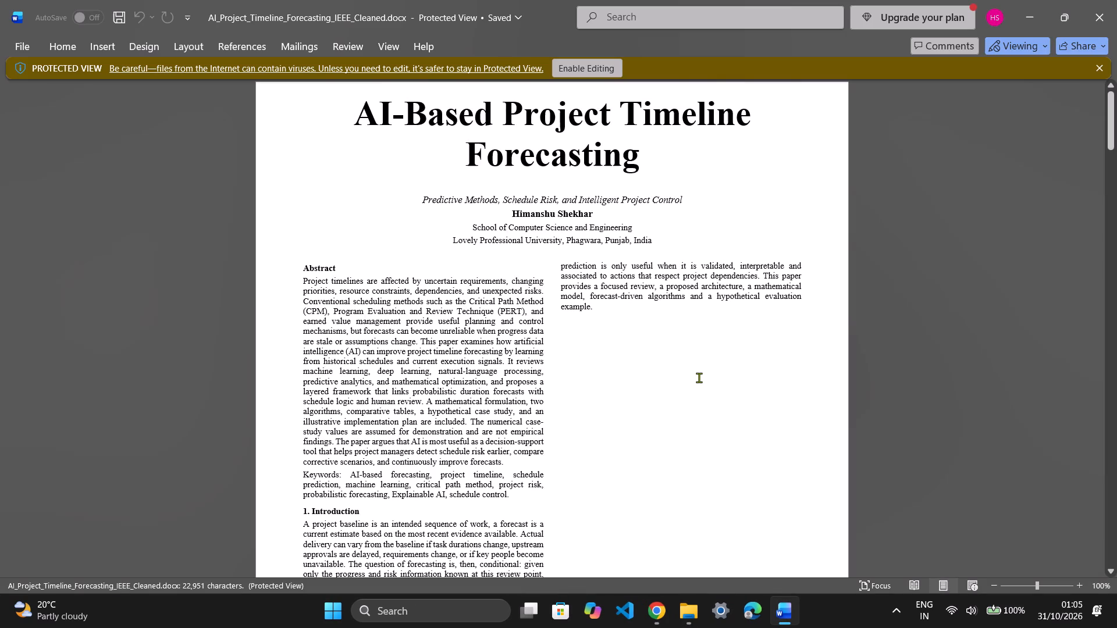
scroll(699, 377, down, 2)
scroll(699, 377, up, 6)
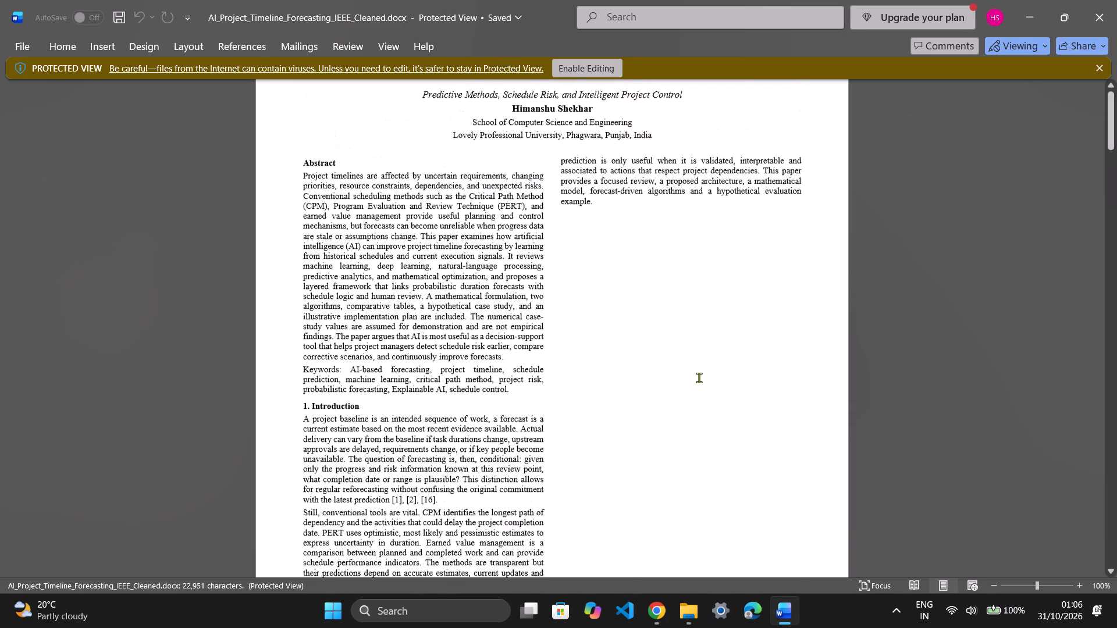
scroll(699, 377, up, 4)
scroll(699, 377, down, 4)
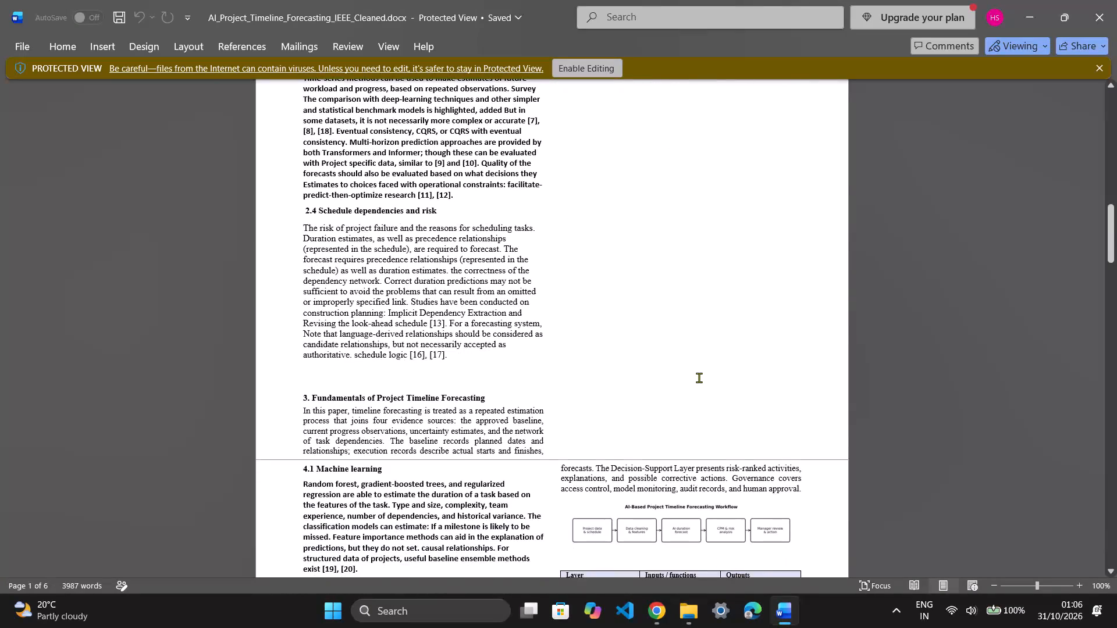
scroll(699, 377, down, 6)
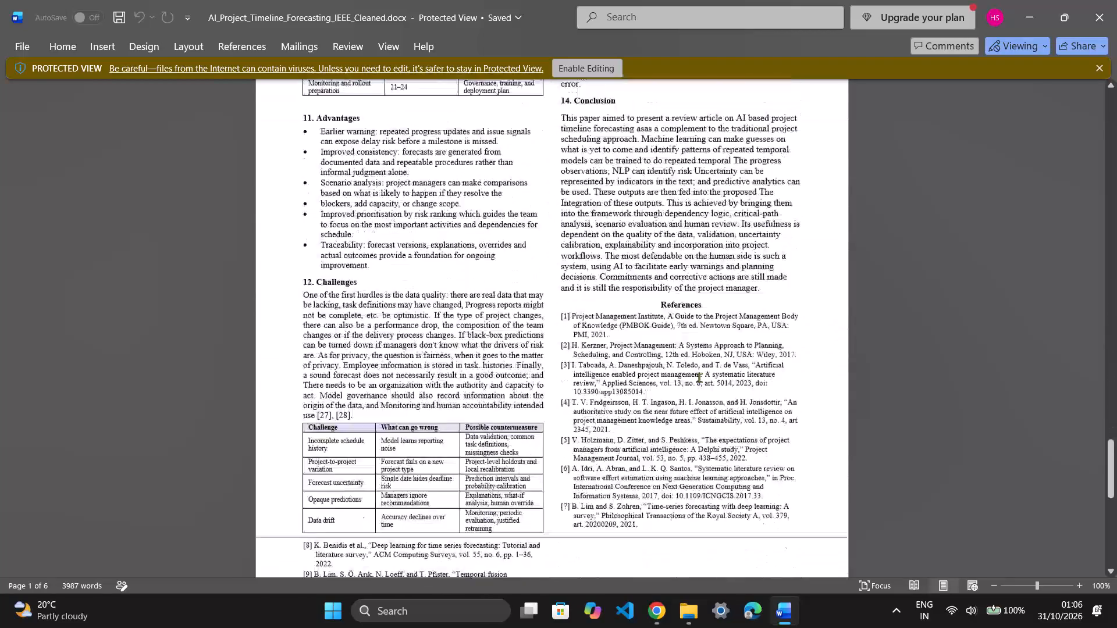
scroll(699, 377, down, 4)
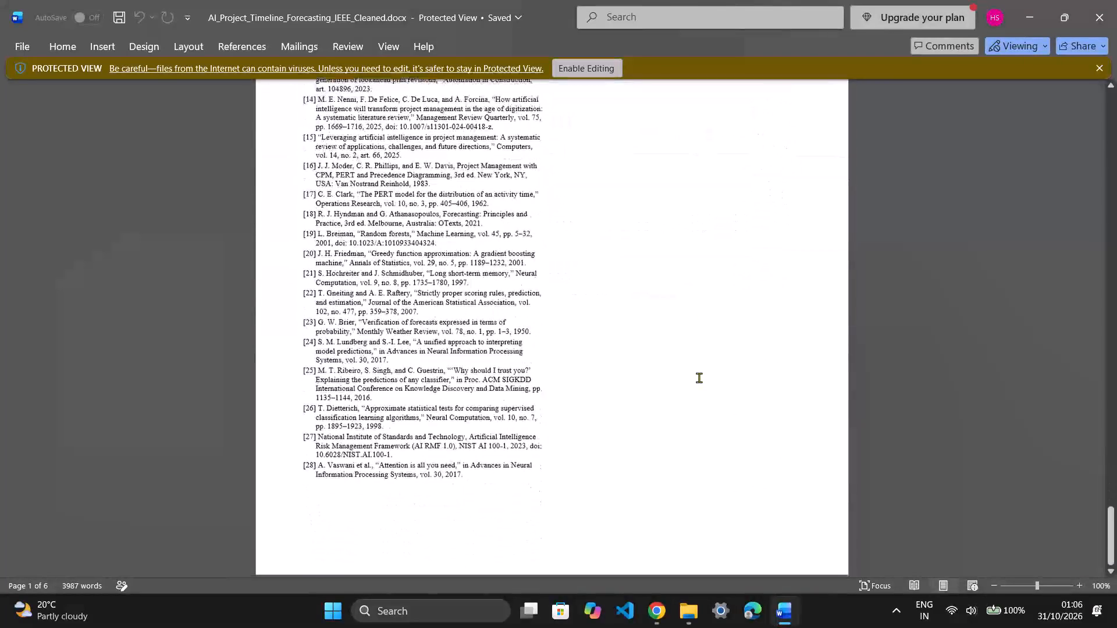
scroll(699, 377, down, 1)
key(alt+Tab)
double_click(289, 142)
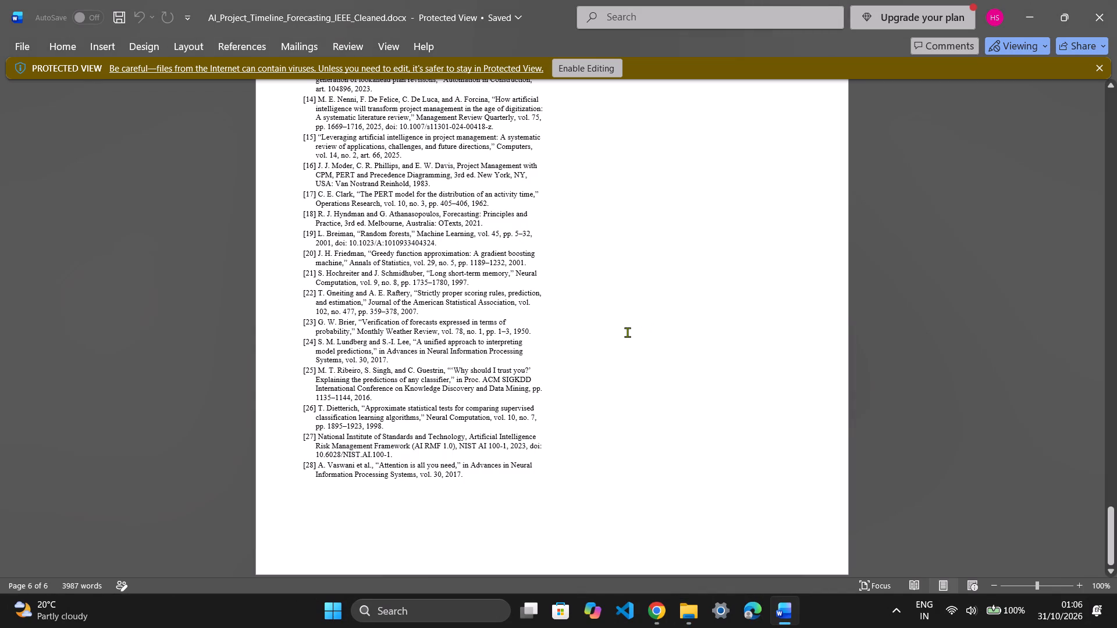
scroll(627, 332, up, 19)
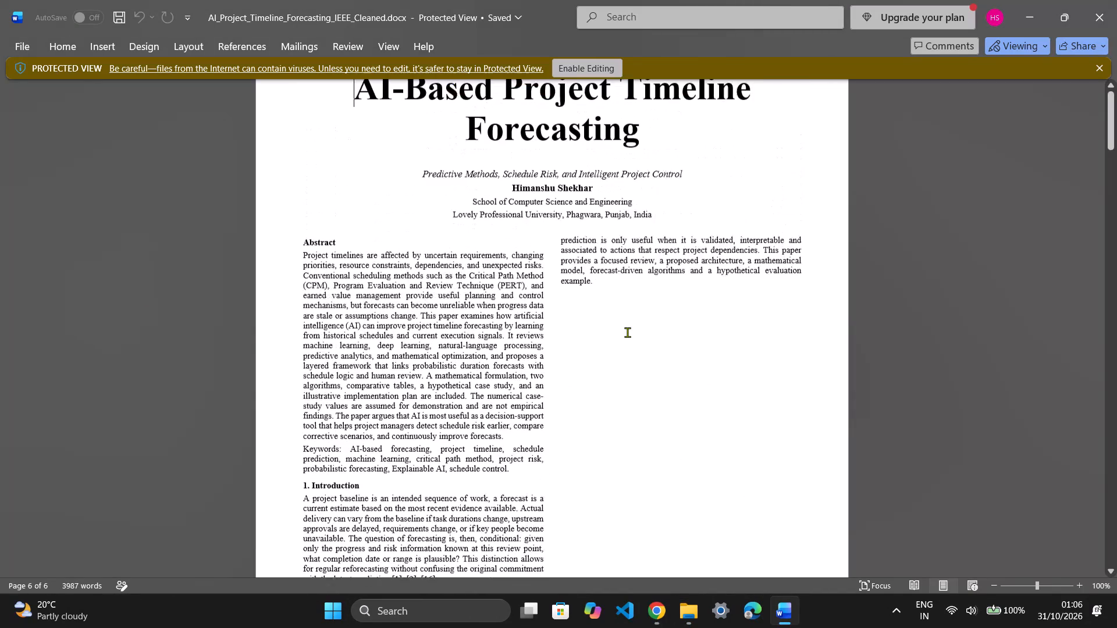
scroll(627, 332, up, 4)
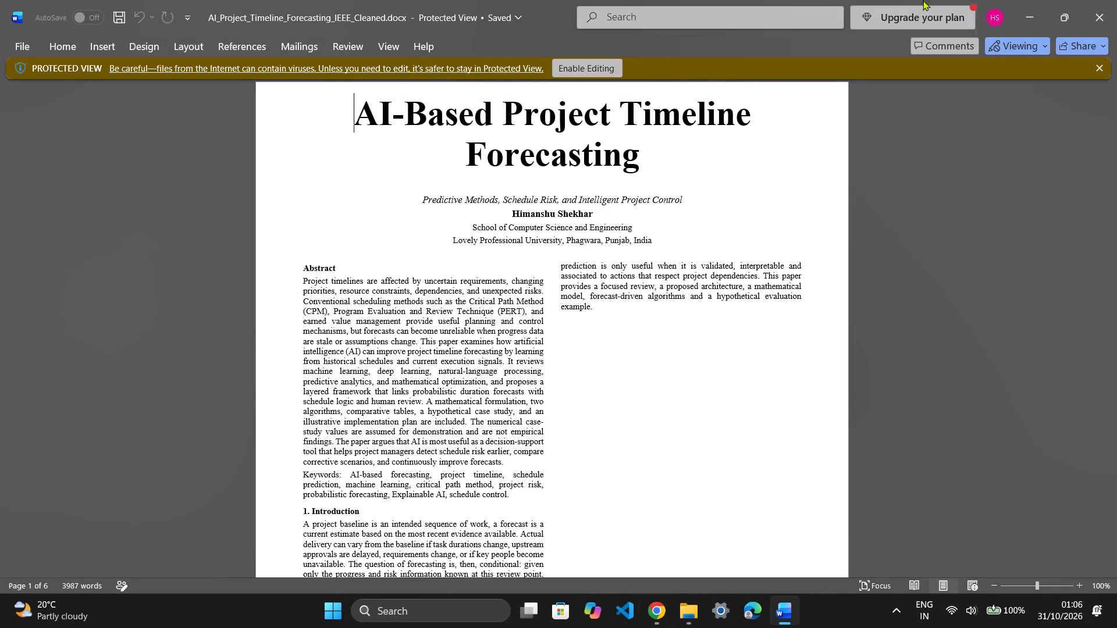
Close and reopen the IEEE_Cleaned document, enable editing, and check the layout of its opening pages.
click(1081, 0)
click(736, 12)
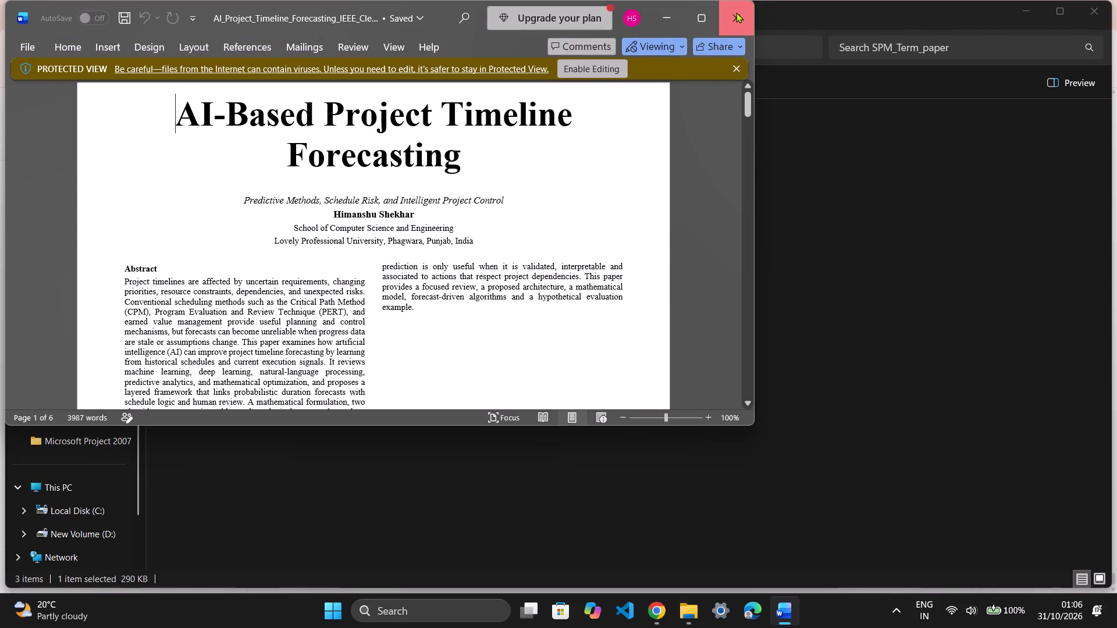
double_click(288, 145)
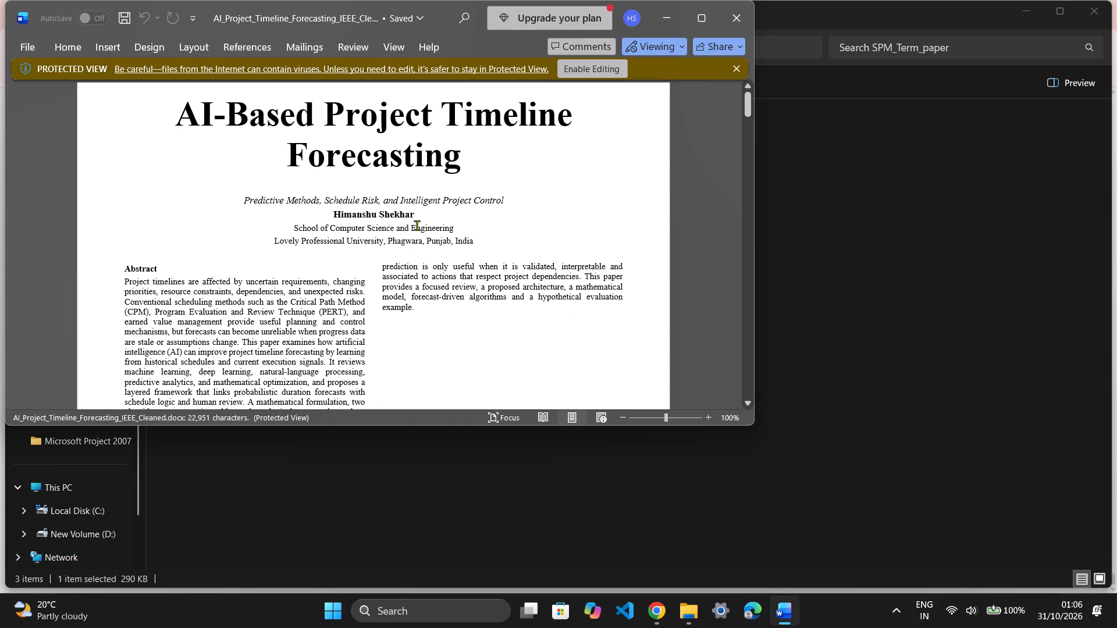
click(696, 0)
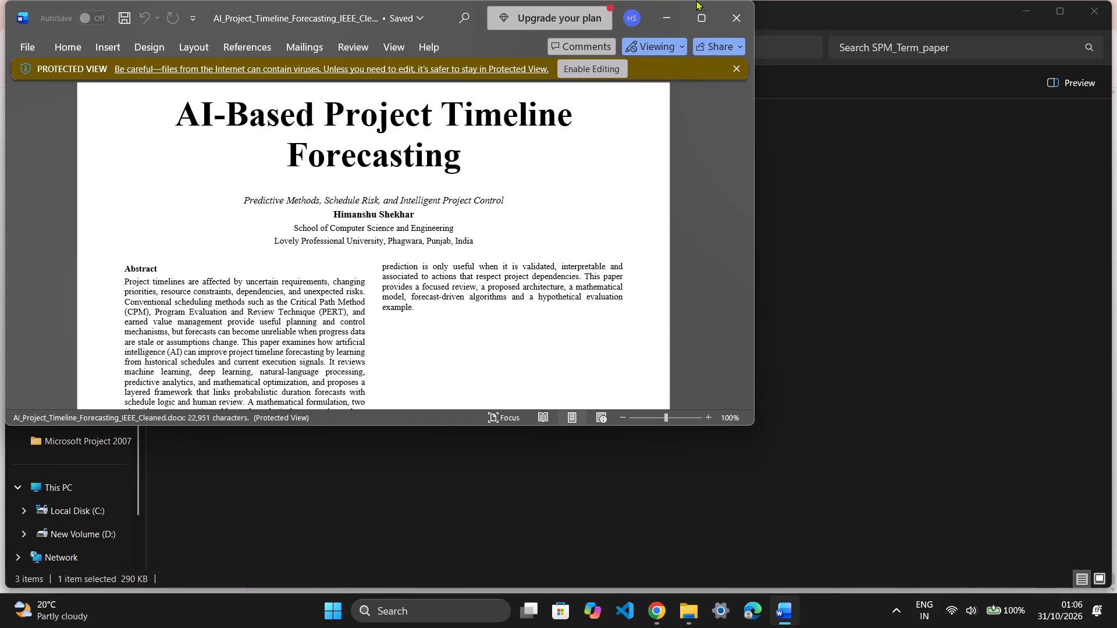
click(592, 66)
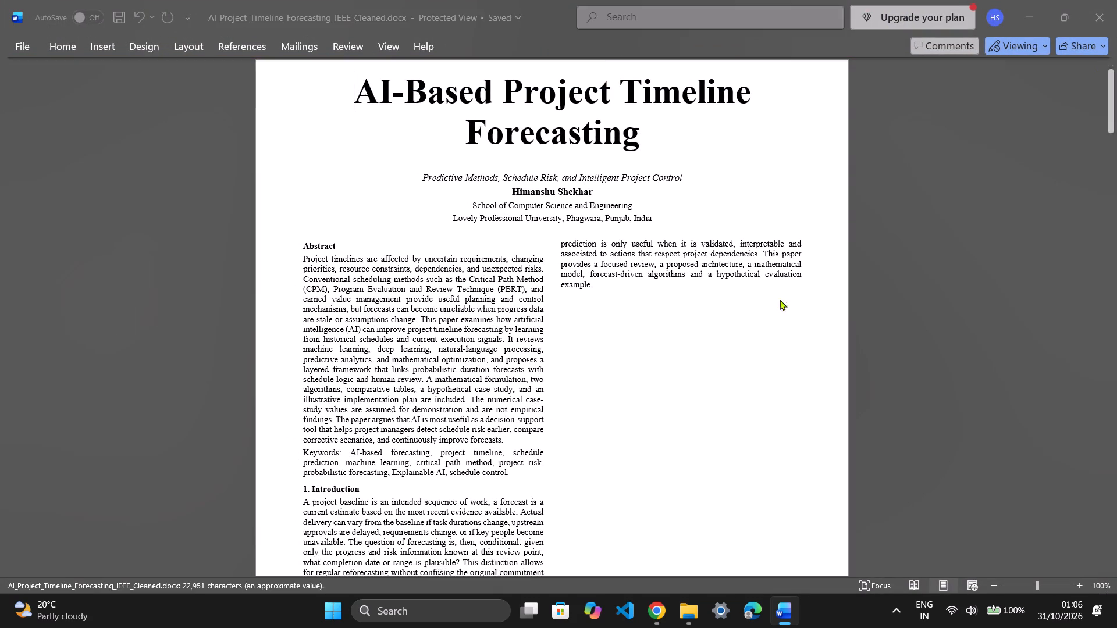
scroll(678, 345, down, 2)
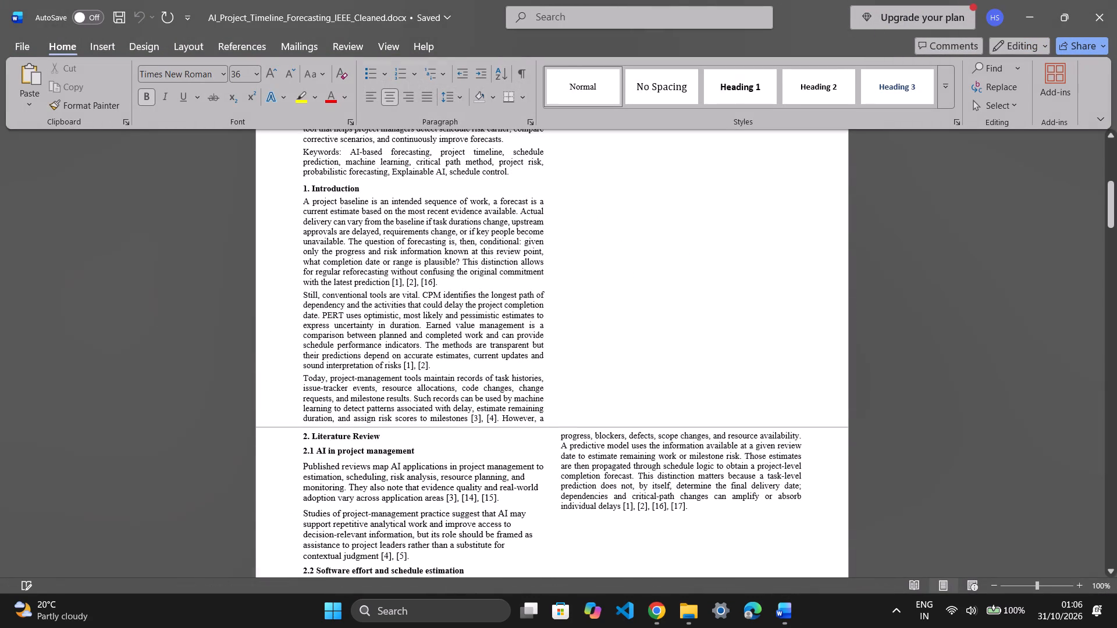
drag(295, 437, 532, 295)
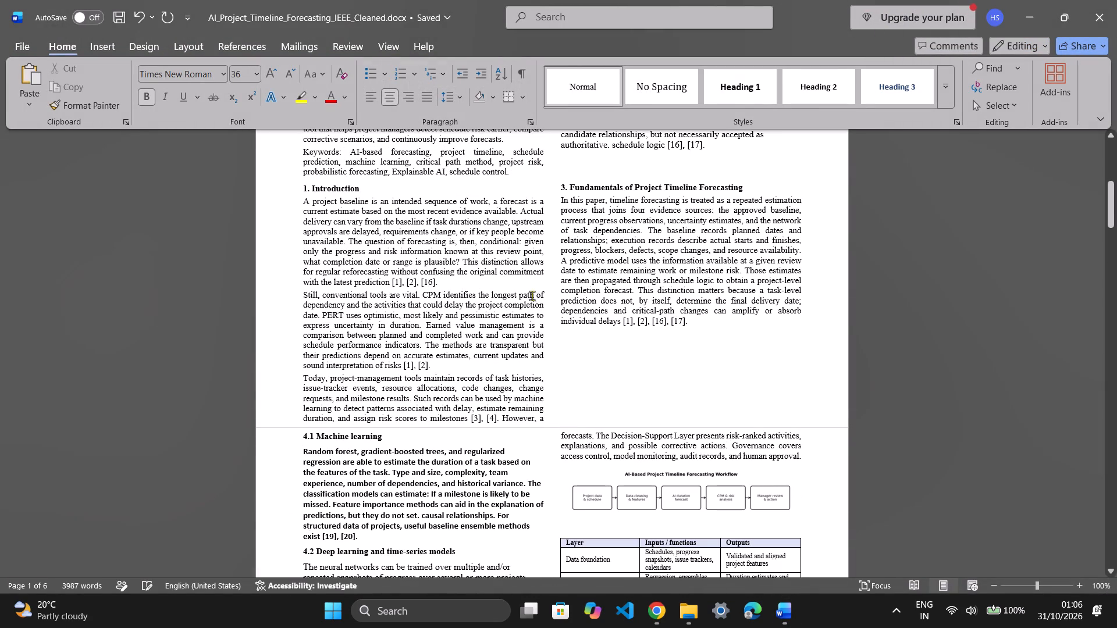
drag(532, 295, 542, 291)
scroll(501, 391, up, 3)
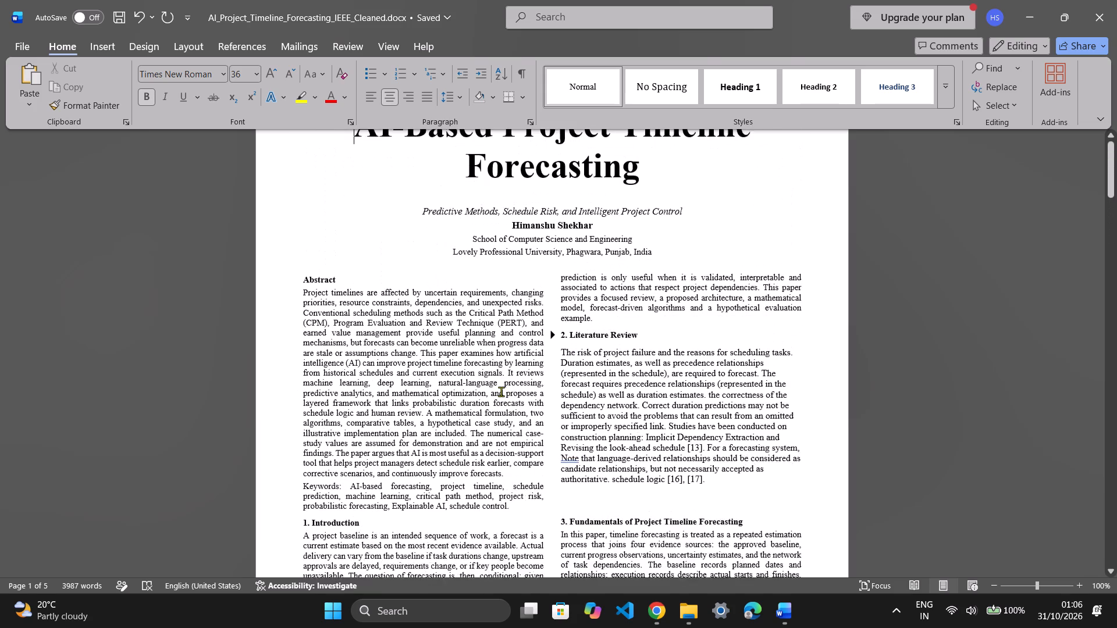
Export the document as AI_Project_Timeline_Forecasting_IEEE_Cleaned.pdf into the Downloads folder, with the standard optimization.
click(24, 55)
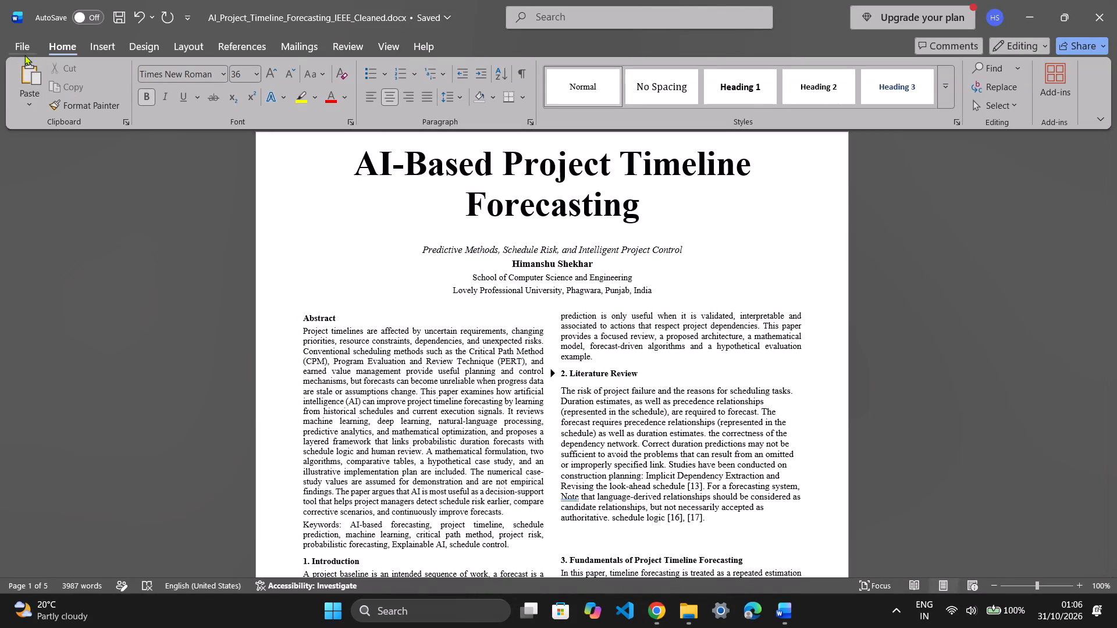
click(47, 325)
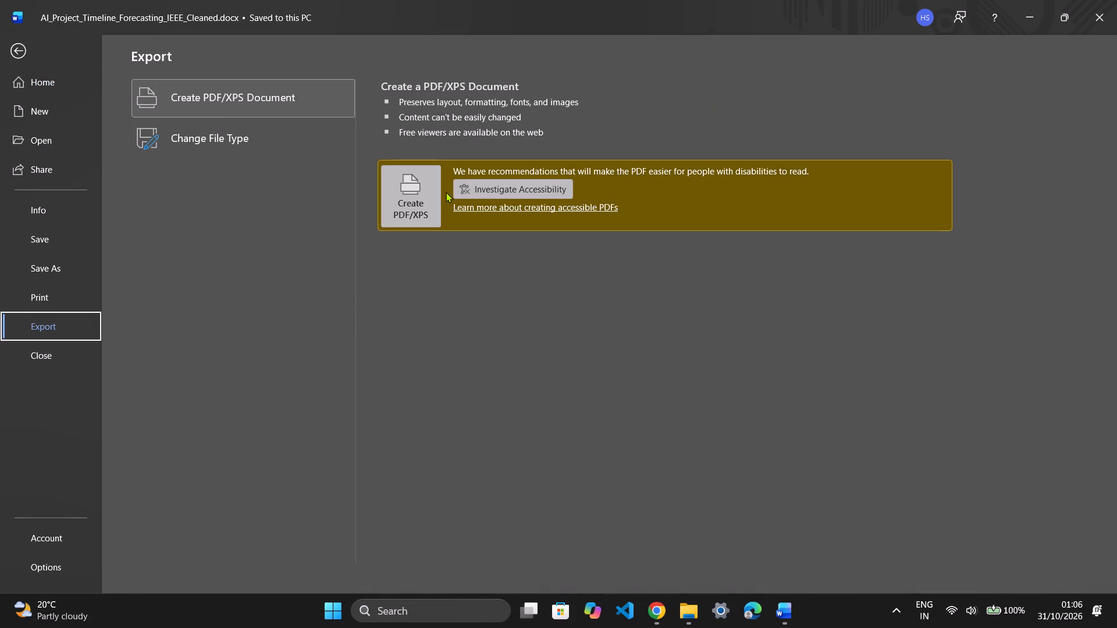
click(407, 192)
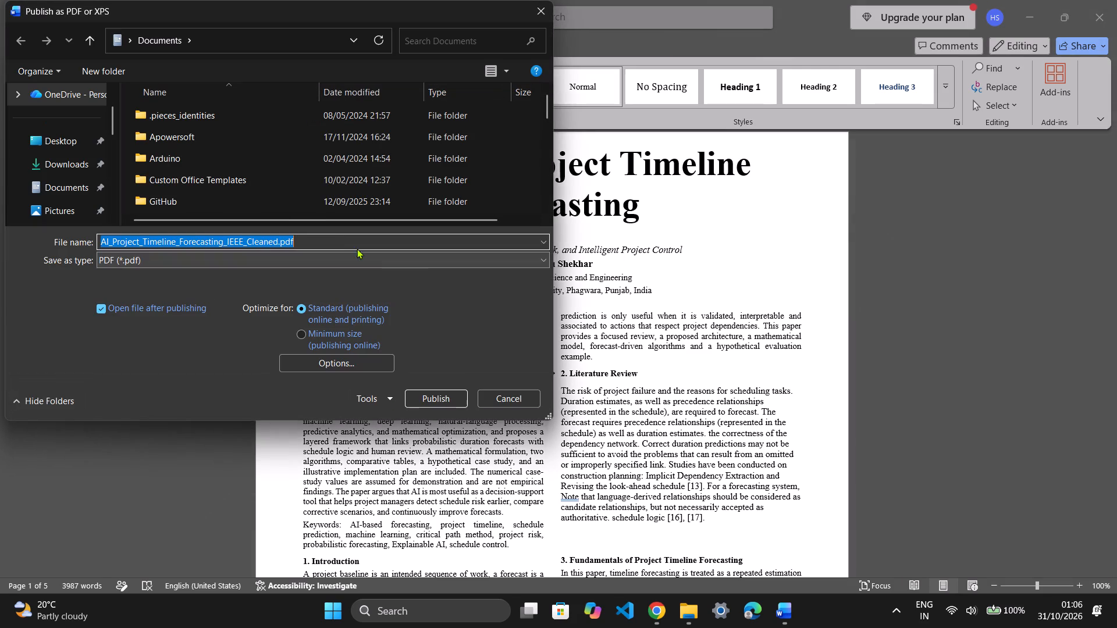
click(57, 166)
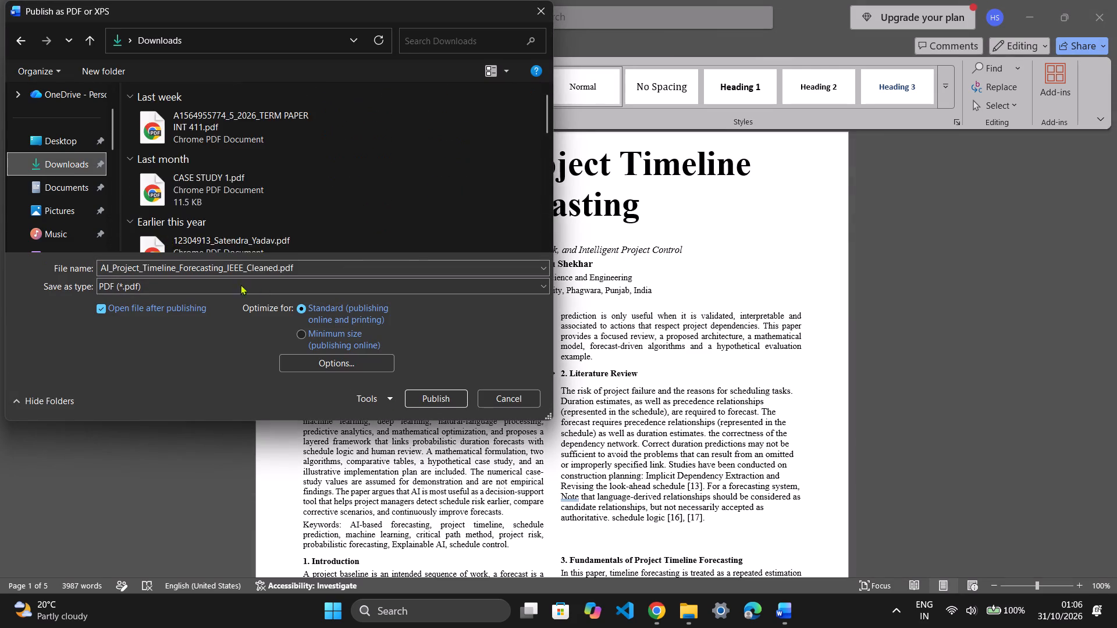
click(427, 402)
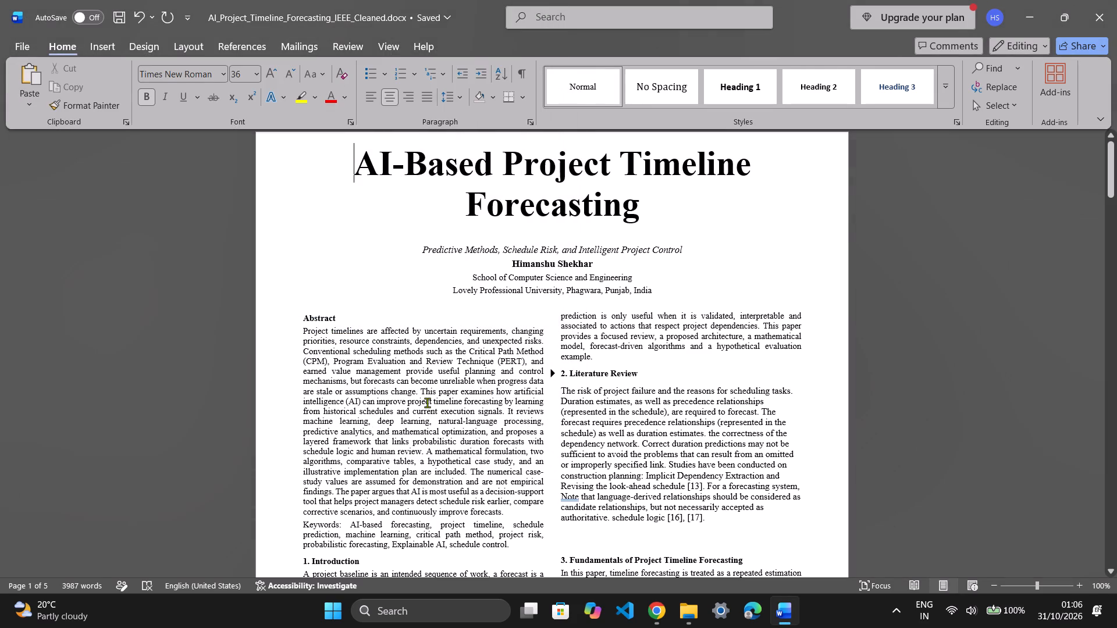
click(683, 615)
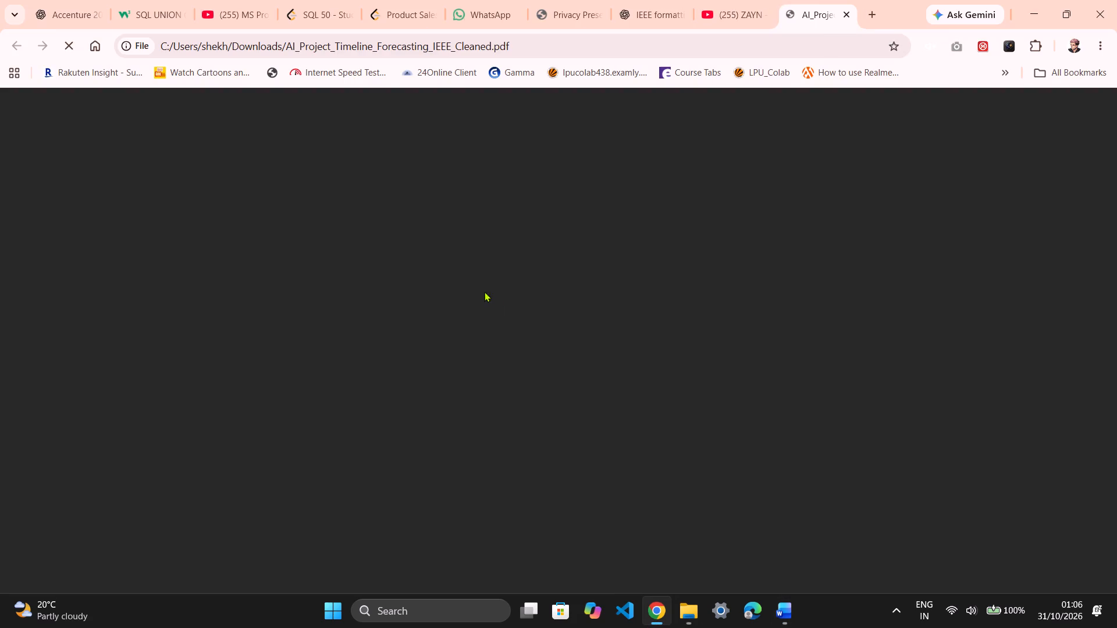
Review the exported PDF's layout from the title page through the references, rechecking the gaps and headings on pages 1 and 2.
scroll(745, 453, down, 3)
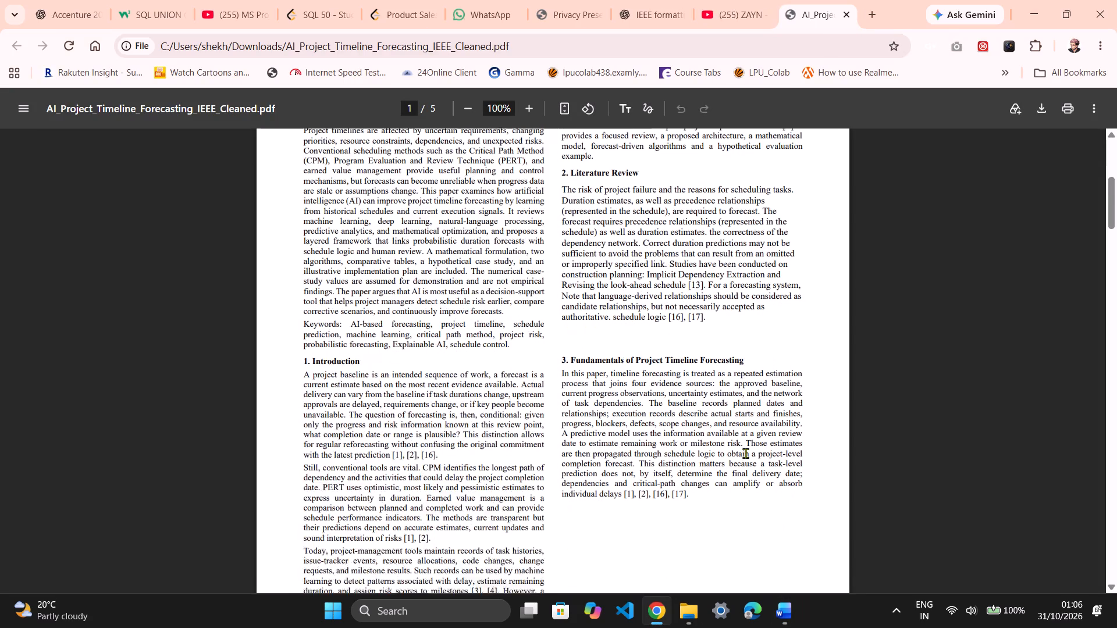
scroll(745, 453, down, 4)
scroll(745, 453, up, 8)
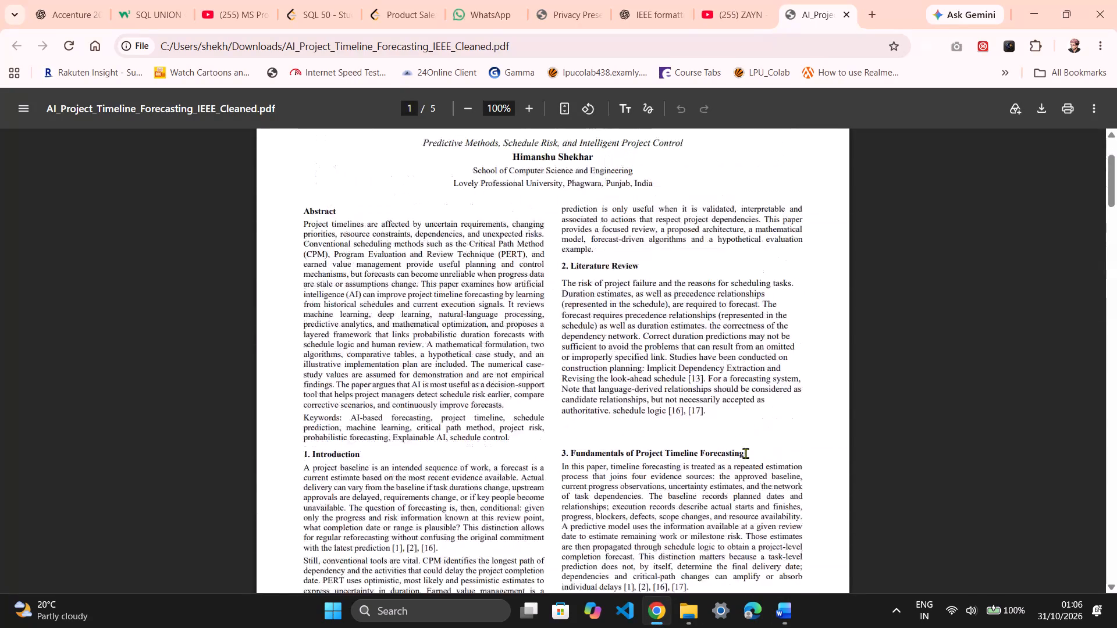
scroll(745, 453, down, 5)
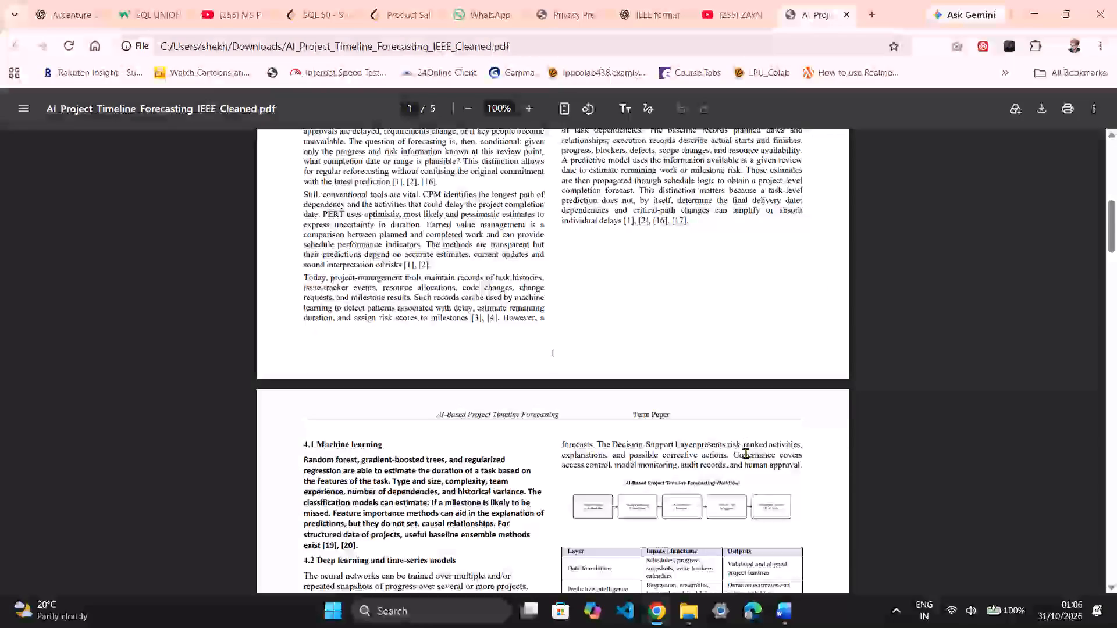
scroll(745, 453, down, 6)
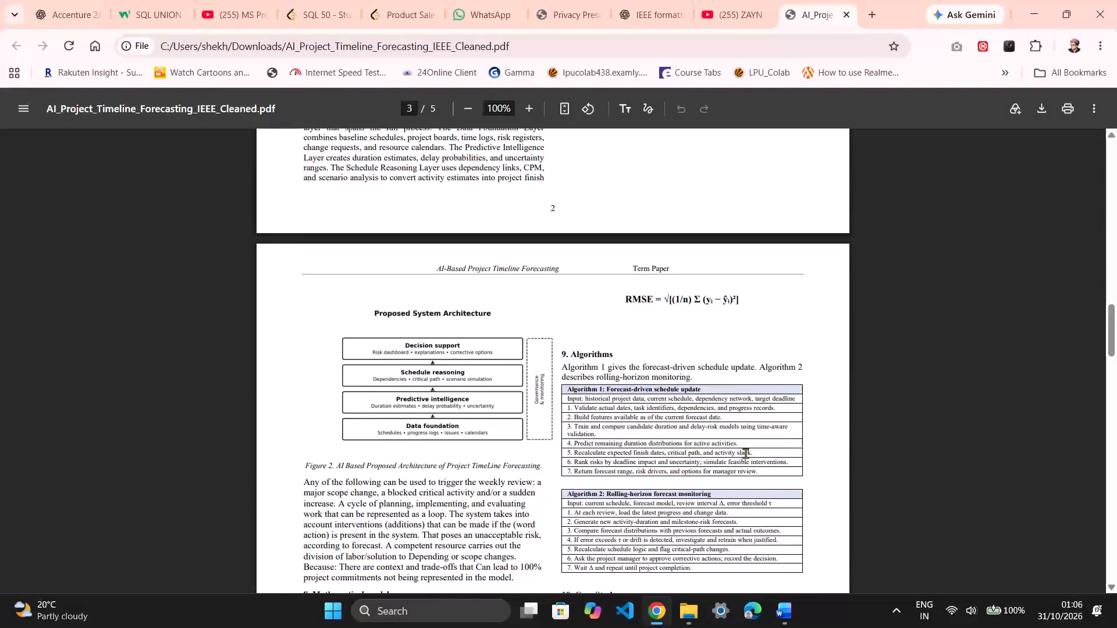
scroll(745, 453, down, 7)
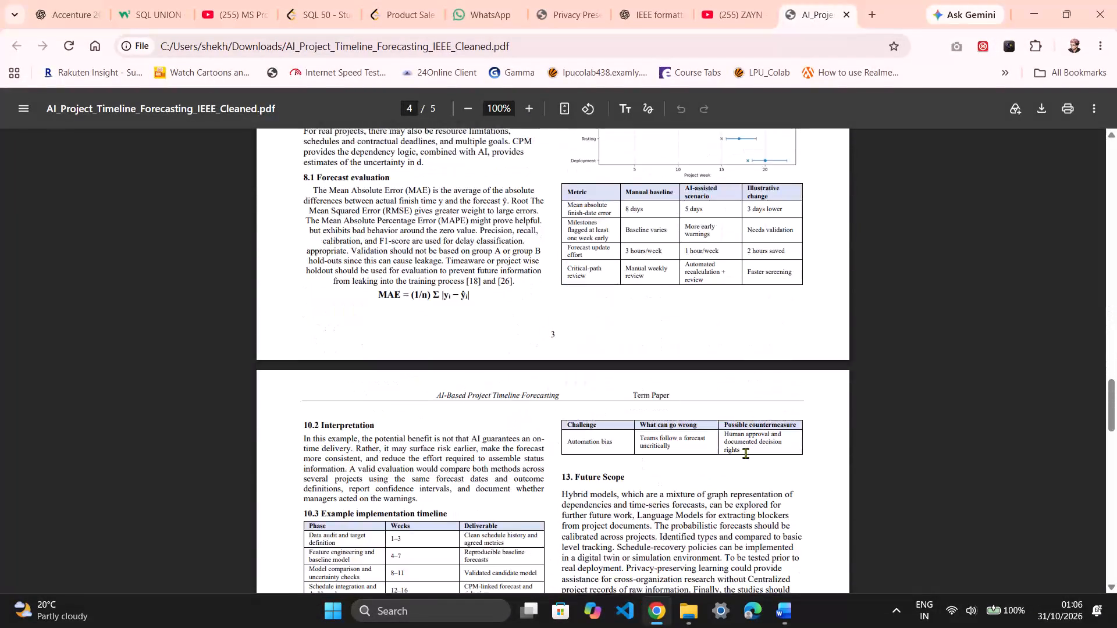
scroll(745, 453, down, 6)
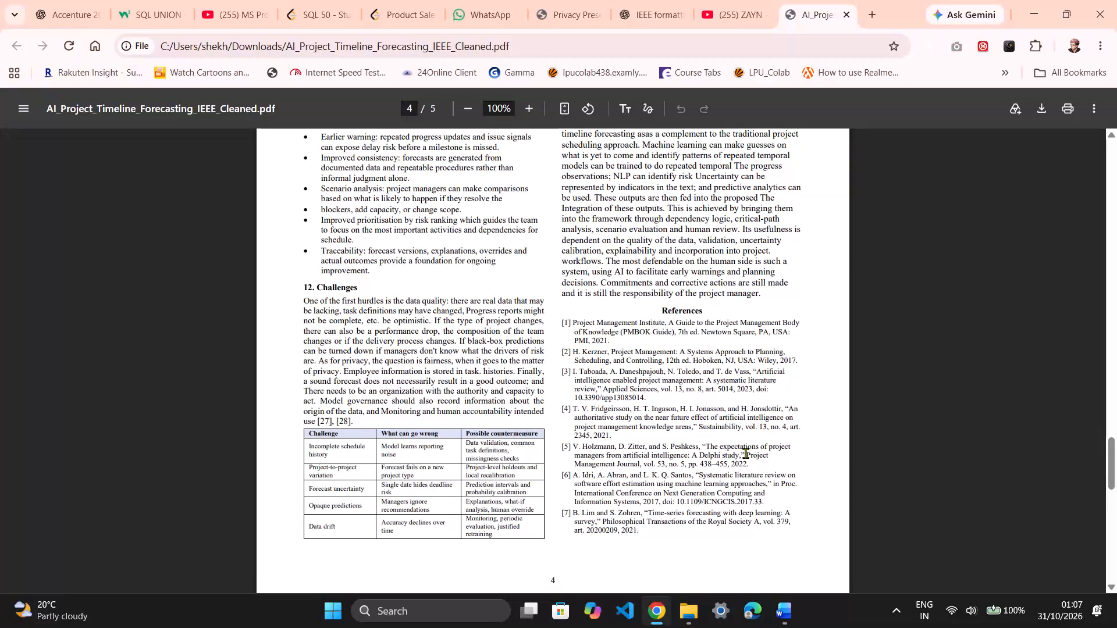
scroll(745, 453, down, 6)
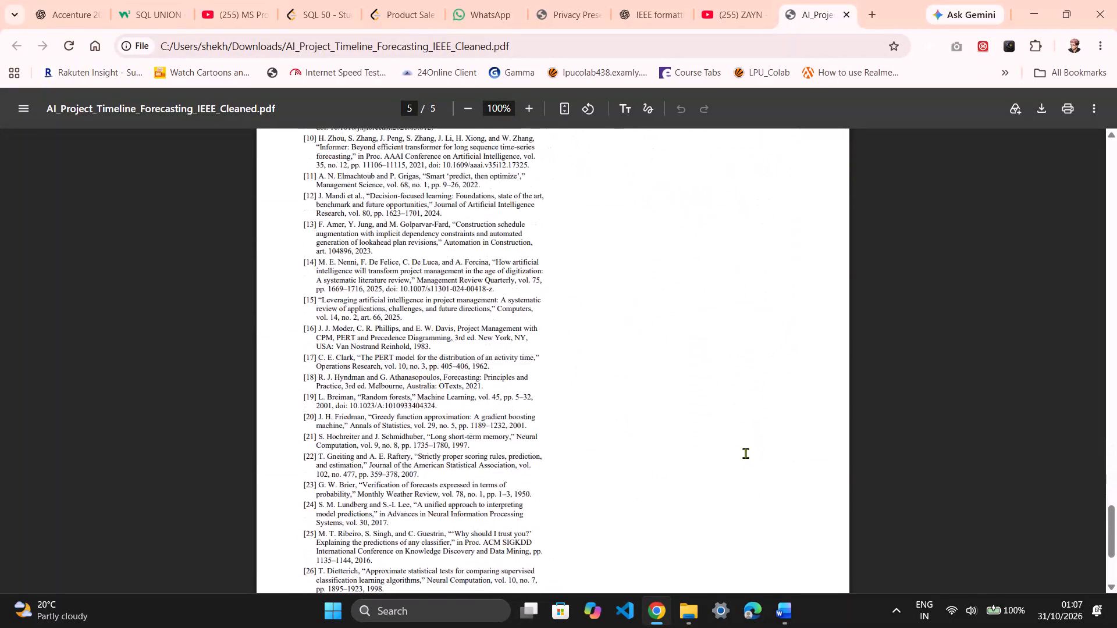
scroll(745, 453, up, 10)
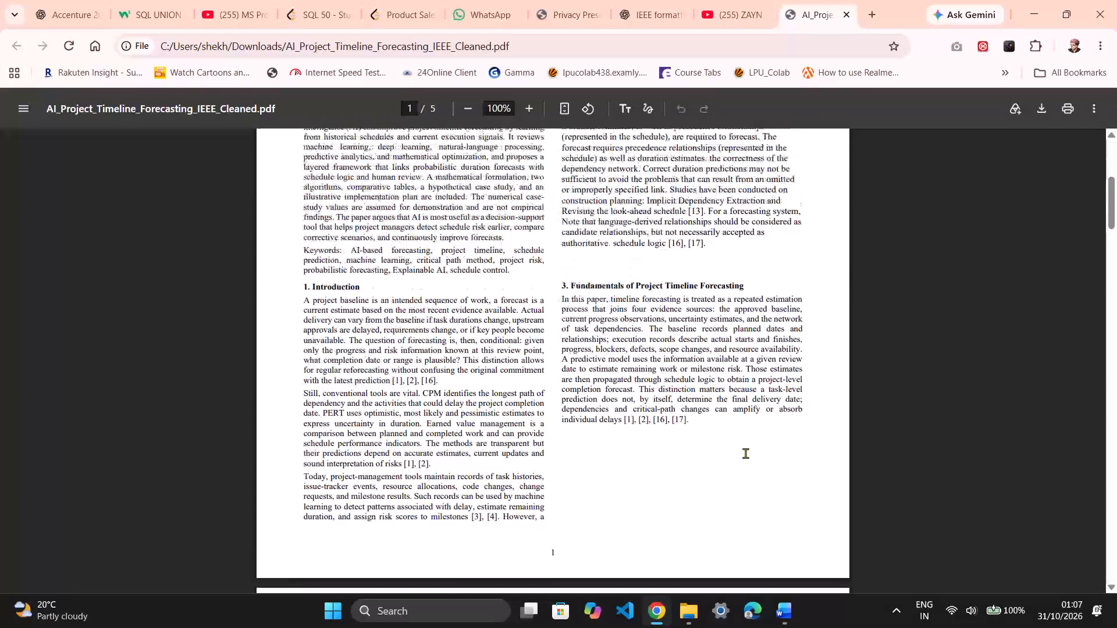
scroll(745, 453, up, 3)
scroll(745, 453, down, 4)
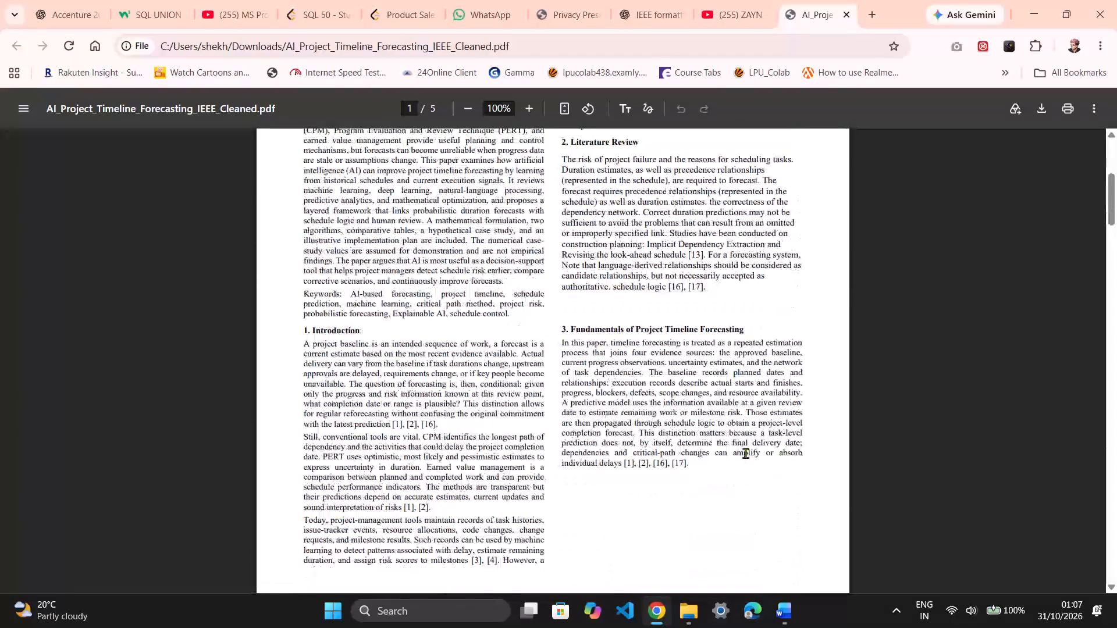
scroll(745, 453, down, 2)
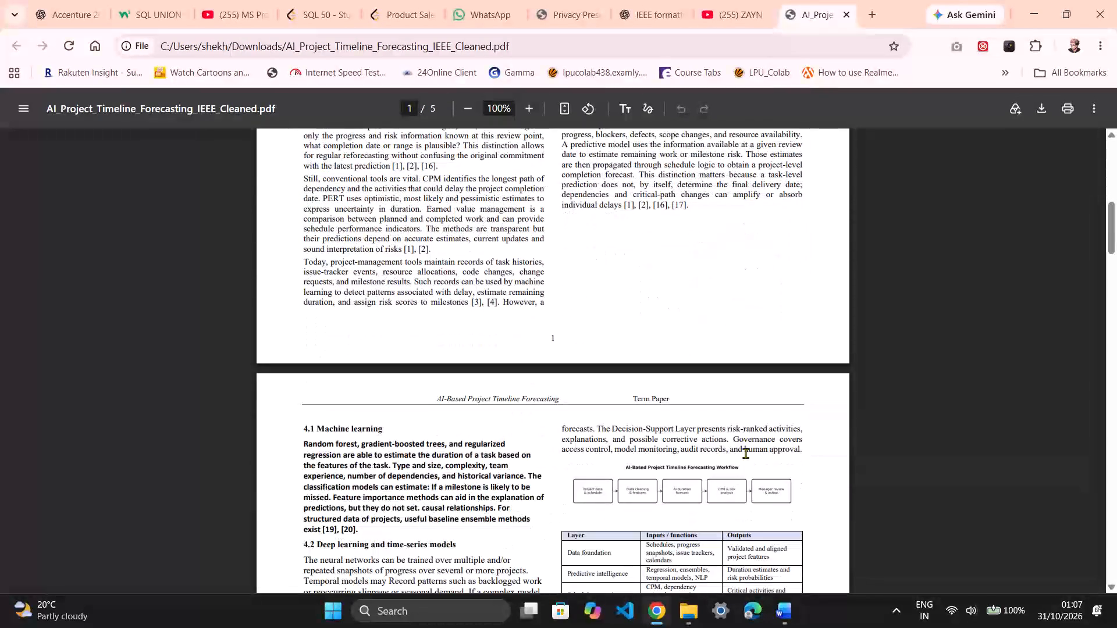
scroll(745, 453, down, 2)
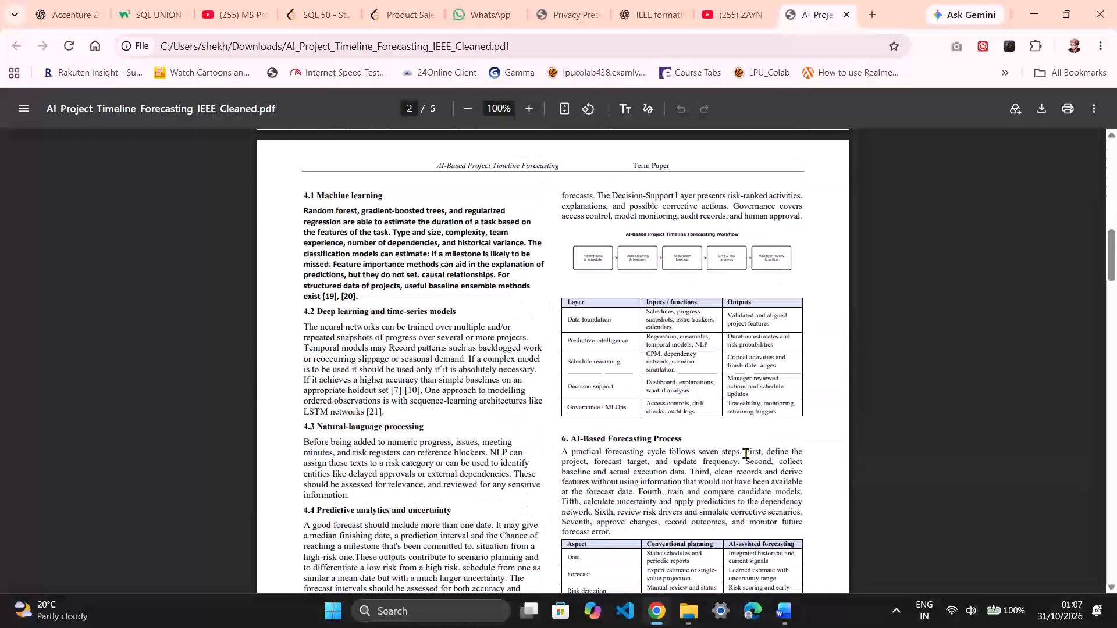
Switch back to the Word document and delete the two blank lines above the heading "3. Fundamentals of Project Timeline Forecasting".
key(alt+Tab)
key(alt+Tab)
key(alt+Tab)
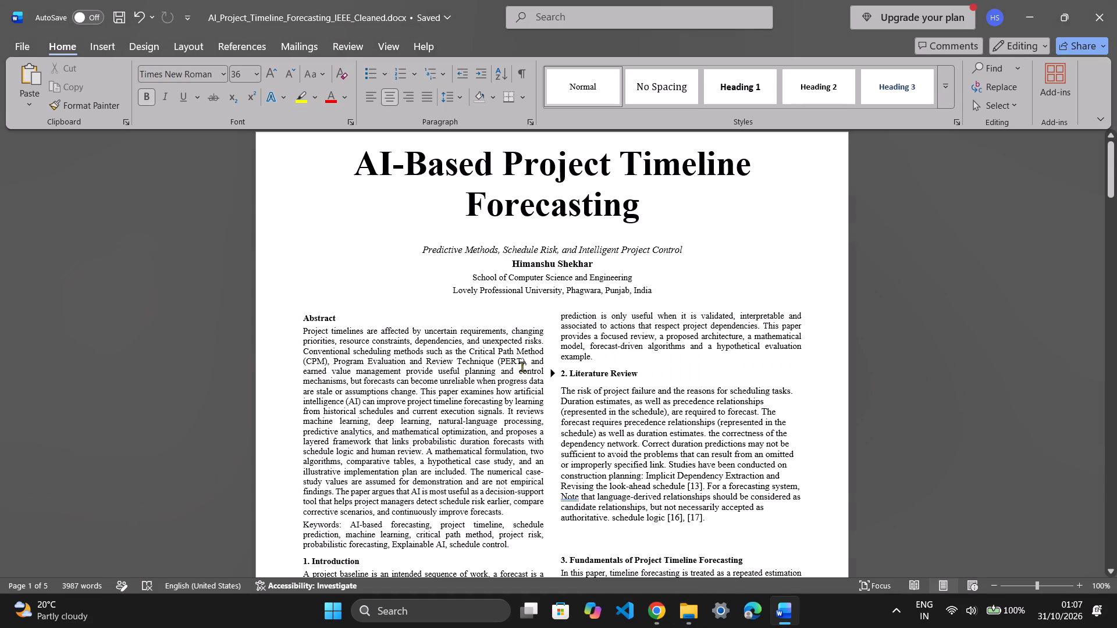
scroll(435, 402, down, 2)
scroll(501, 305, up, 1)
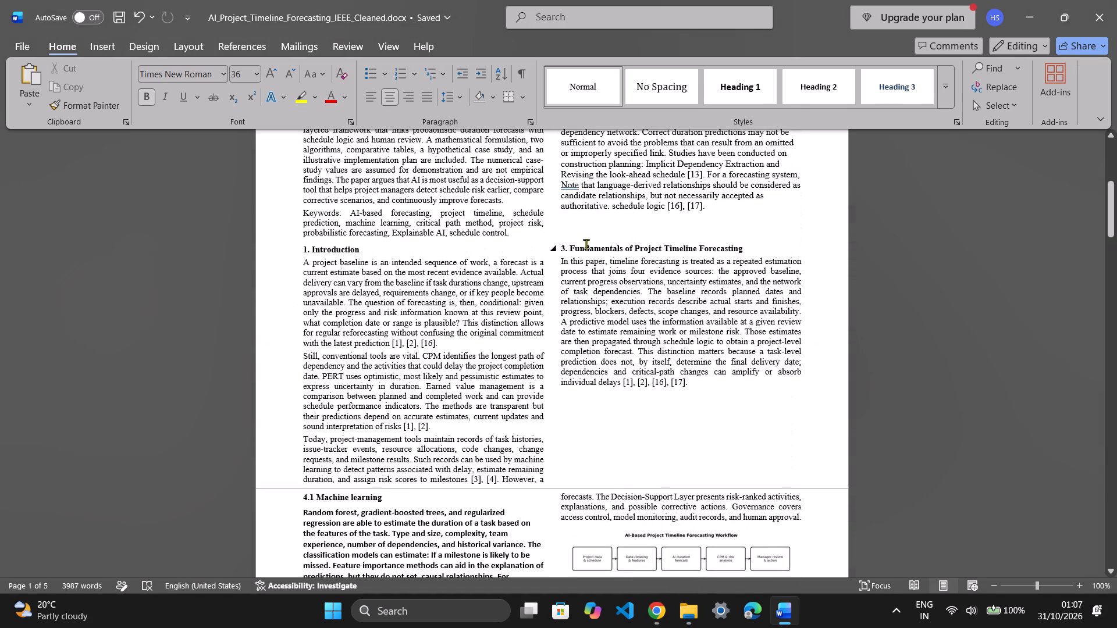
click(567, 238)
key(BackSpace)
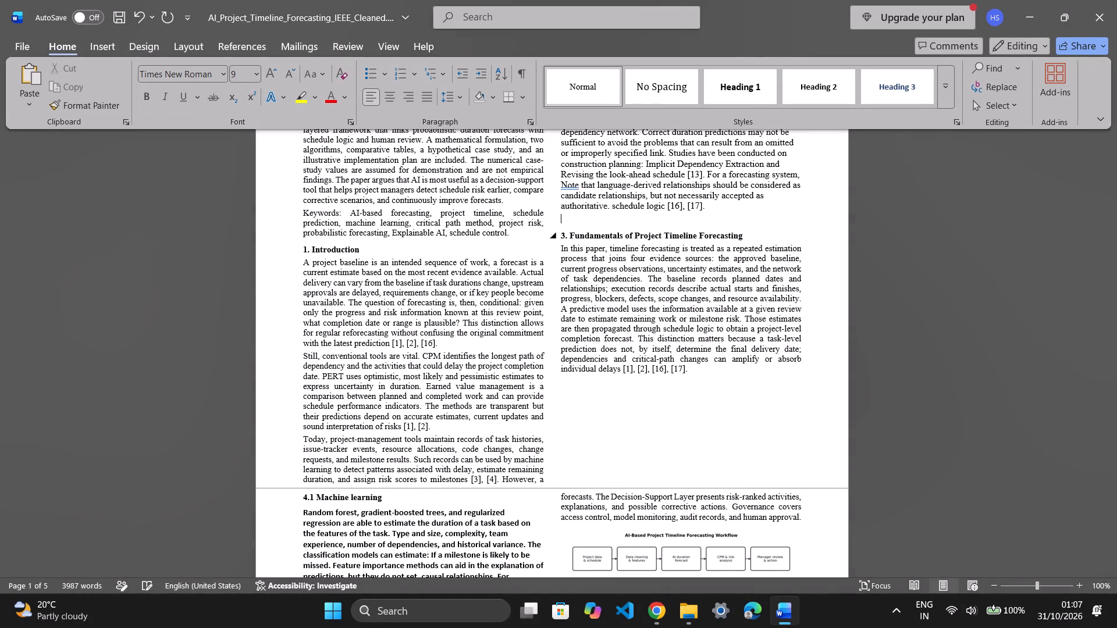
key(BackSpace)
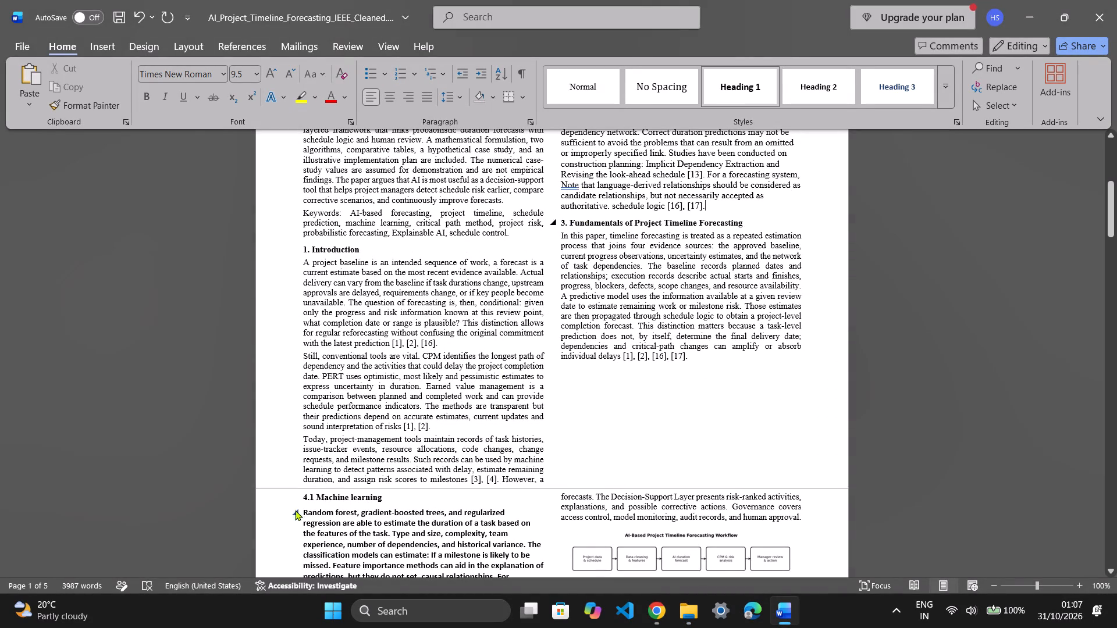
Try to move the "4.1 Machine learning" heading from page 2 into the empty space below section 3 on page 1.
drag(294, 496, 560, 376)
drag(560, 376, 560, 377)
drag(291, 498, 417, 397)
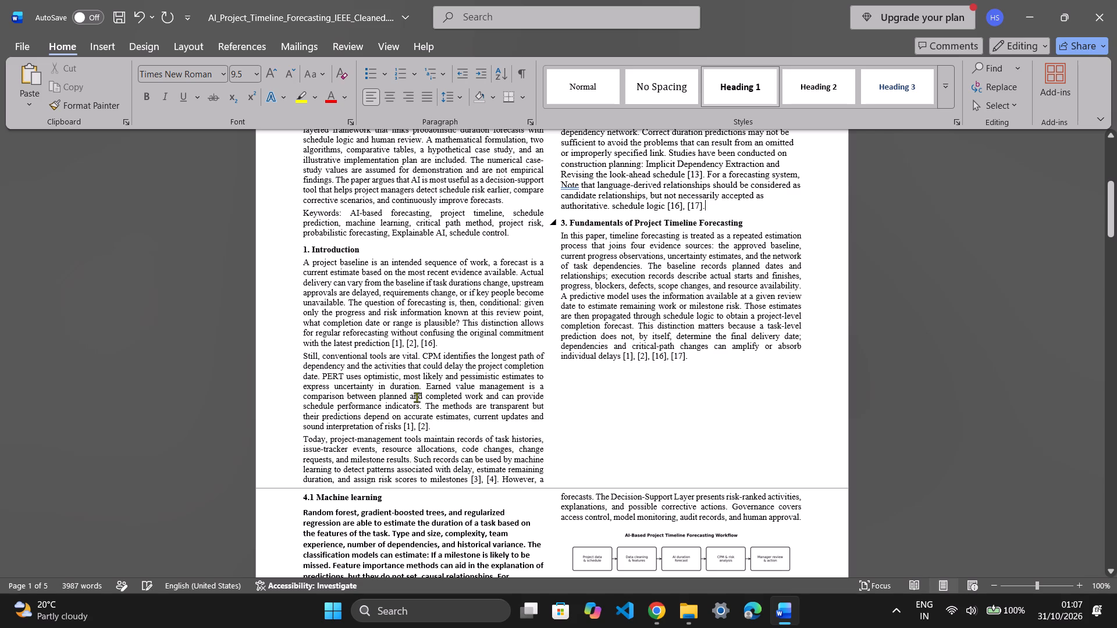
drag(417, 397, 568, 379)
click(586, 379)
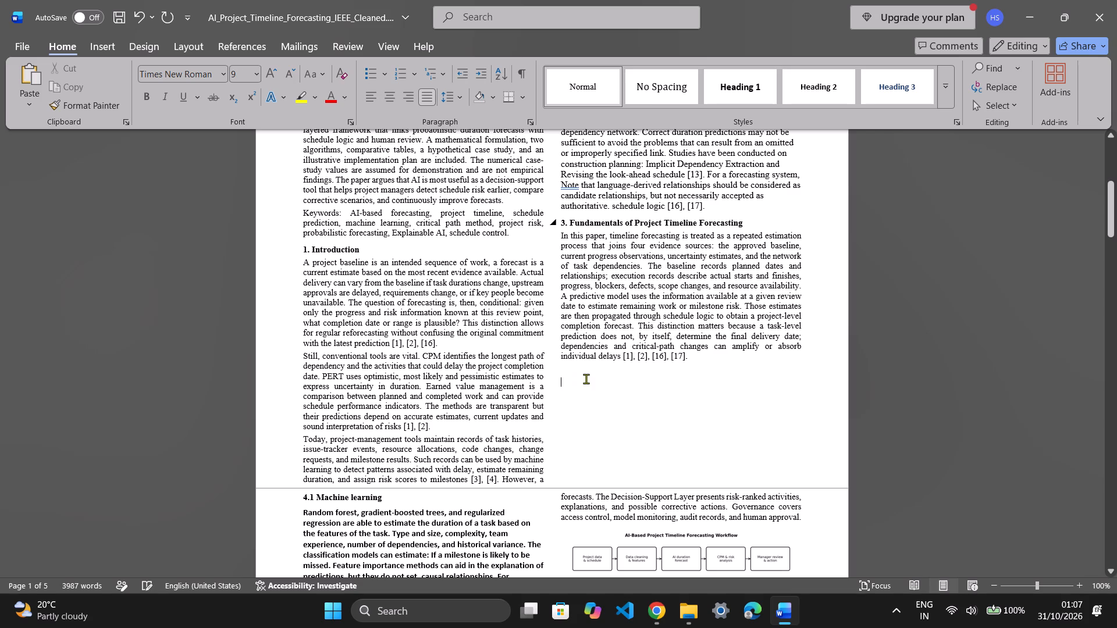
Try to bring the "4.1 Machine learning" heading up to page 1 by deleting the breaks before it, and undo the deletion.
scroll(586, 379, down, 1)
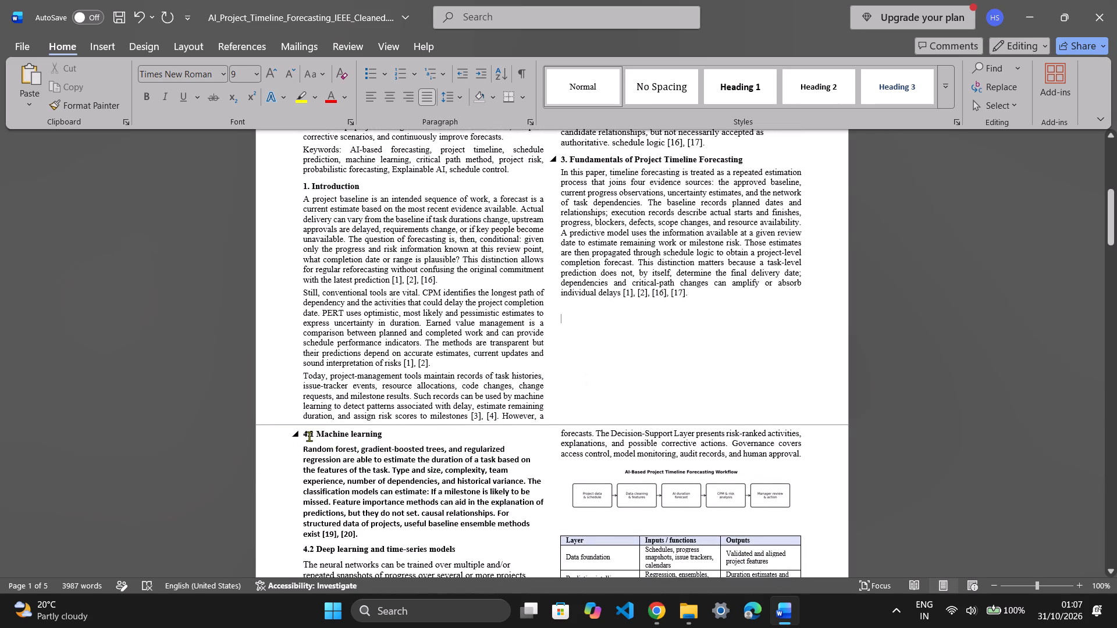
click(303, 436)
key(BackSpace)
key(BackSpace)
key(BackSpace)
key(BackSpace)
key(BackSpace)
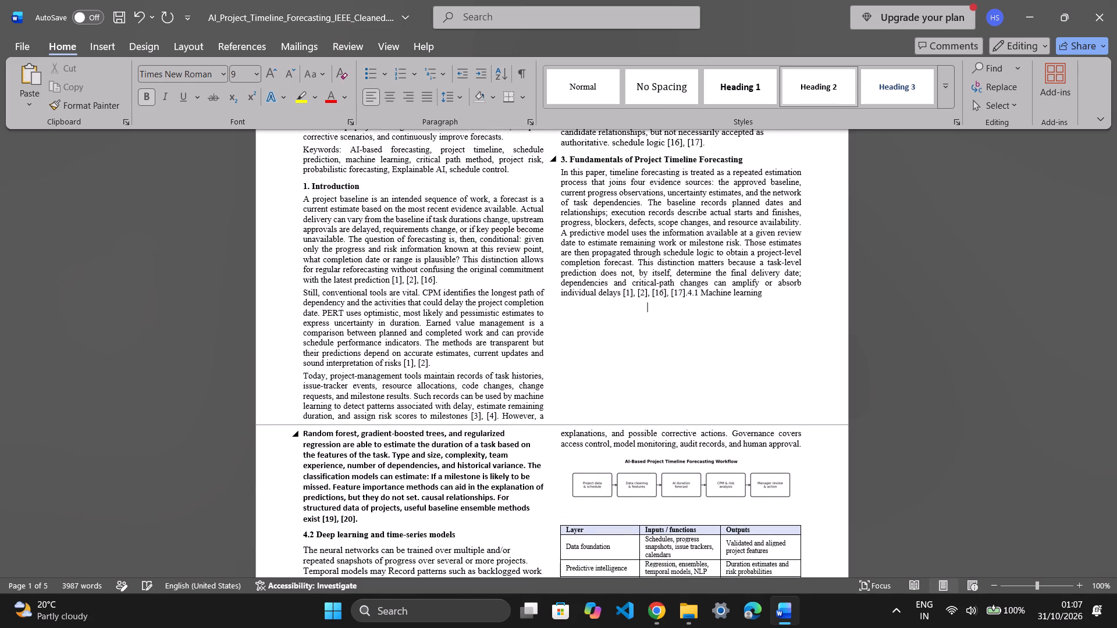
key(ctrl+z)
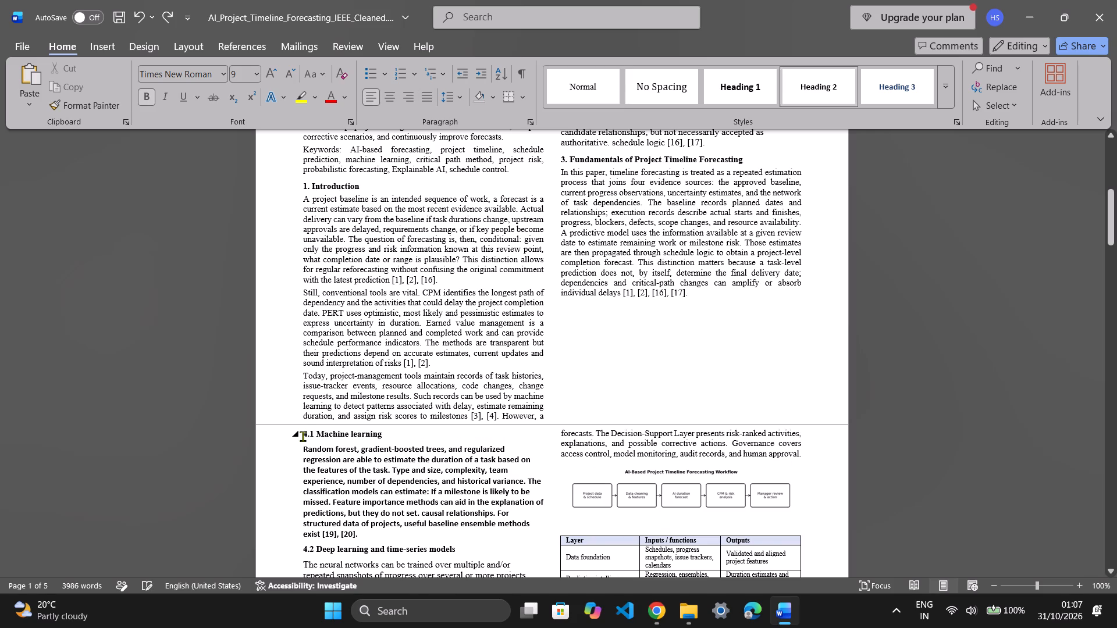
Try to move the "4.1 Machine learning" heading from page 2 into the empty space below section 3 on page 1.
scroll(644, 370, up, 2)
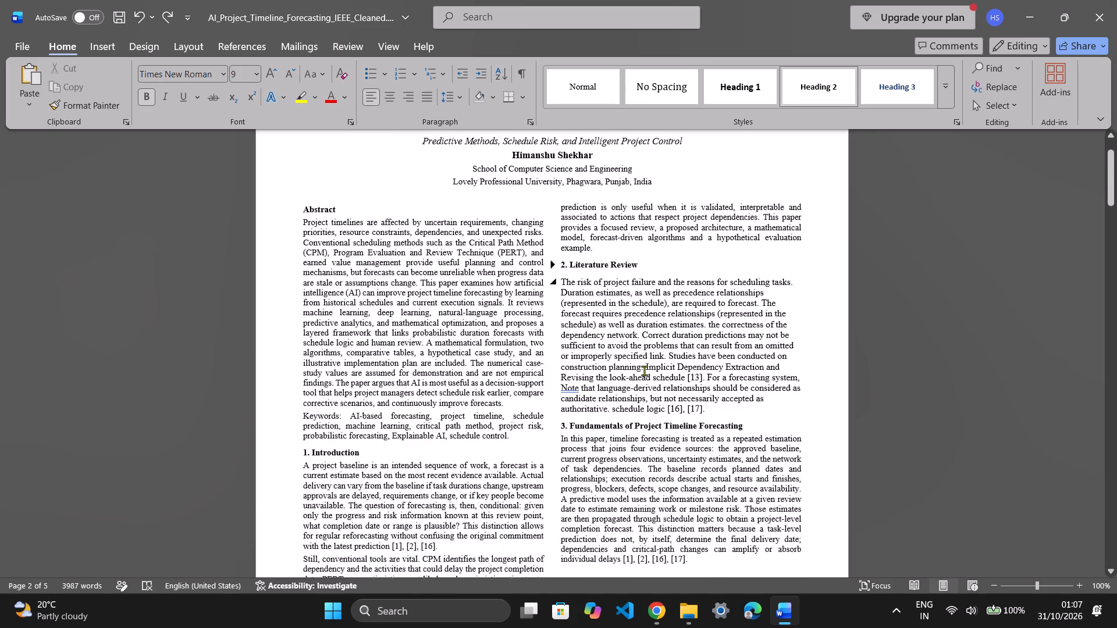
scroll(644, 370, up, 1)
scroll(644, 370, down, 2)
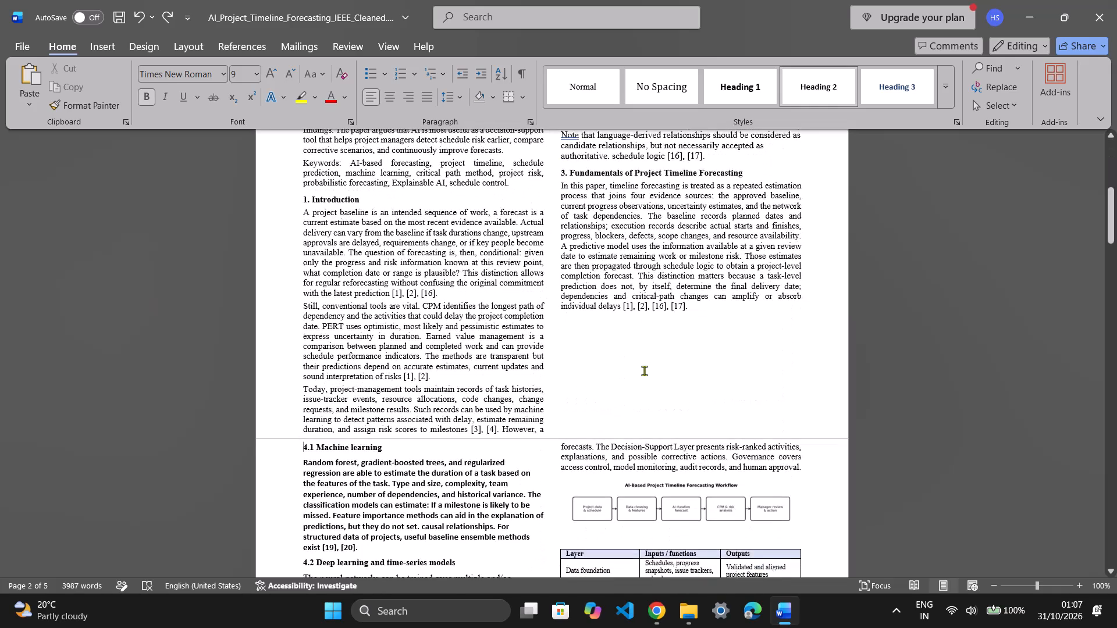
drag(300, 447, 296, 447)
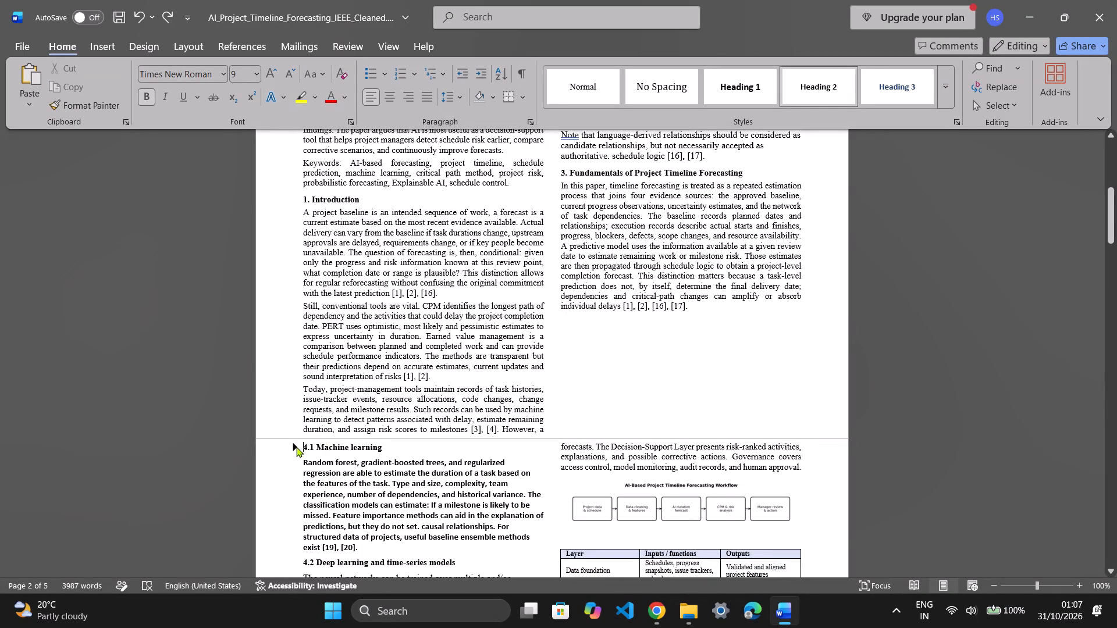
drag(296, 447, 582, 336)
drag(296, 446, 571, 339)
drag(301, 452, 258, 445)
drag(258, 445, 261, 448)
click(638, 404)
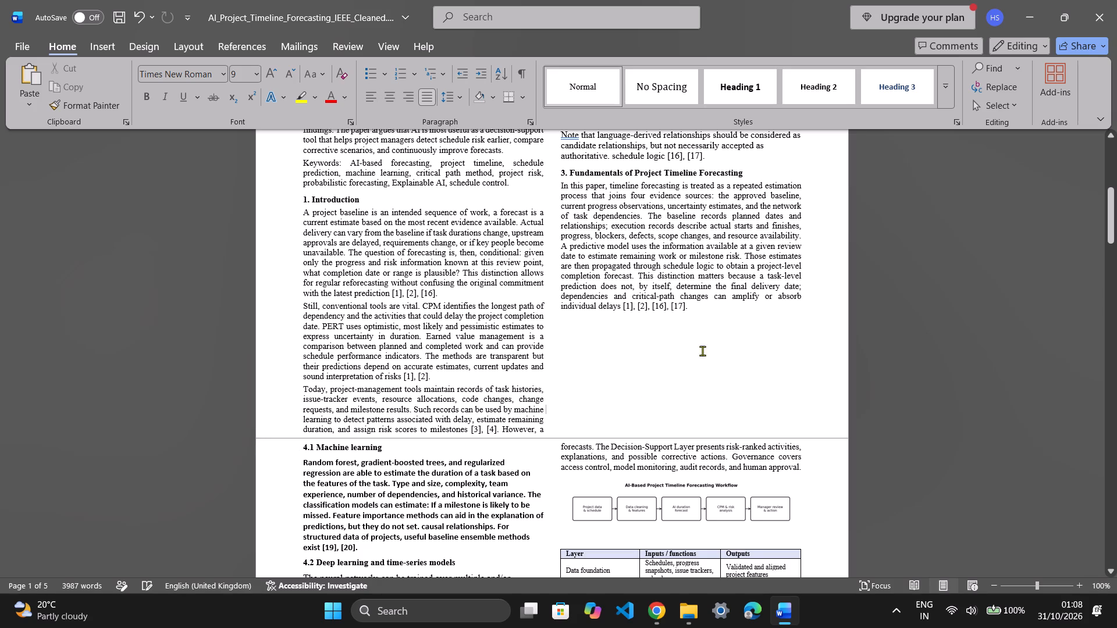
Insert nine blank lines at the end of the section 3 paragraph, filling the empty space down to the bottom of page 1.
click(712, 341)
click(712, 341)
click(705, 328)
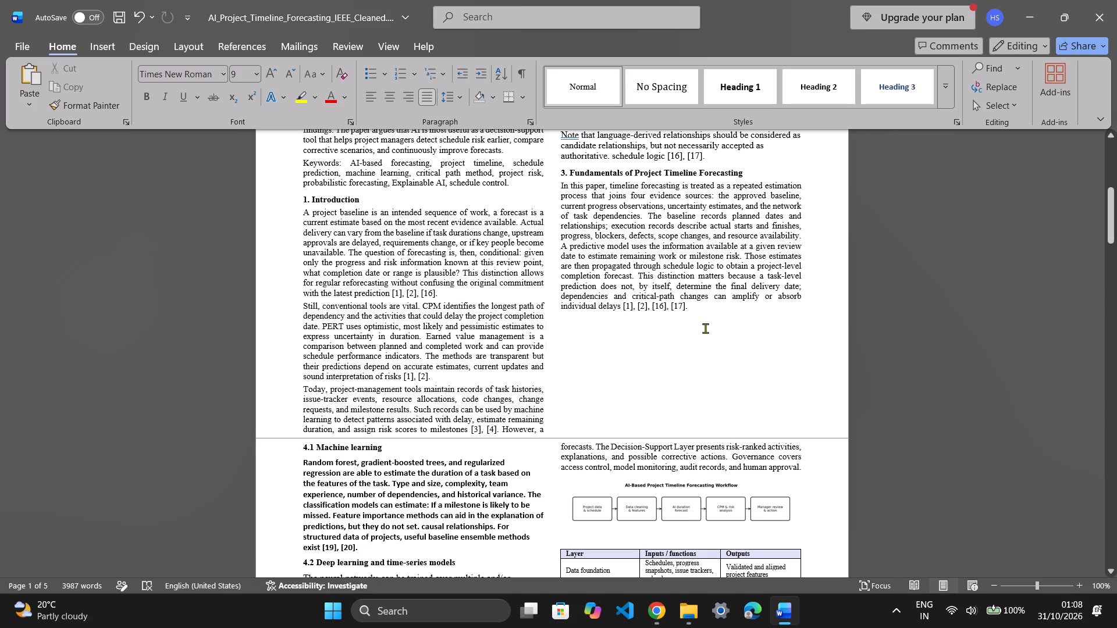
click(702, 317)
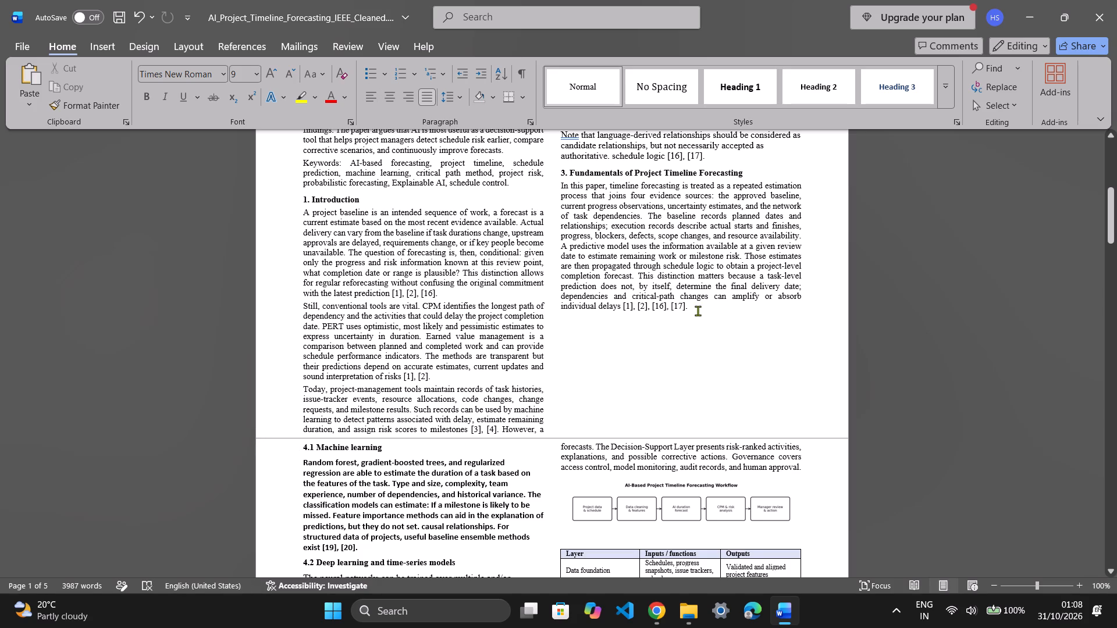
click(695, 309)
key(Down)
key(Up)
key(Return)
key(Return)
key(Return)
key(Return)
key(Return)
key(Return)
key(Return)
key(Return)
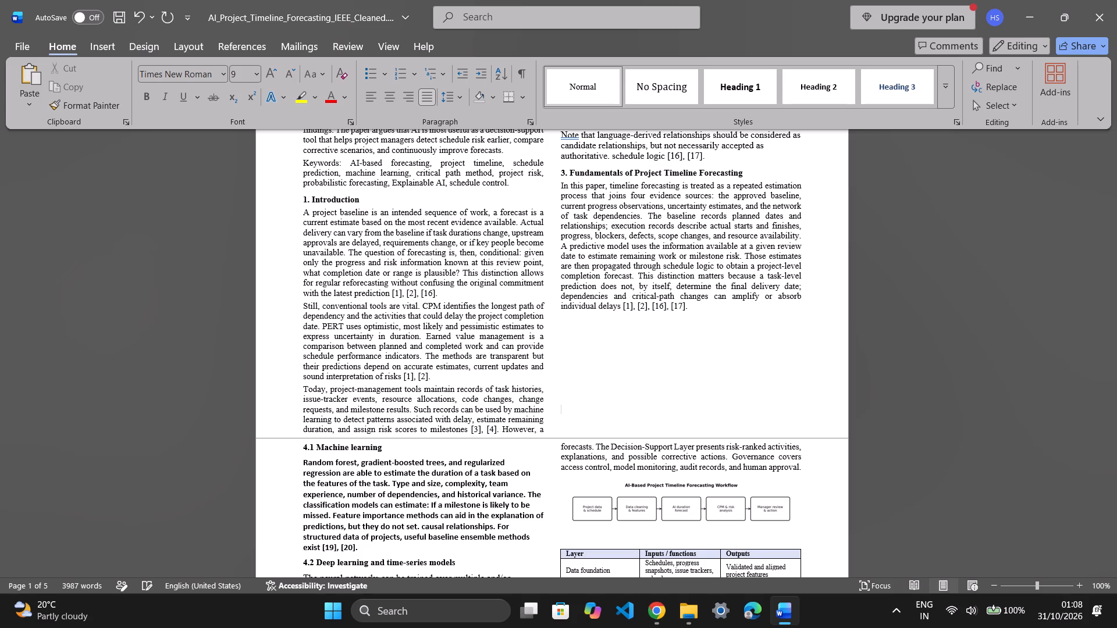
key(Return)
key(Return)
key(BackSpace)
Try to pull the "4.1 Machine learning" heading up to page 1 by deleting five characters or breaks directly before it.
click(305, 445)
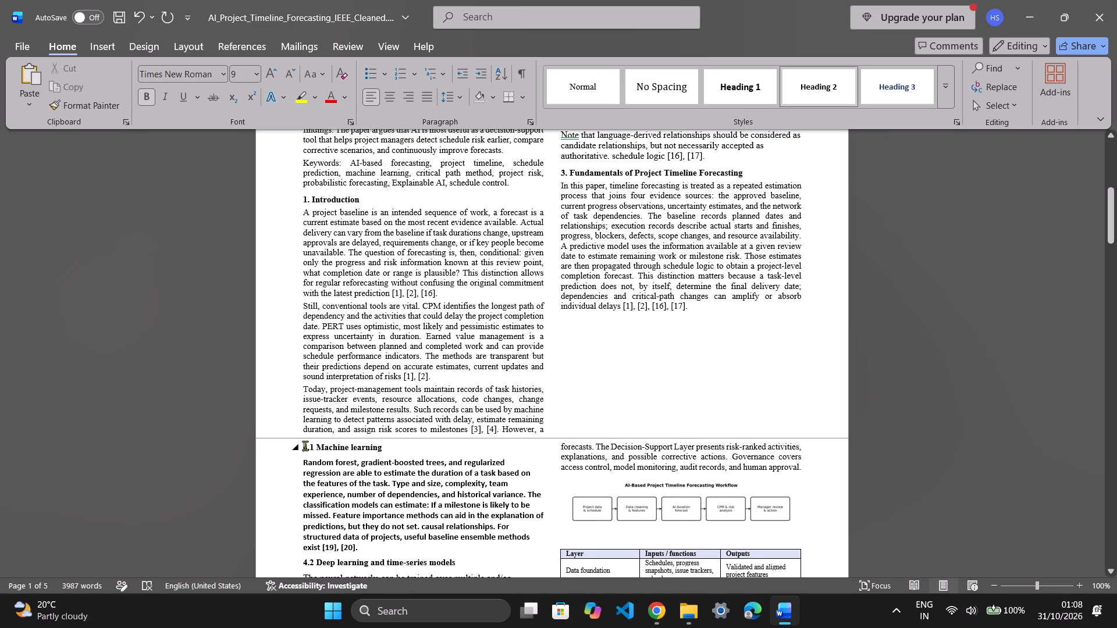
key(BackSpace)
key(BackSpace)
key(BackSpace)
key(BackSpace)
key(BackSpace)
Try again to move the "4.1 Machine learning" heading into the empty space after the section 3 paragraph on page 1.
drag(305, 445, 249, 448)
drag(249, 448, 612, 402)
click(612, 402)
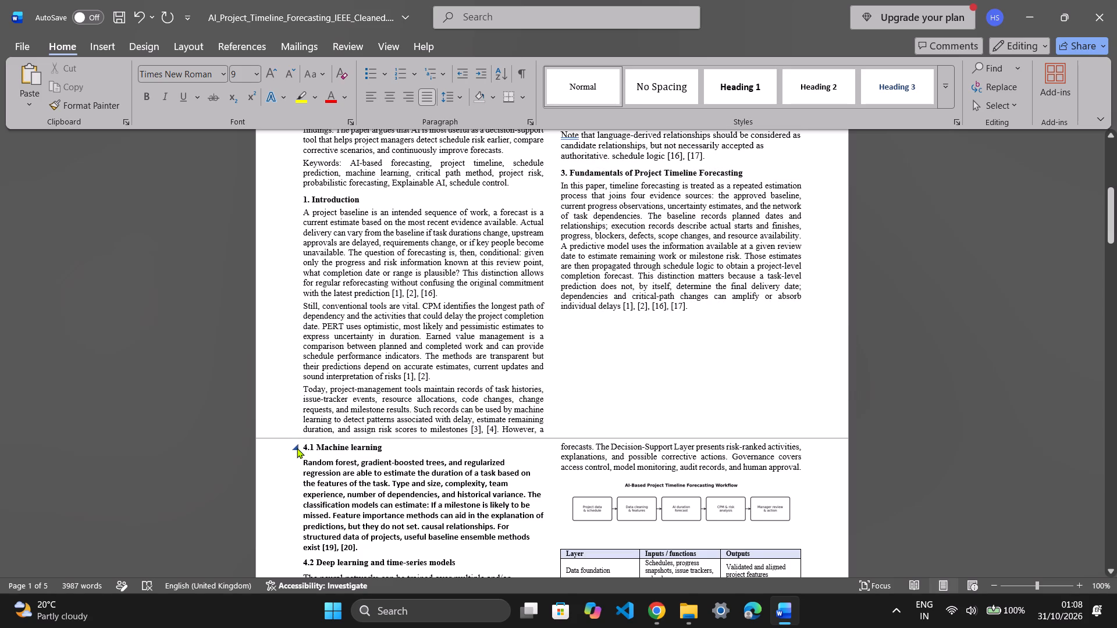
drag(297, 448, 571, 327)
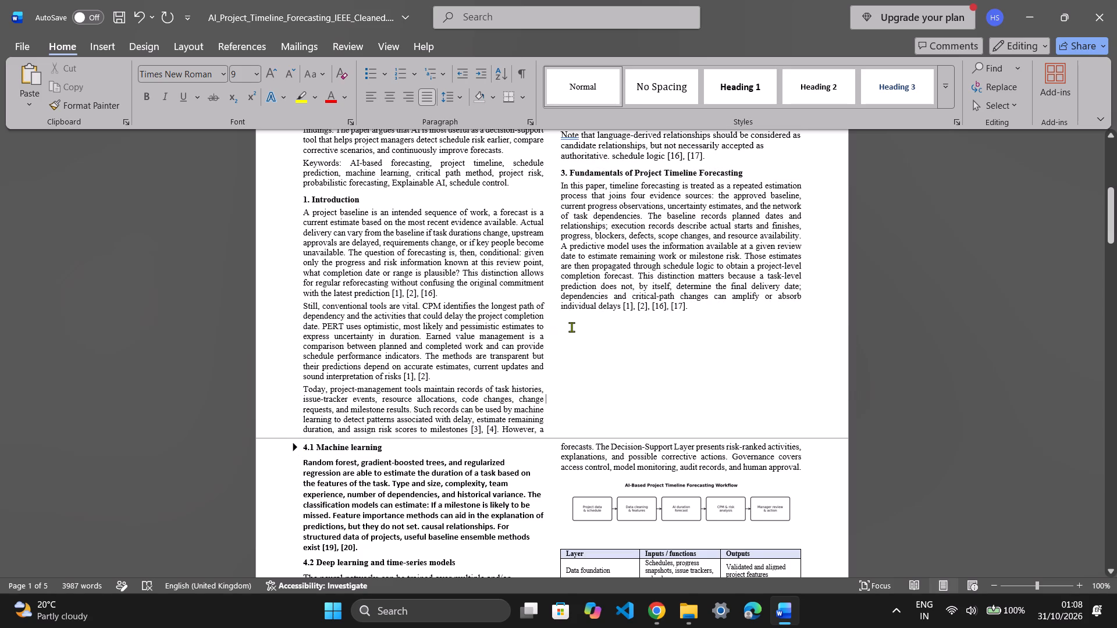
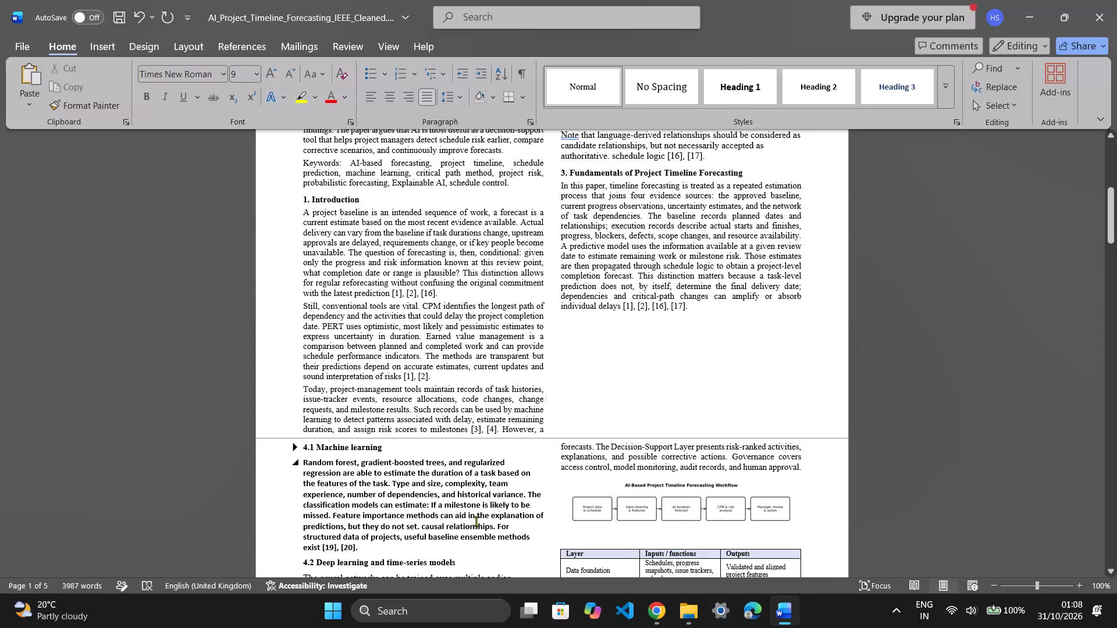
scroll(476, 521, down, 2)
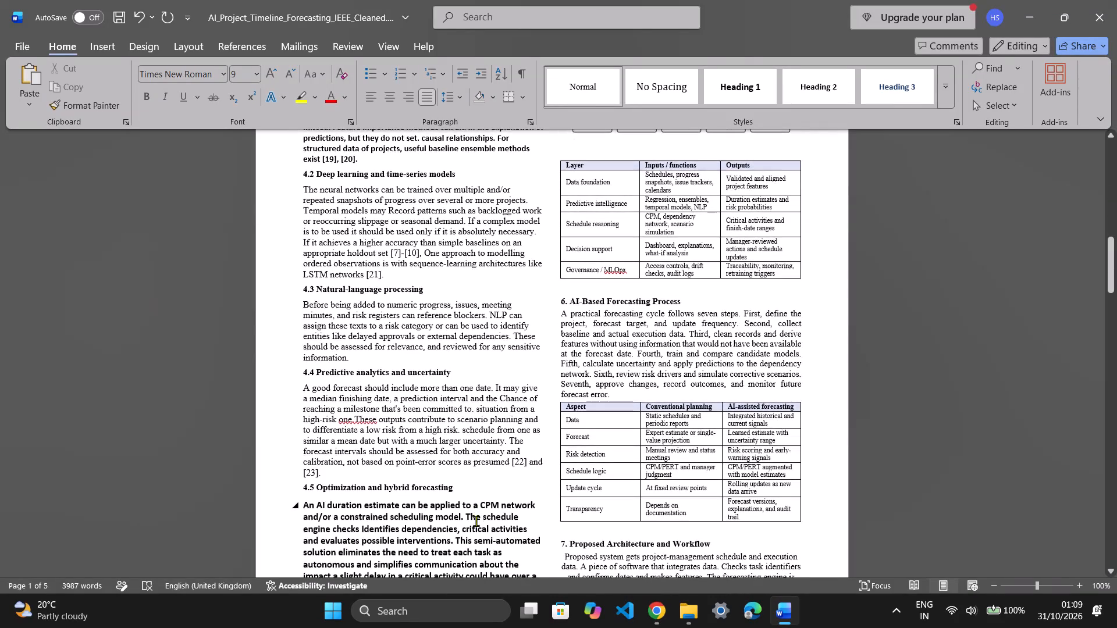
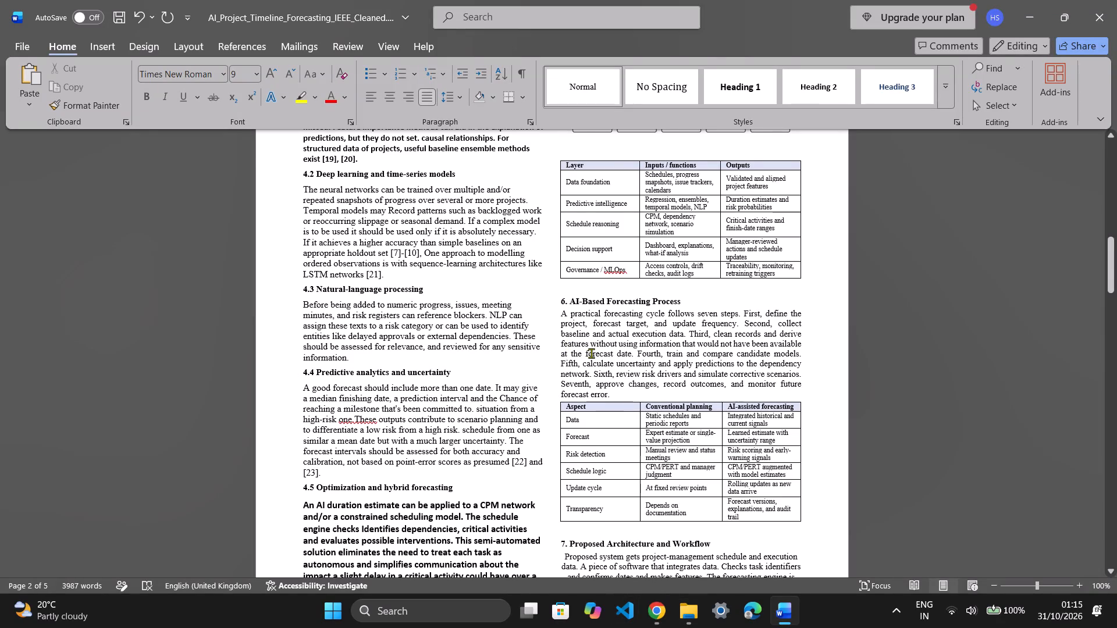
Close the term paper, saving its changes as AI_Project_Timeline_Forecasting_IEEE_Cleaned in the SPM_Term_paper folder.
scroll(591, 372, up, 10)
scroll(591, 372, down, 1)
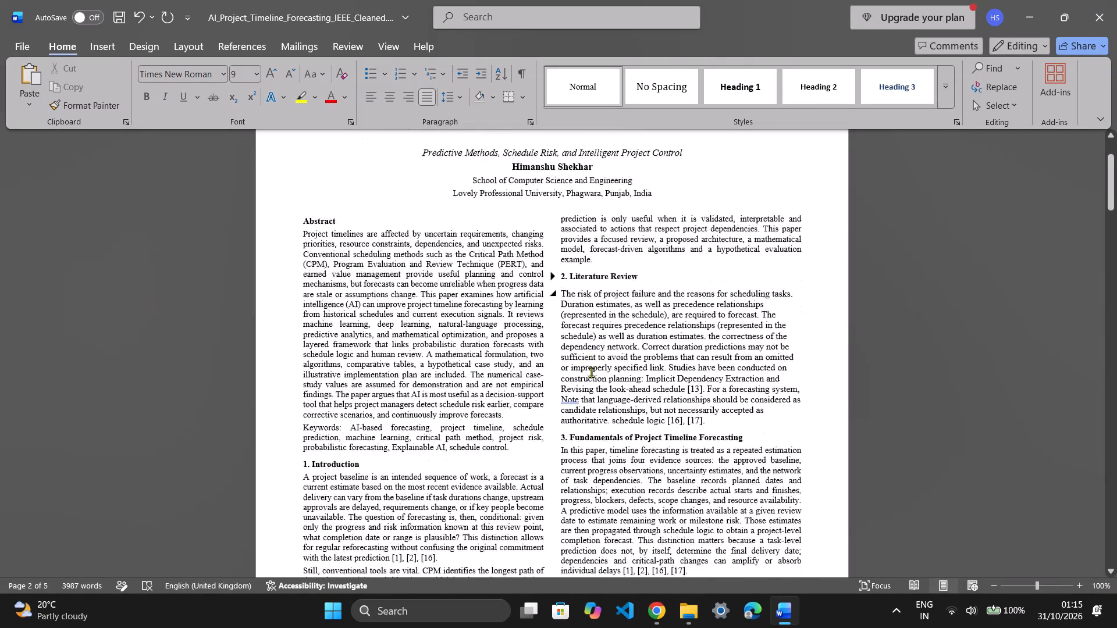
scroll(591, 372, down, 1)
scroll(591, 372, up, 1)
scroll(591, 372, down, 11)
scroll(591, 372, up, 20)
scroll(591, 372, up, 8)
click(1116, 0)
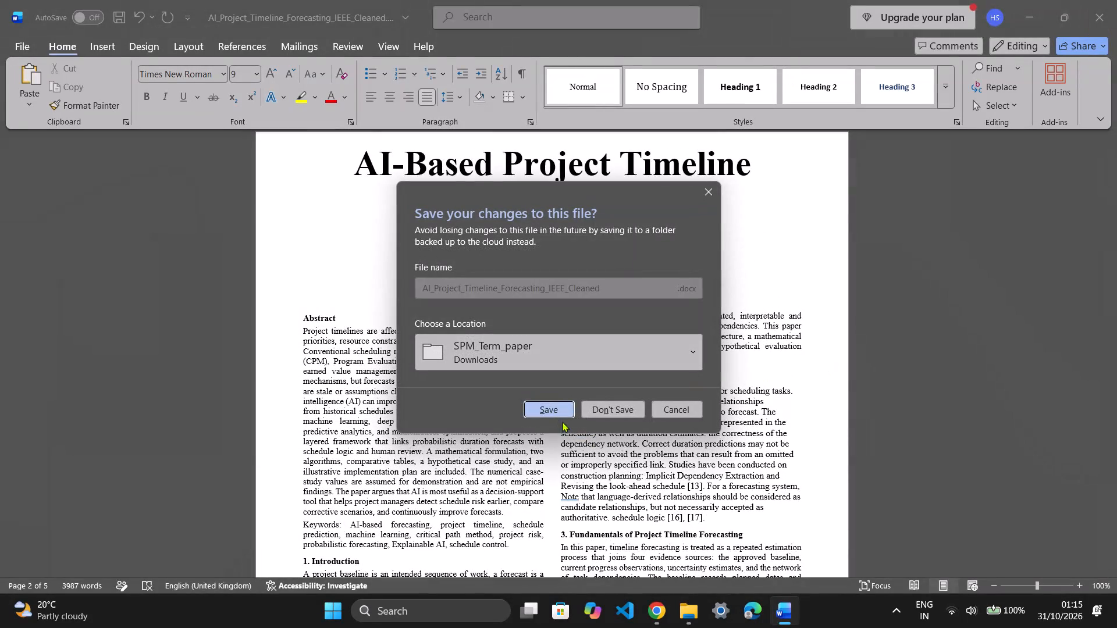
click(550, 407)
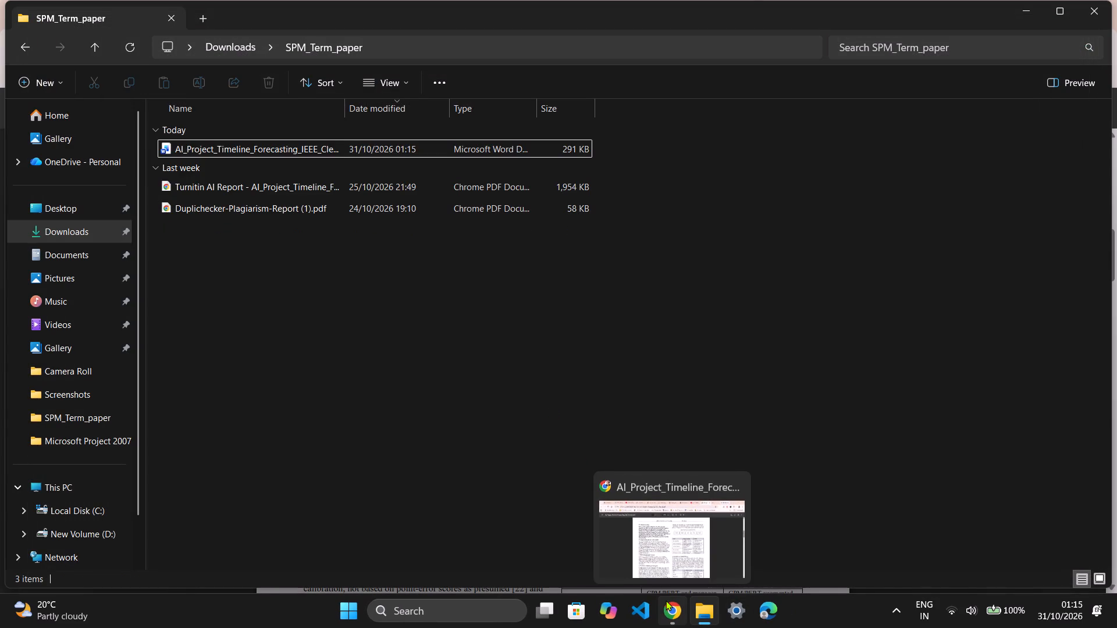
Reopen the saved AI_Project_Timeline_Forecasting_IEEE_Cleaned document from SPM_Term_paper, check the layout of its first pages, and close it.
double_click(268, 153)
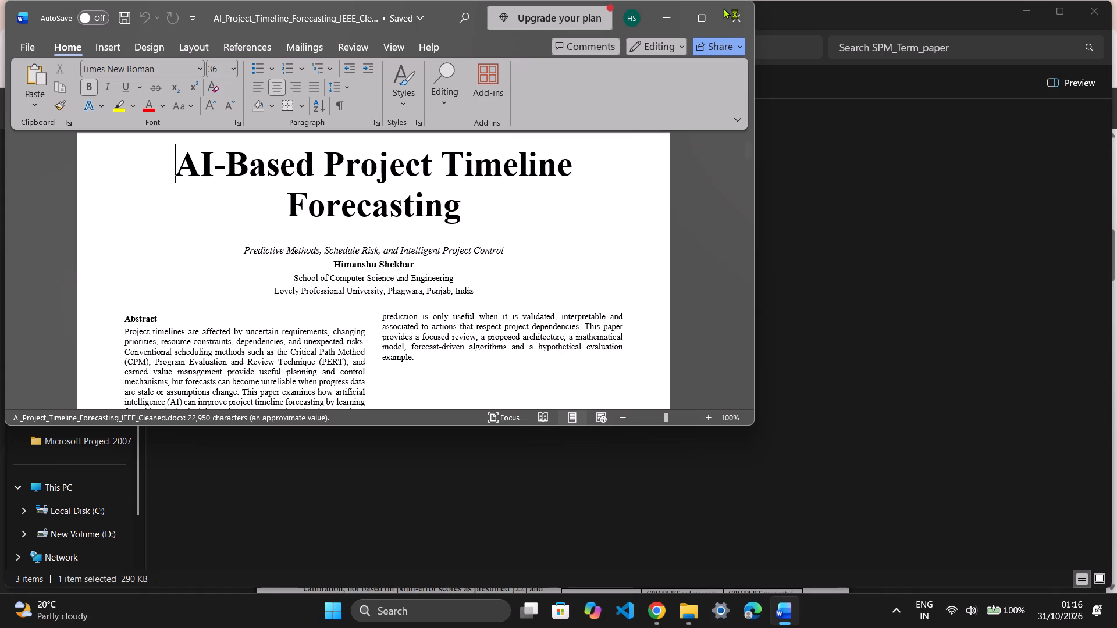
click(696, 6)
scroll(646, 423, down, 4)
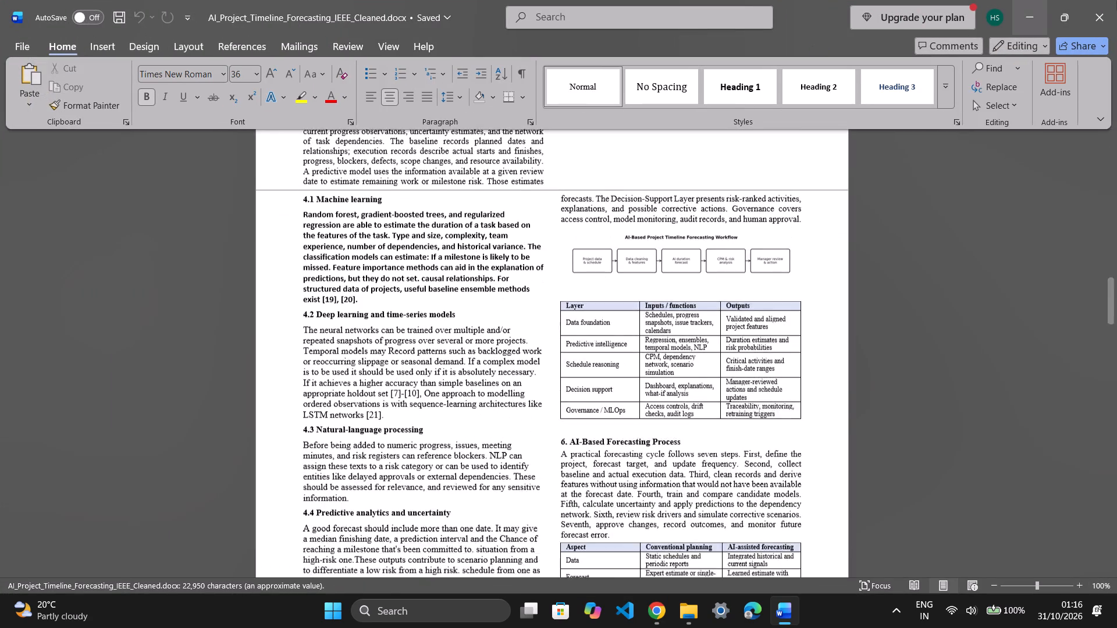
click(1116, 0)
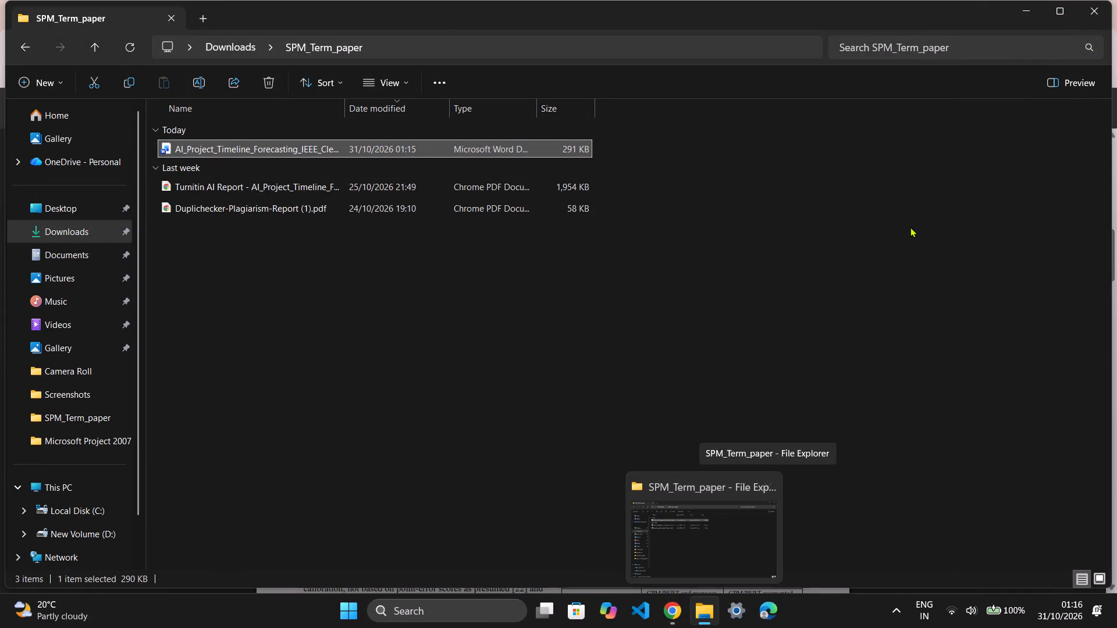
Close the SPM_Term_paper File Explorer window and the Chrome browser window to clear the desktop.
click(1092, 2)
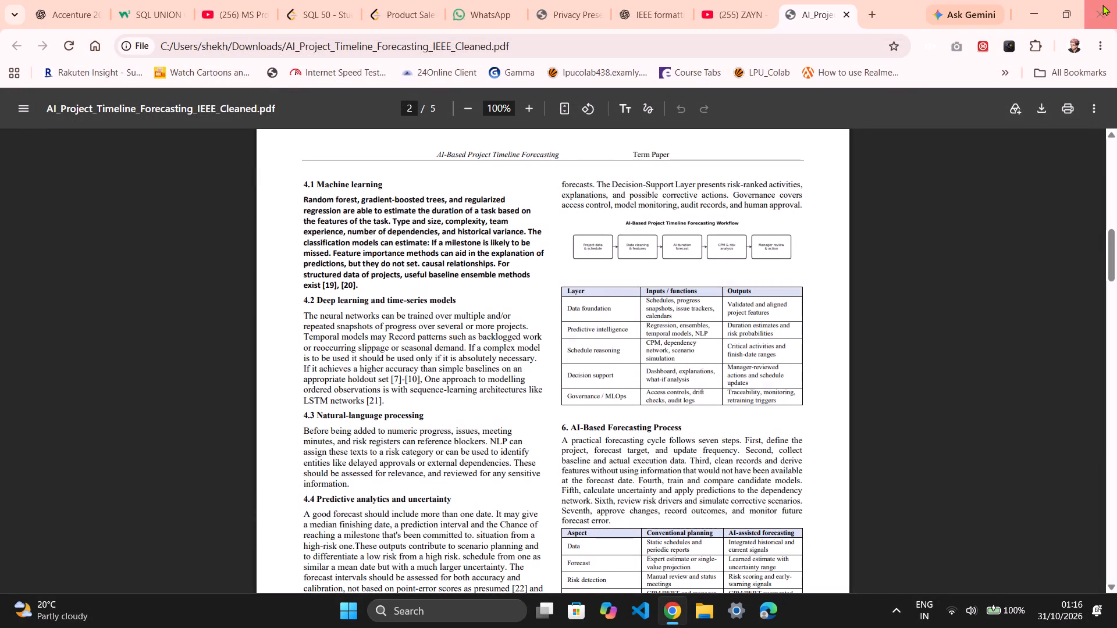
click(748, 0)
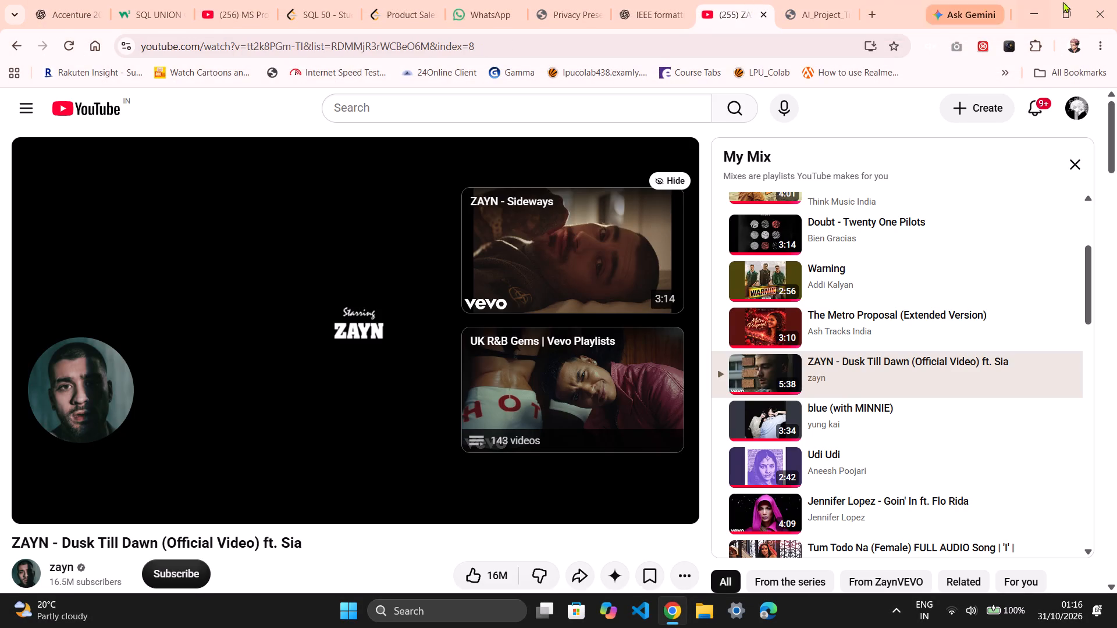
click(1116, 0)
click(894, 625)
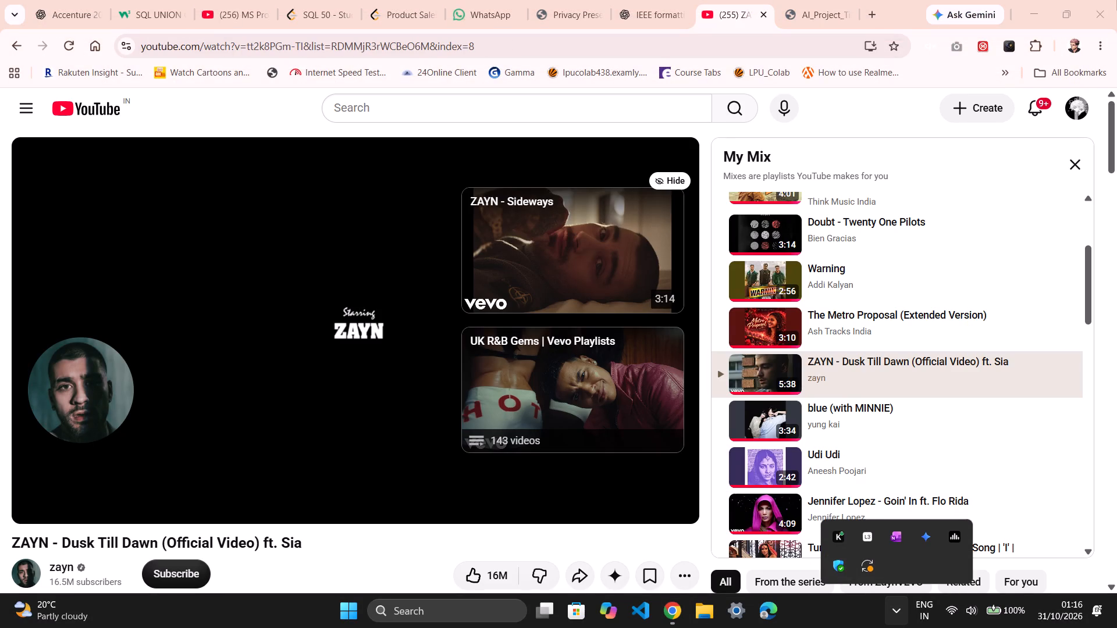
click(1116, 0)
Show the hidden background apps in the system tray.
double_click(880, 612)
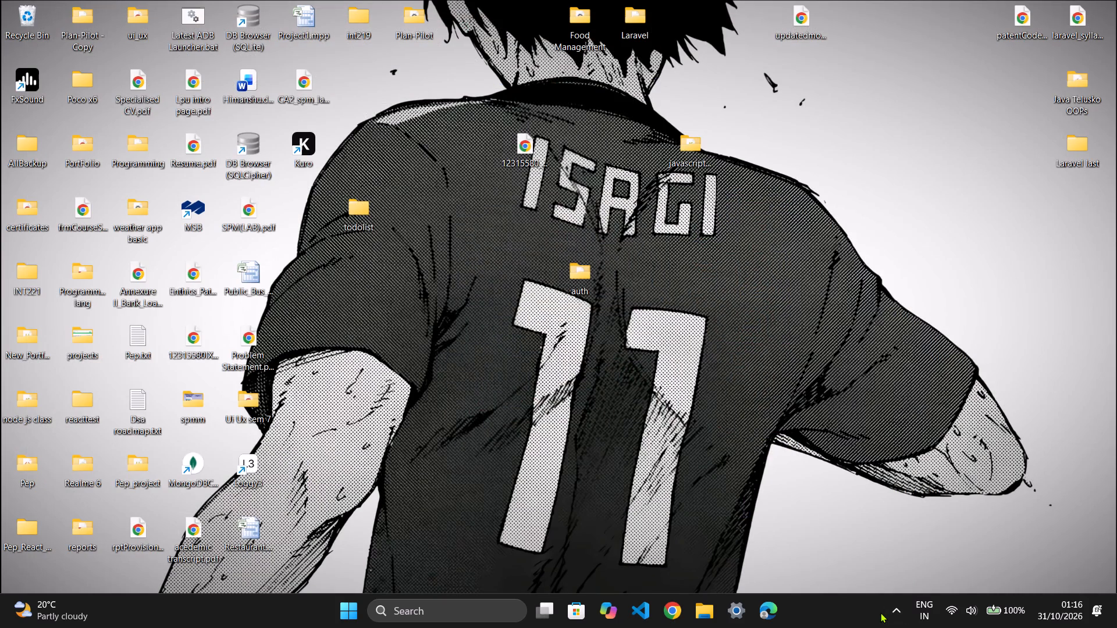
click(888, 612)
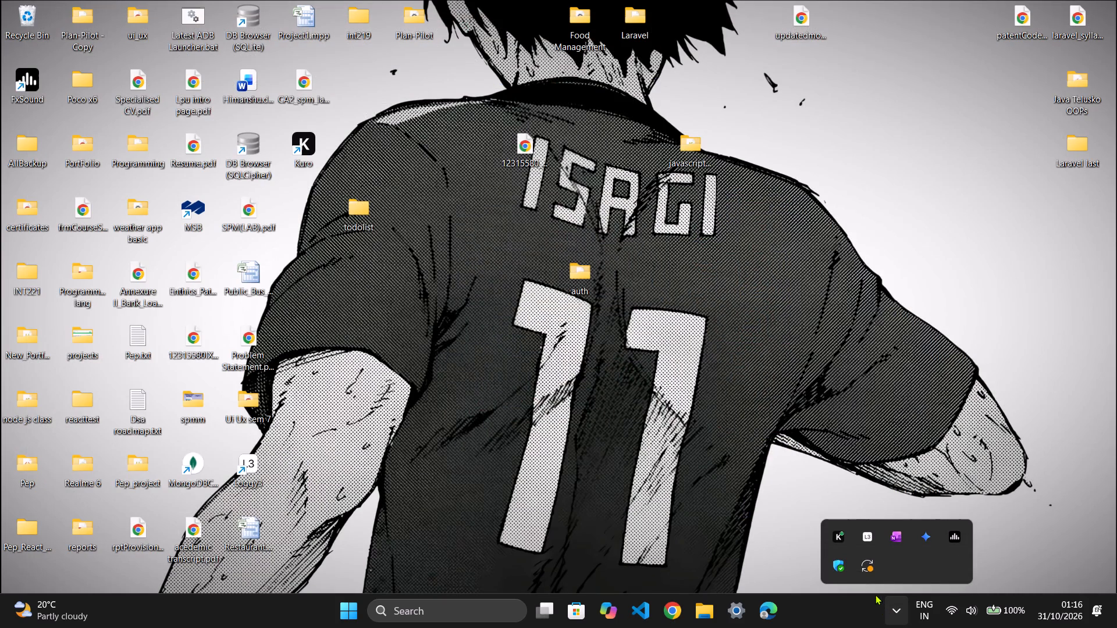
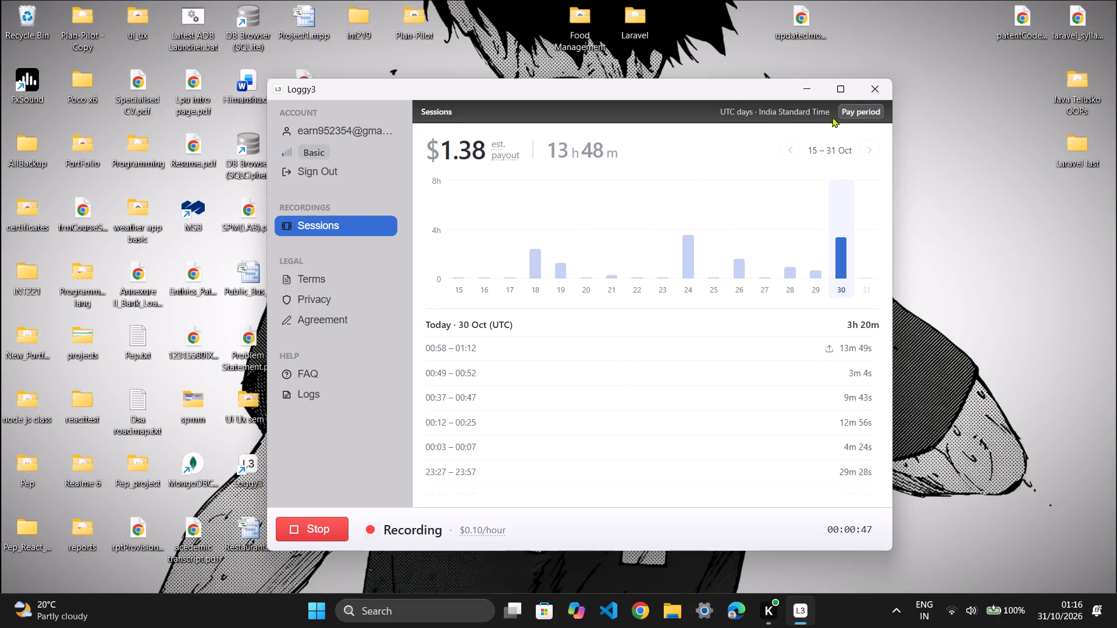
Close the Loggy3 sessions window.
click(873, 92)
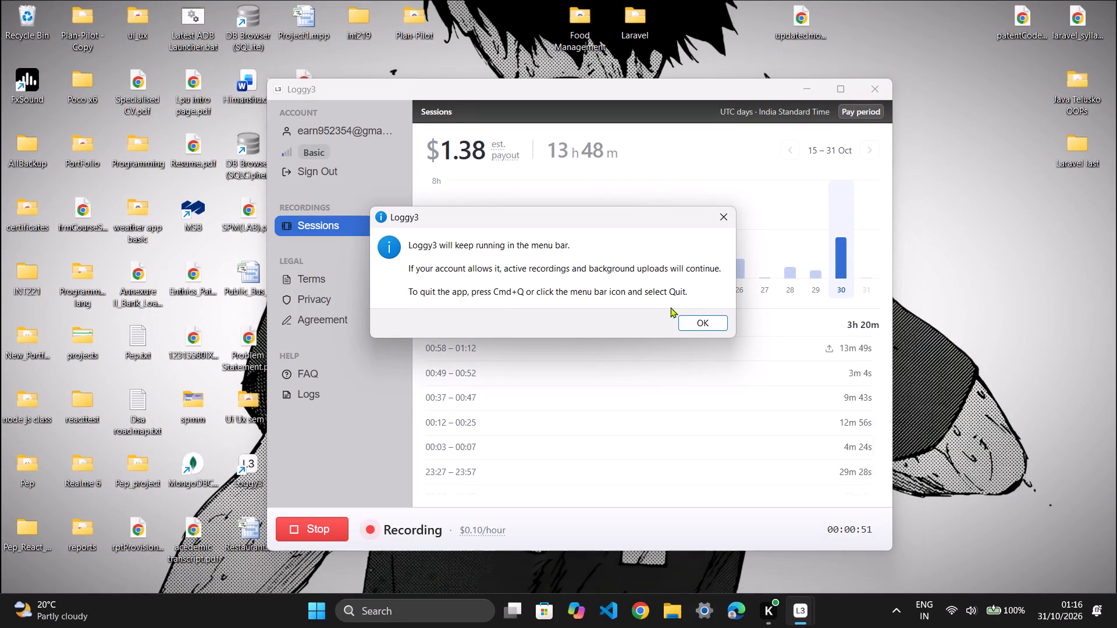
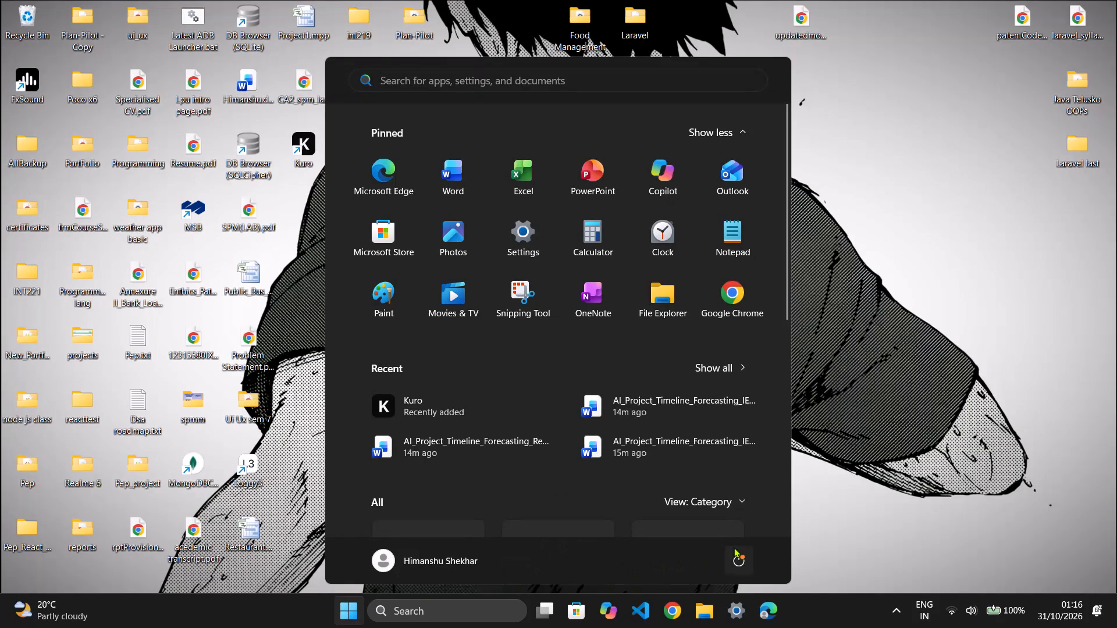
Install the pending updates and restart the PC with the Update and restart power option.
click(743, 549)
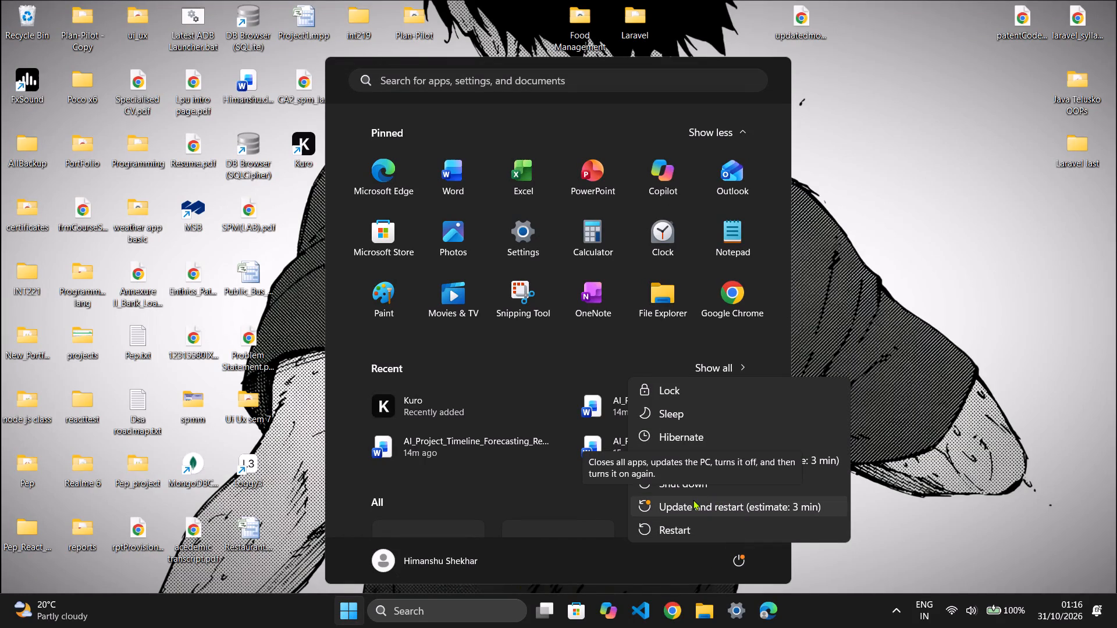
click(693, 499)
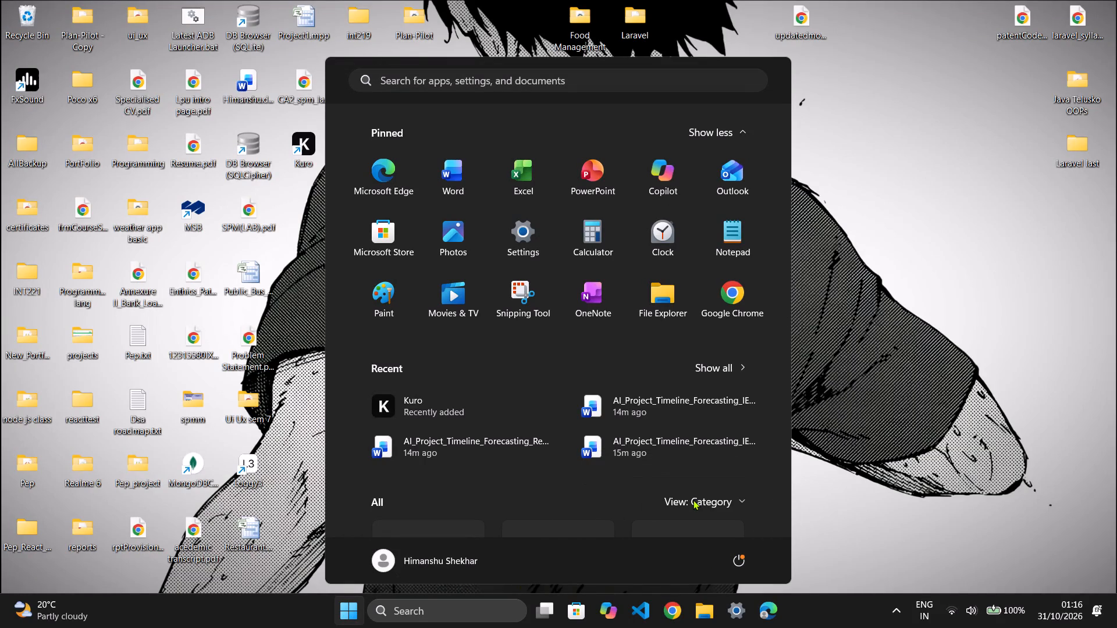